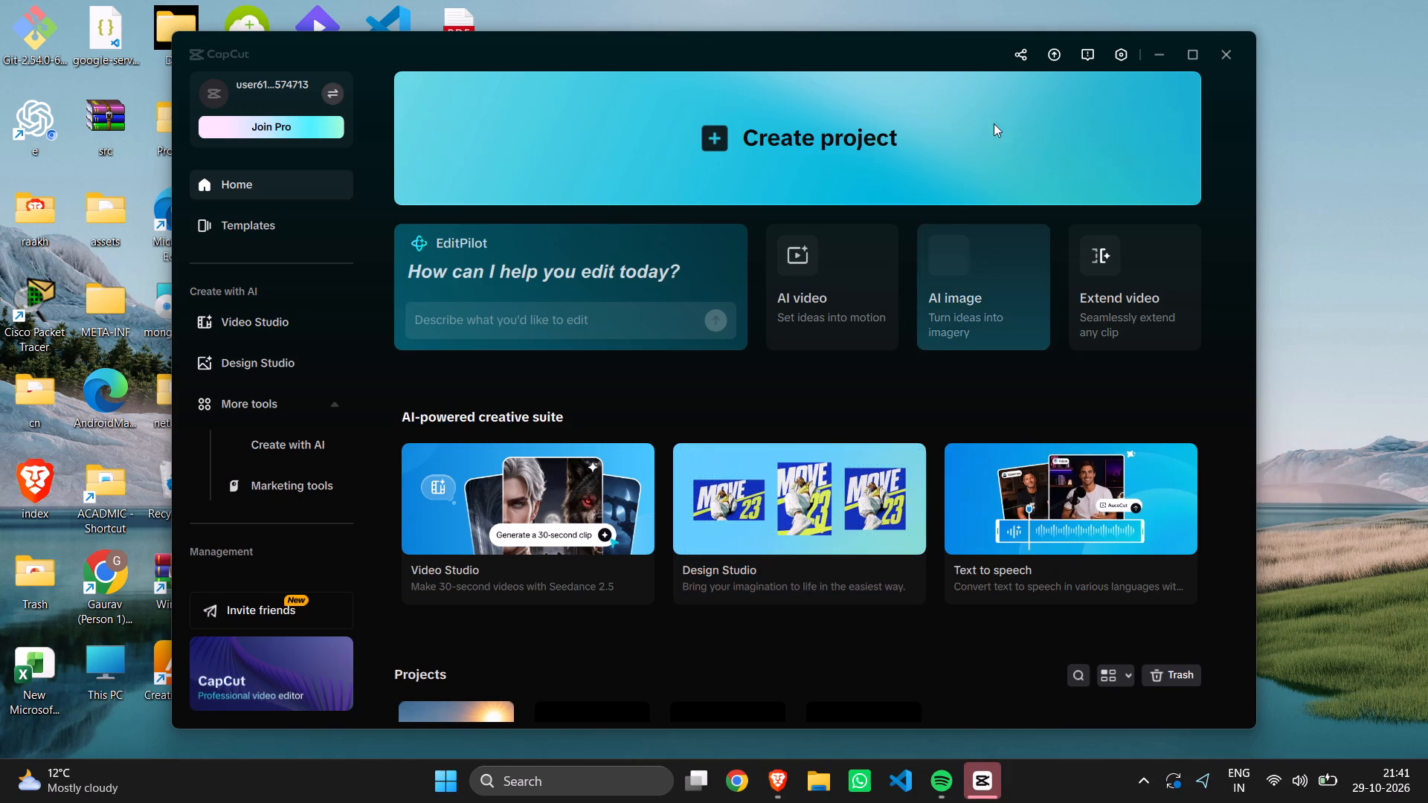
# Close the CapCut window.
pyautogui.click(1235, 40)
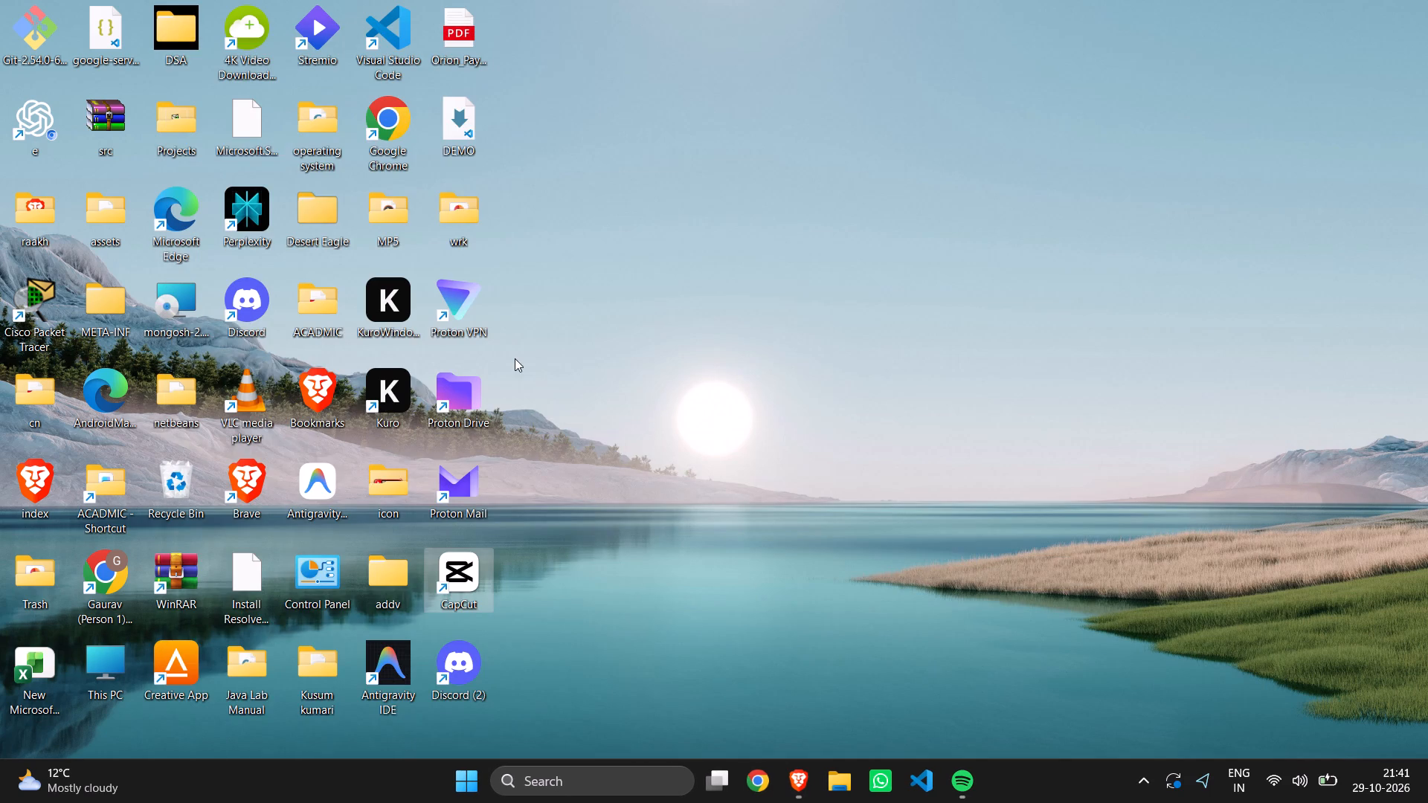
# Open Proton VPN from the desktop and connect to the fastest free server.
pyautogui.doubleClick(483, 322)
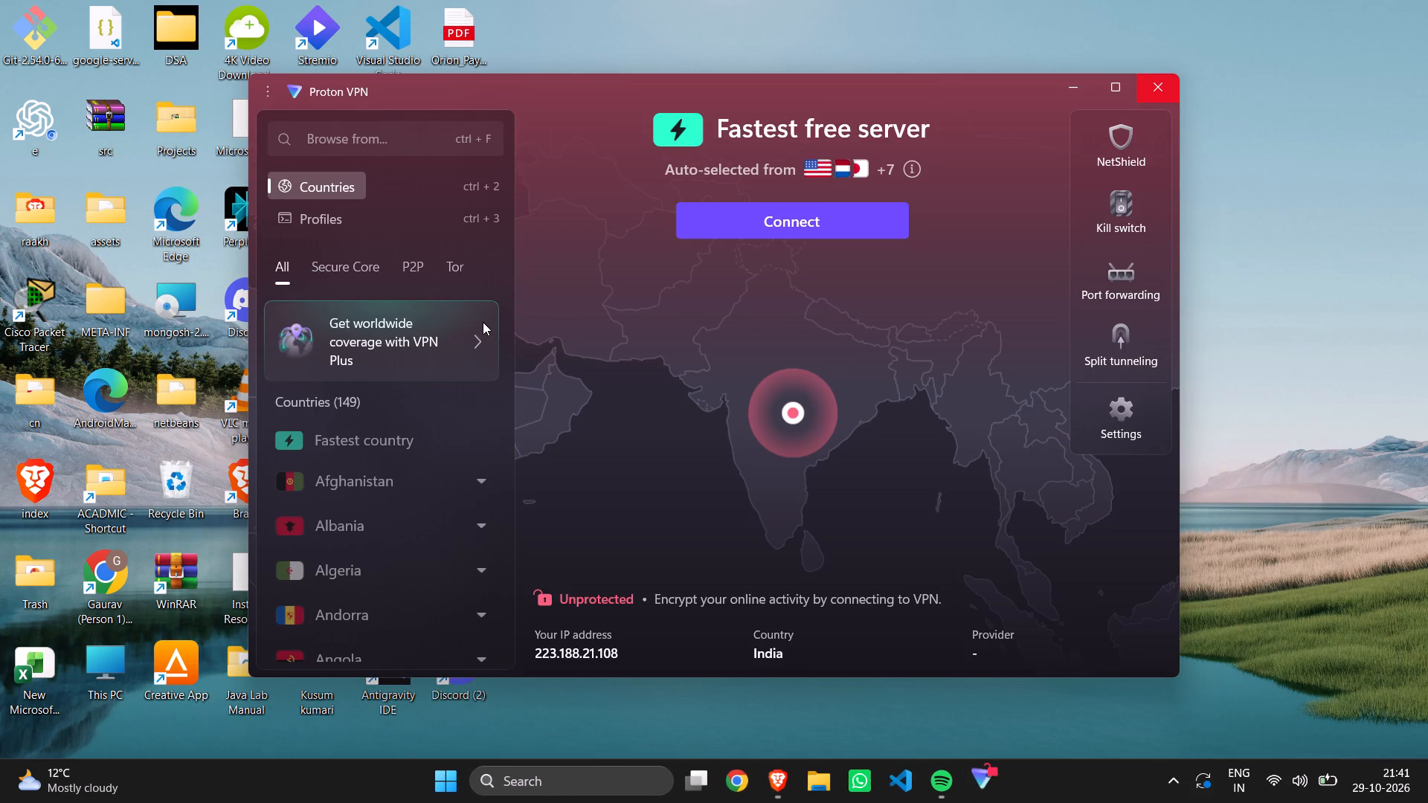
pyautogui.click(727, 209)
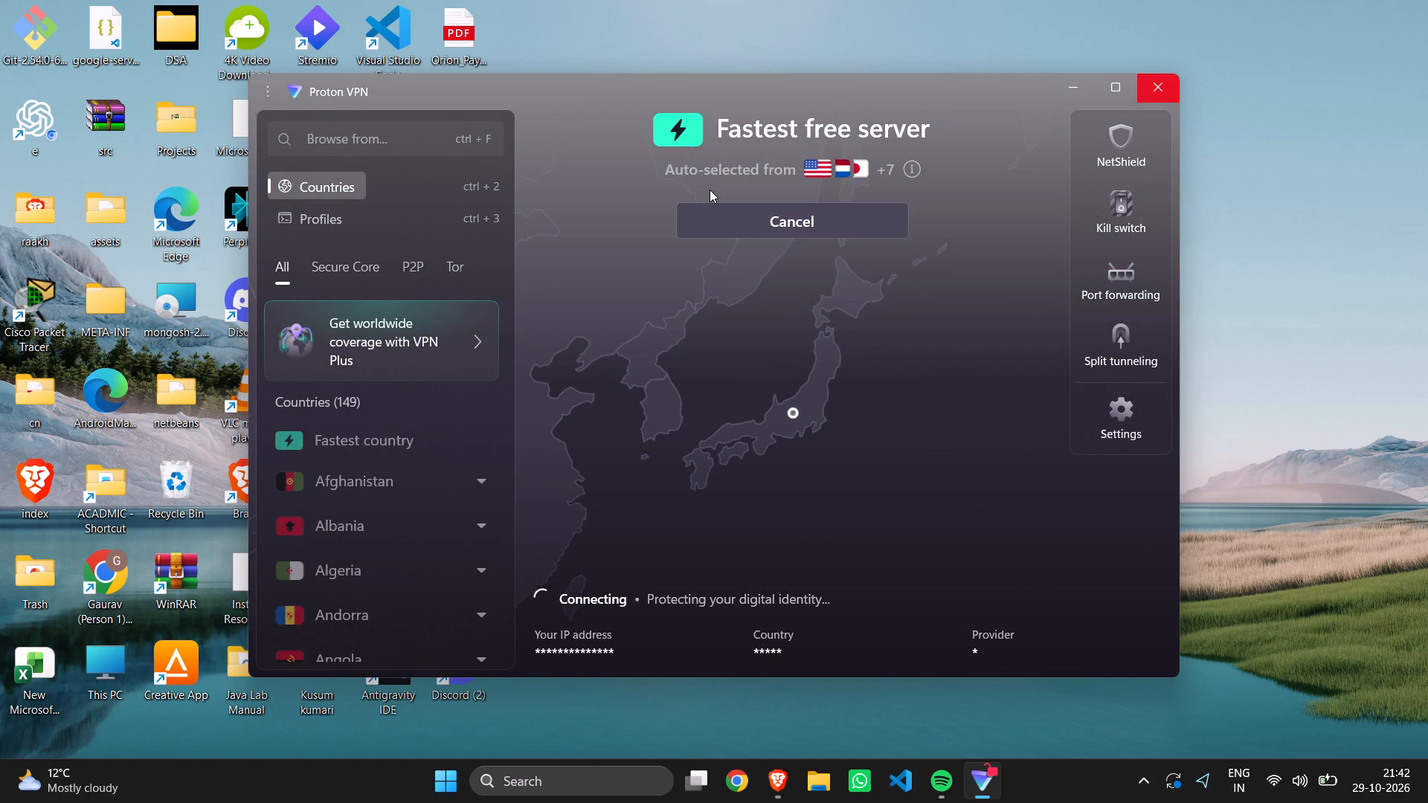
pyautogui.click(708, 206)
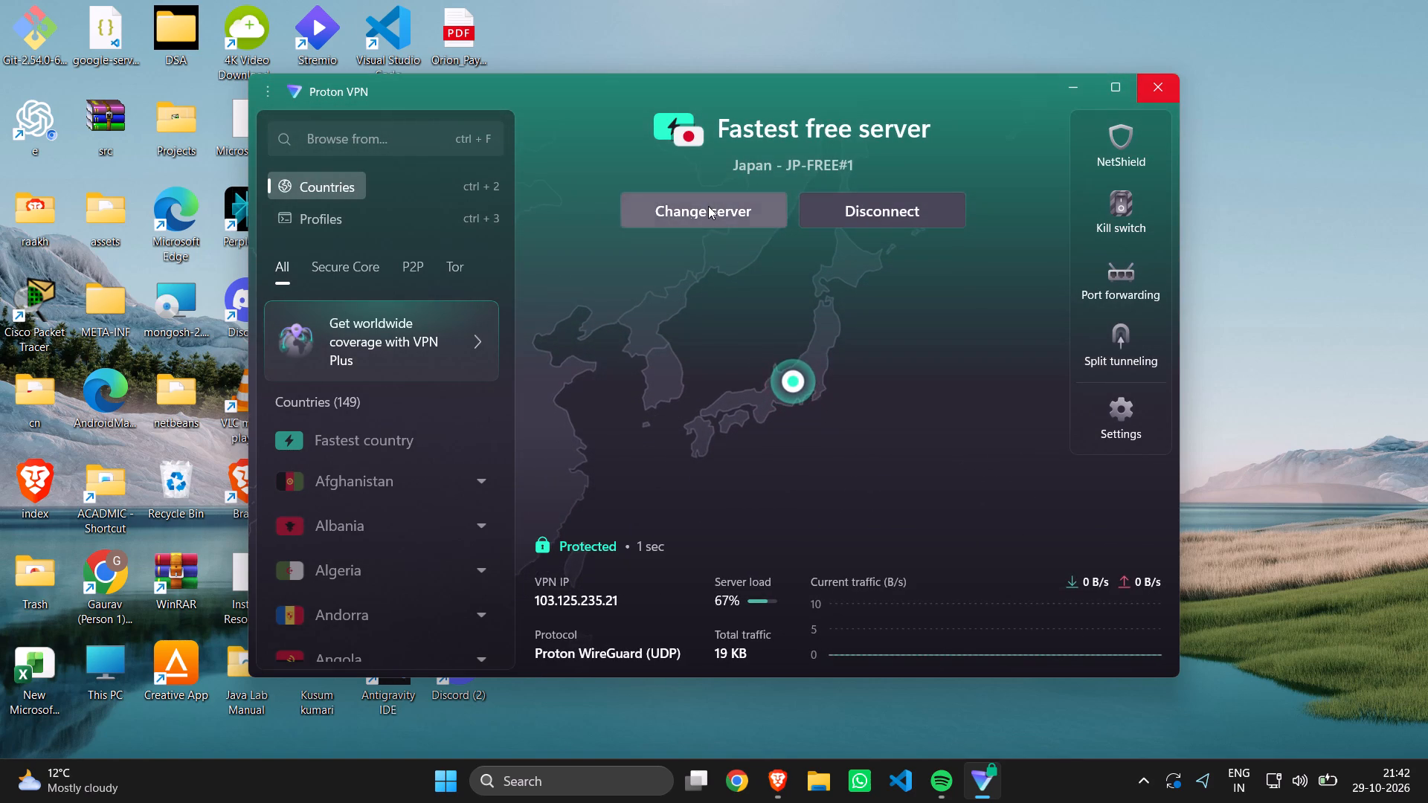
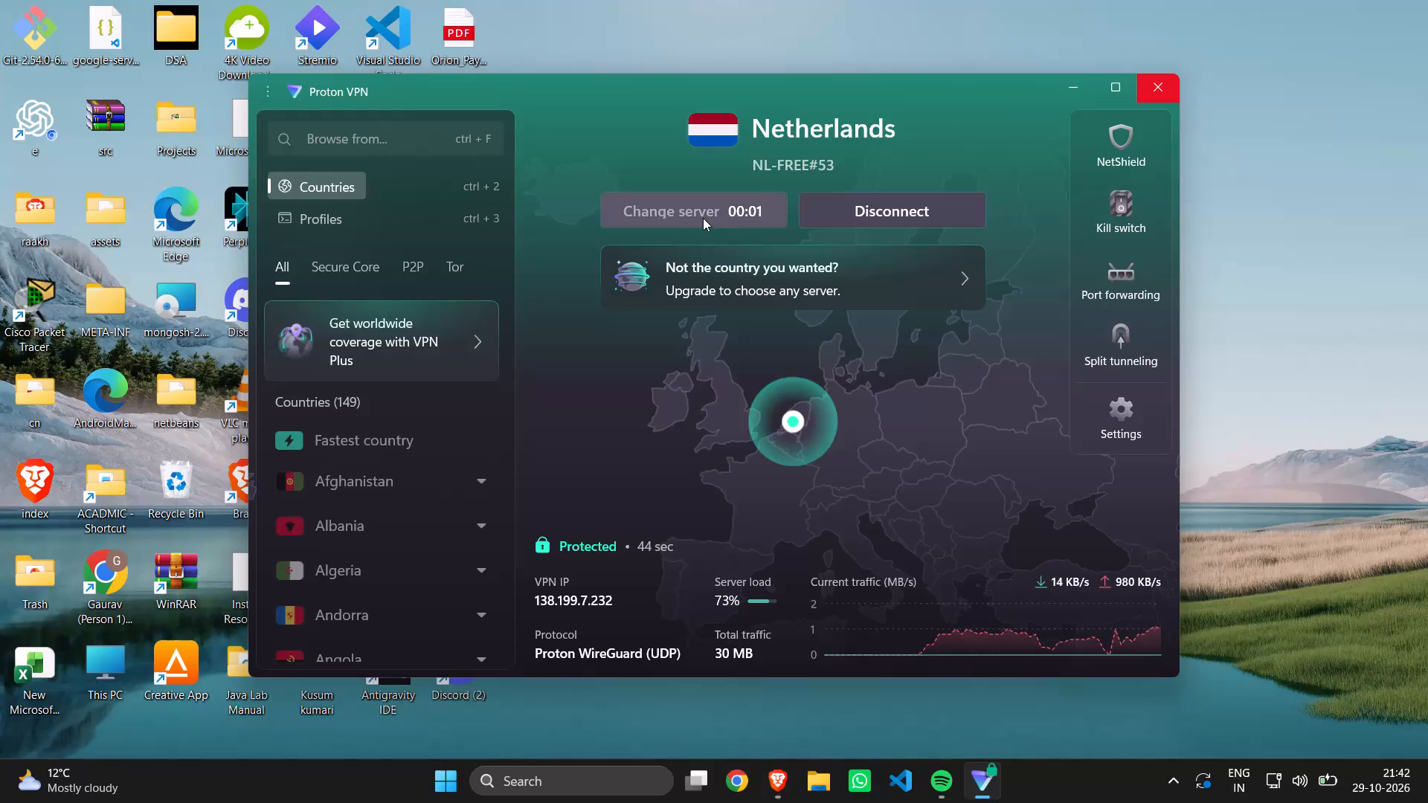
# Switch the VPN connection to a different free server and look over its location on the map.
pyautogui.click(703, 218)
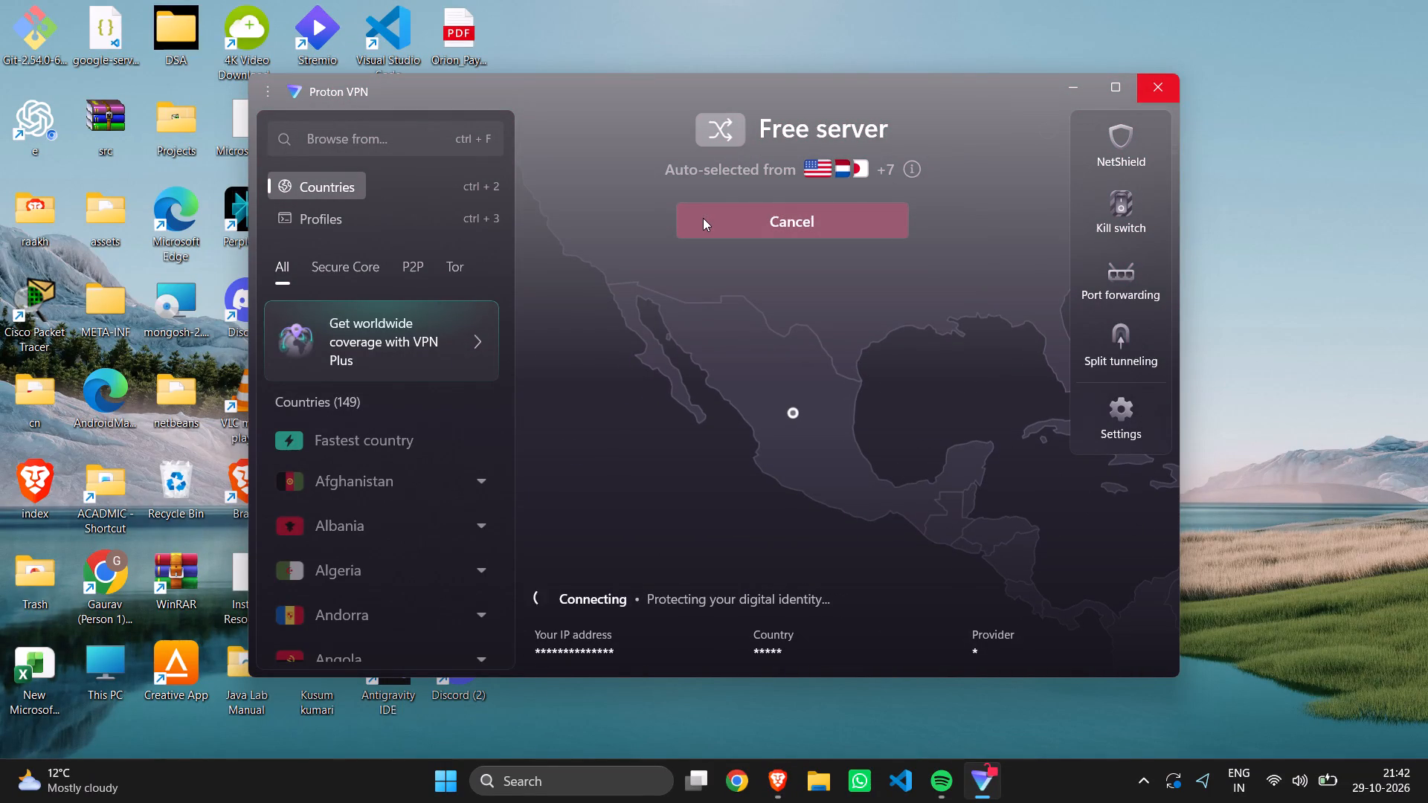
pyautogui.scroll(1, 703, 218)
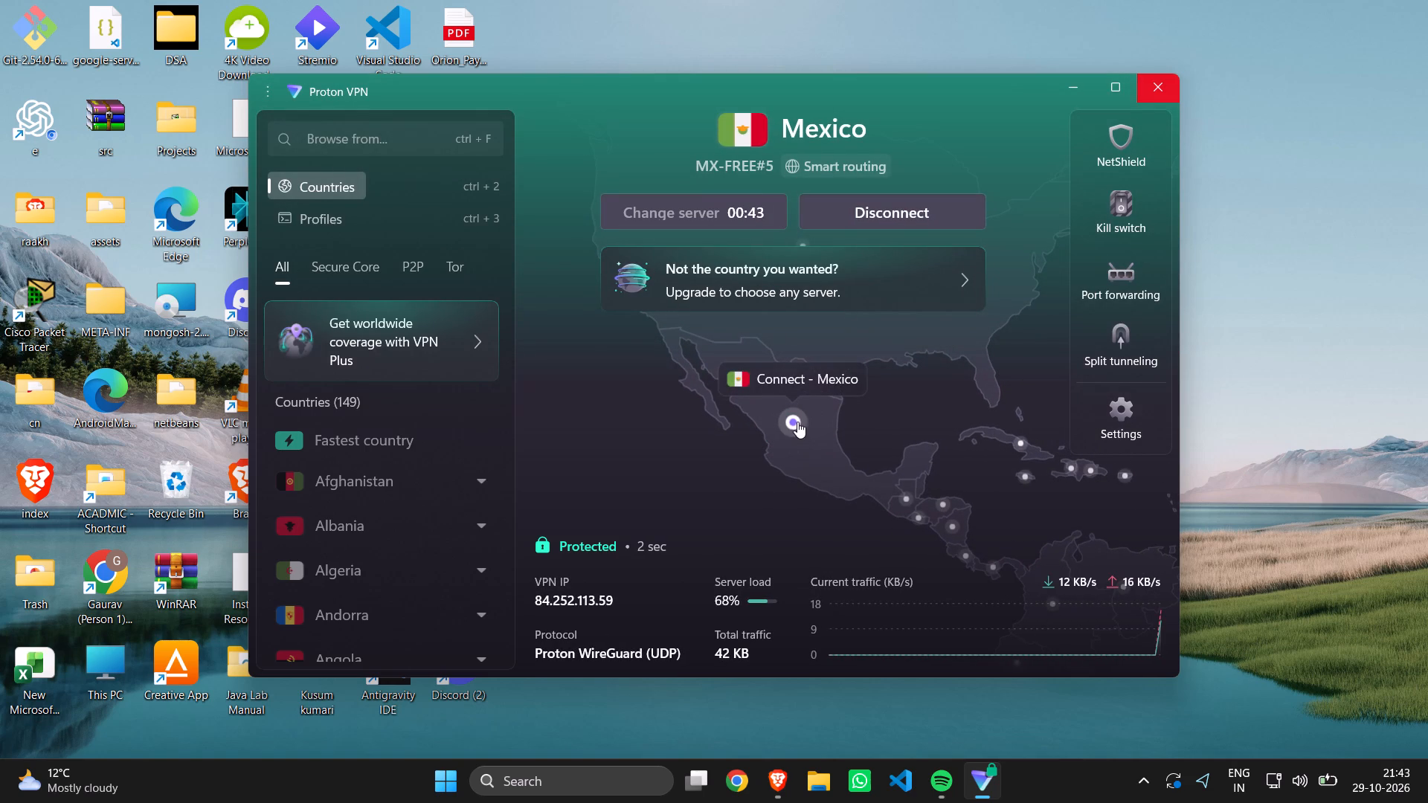
pyautogui.scroll(-1, 833, 315)
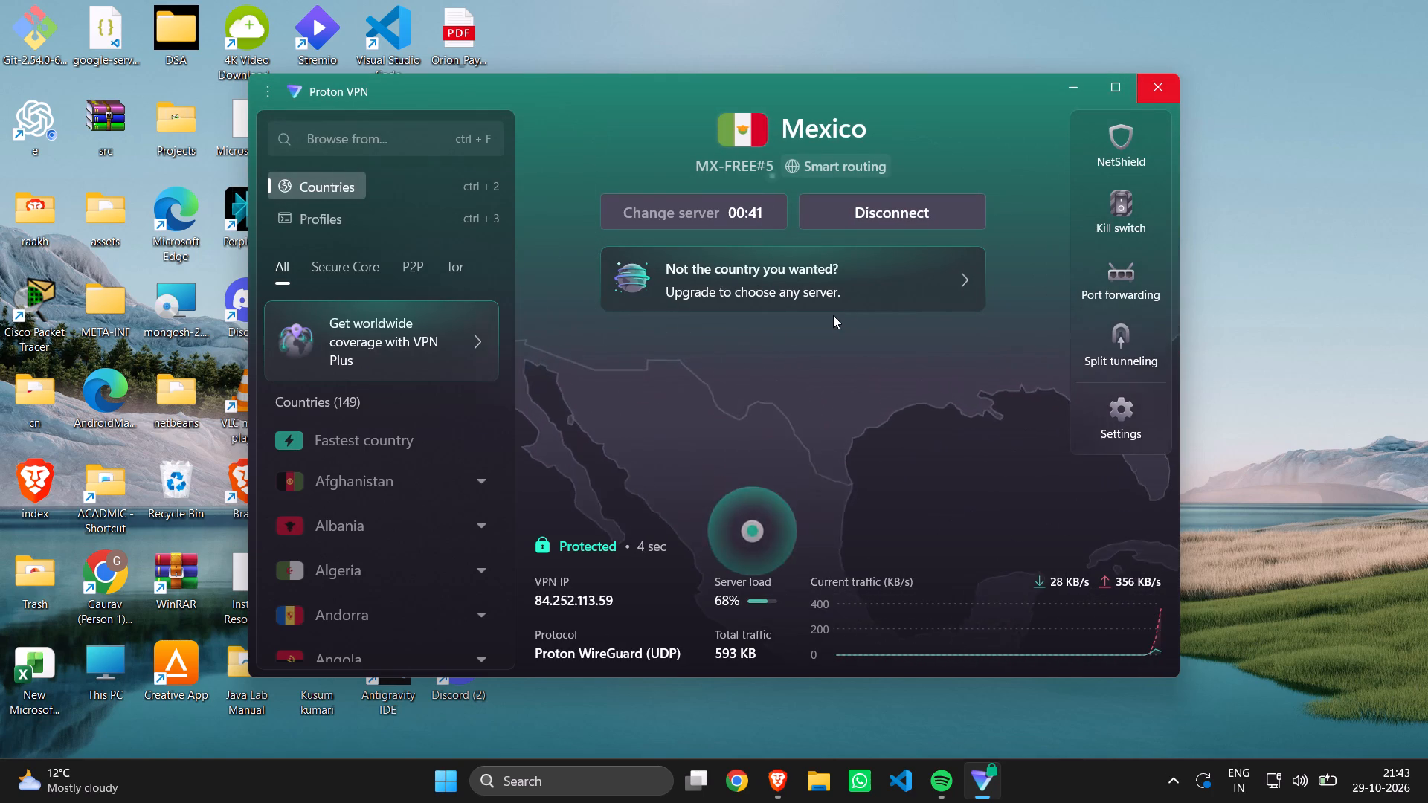
pyautogui.scroll(-1, 833, 315)
# View the Smart Routing explanation for the connected VPN server and close it.
pyautogui.click(787, 167)
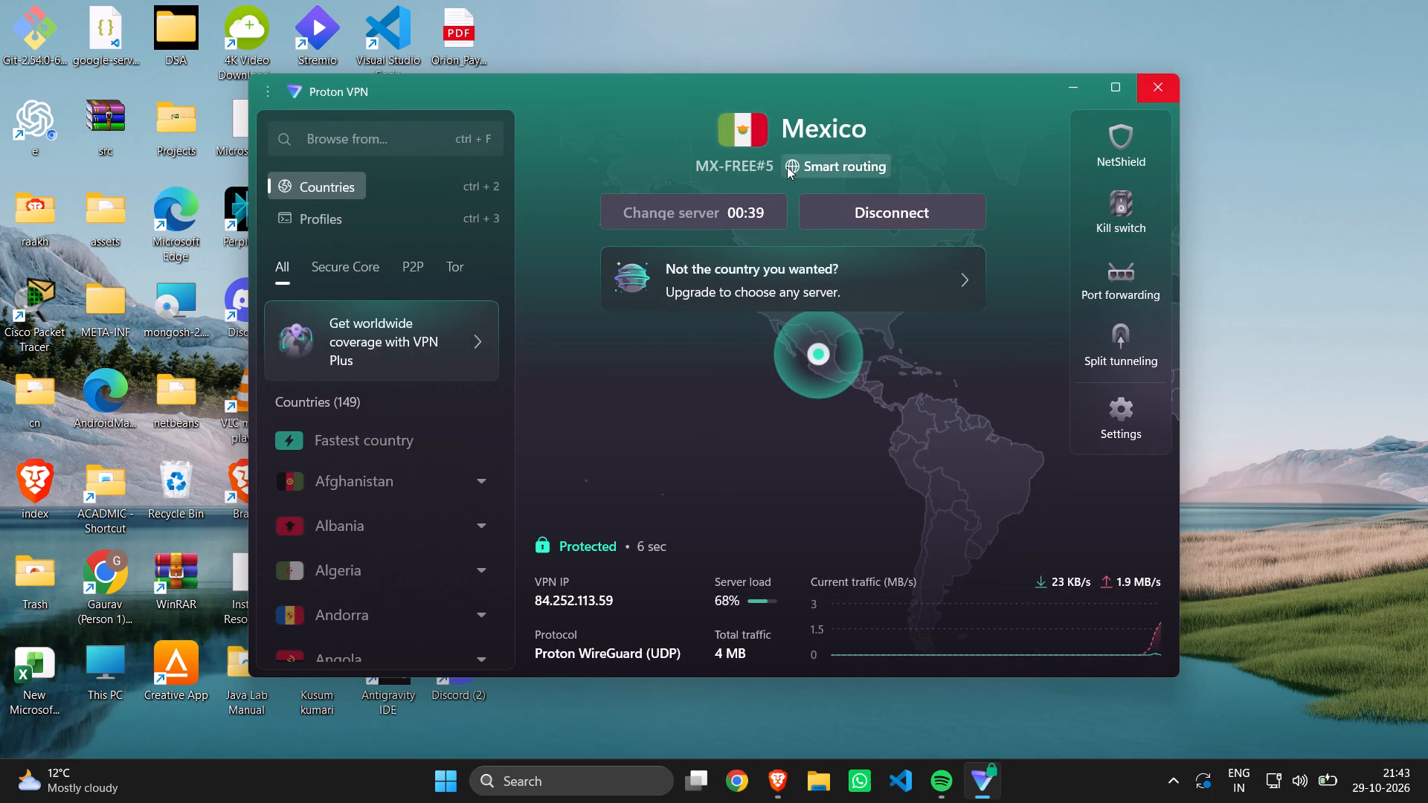
pyautogui.scroll(-4, 661, 510)
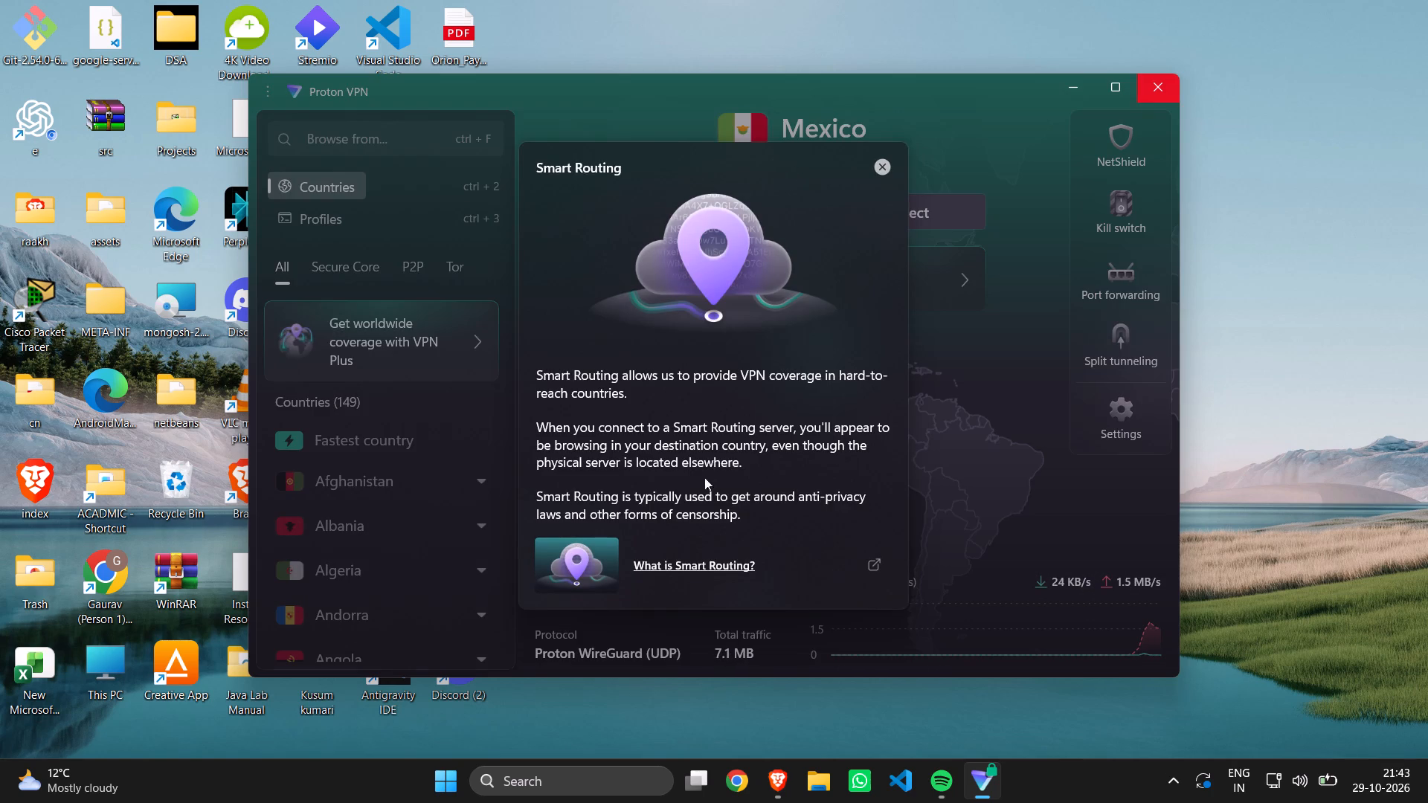
pyautogui.click(886, 161)
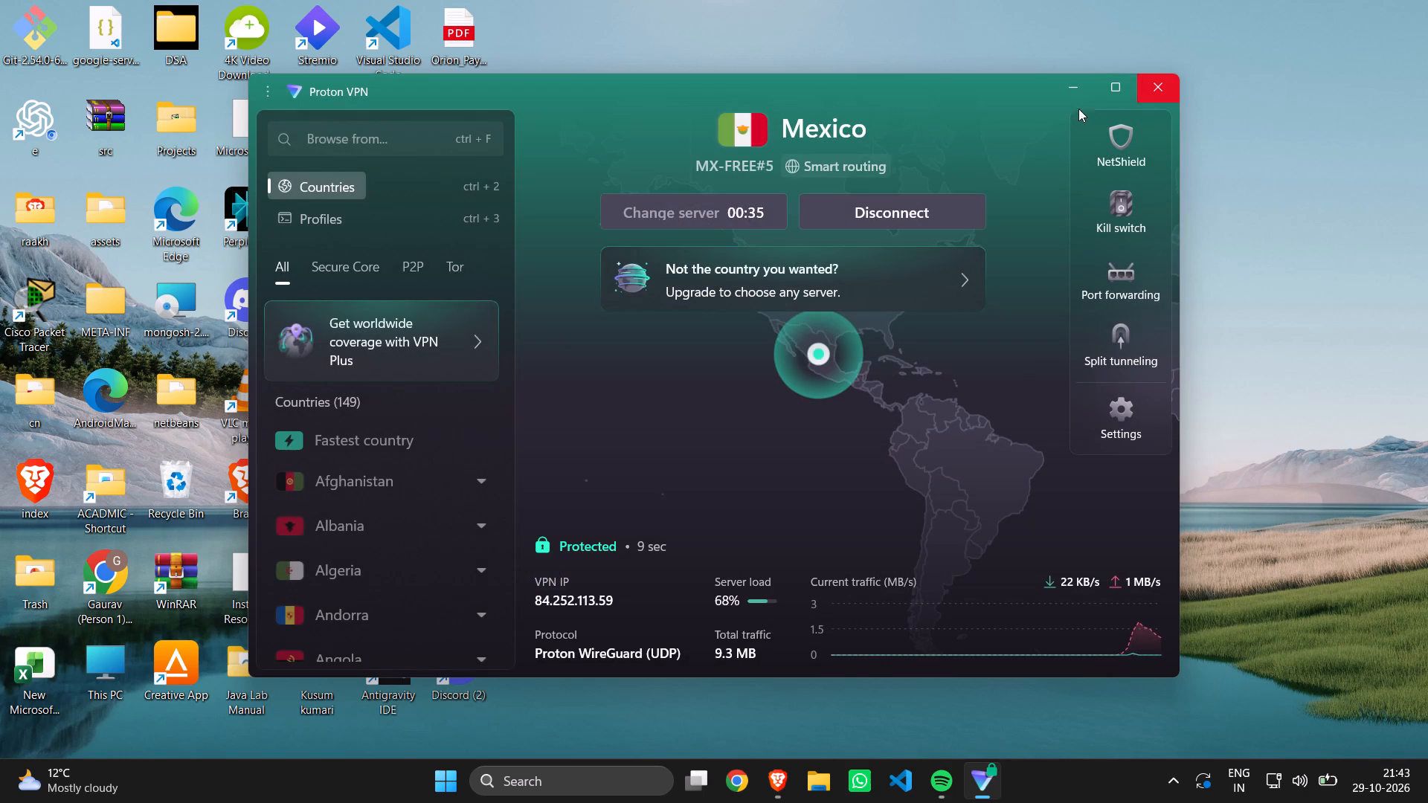
# Minimize the Proton VPN window and launch CapCut from the desktop.
pyautogui.click(1078, 97)
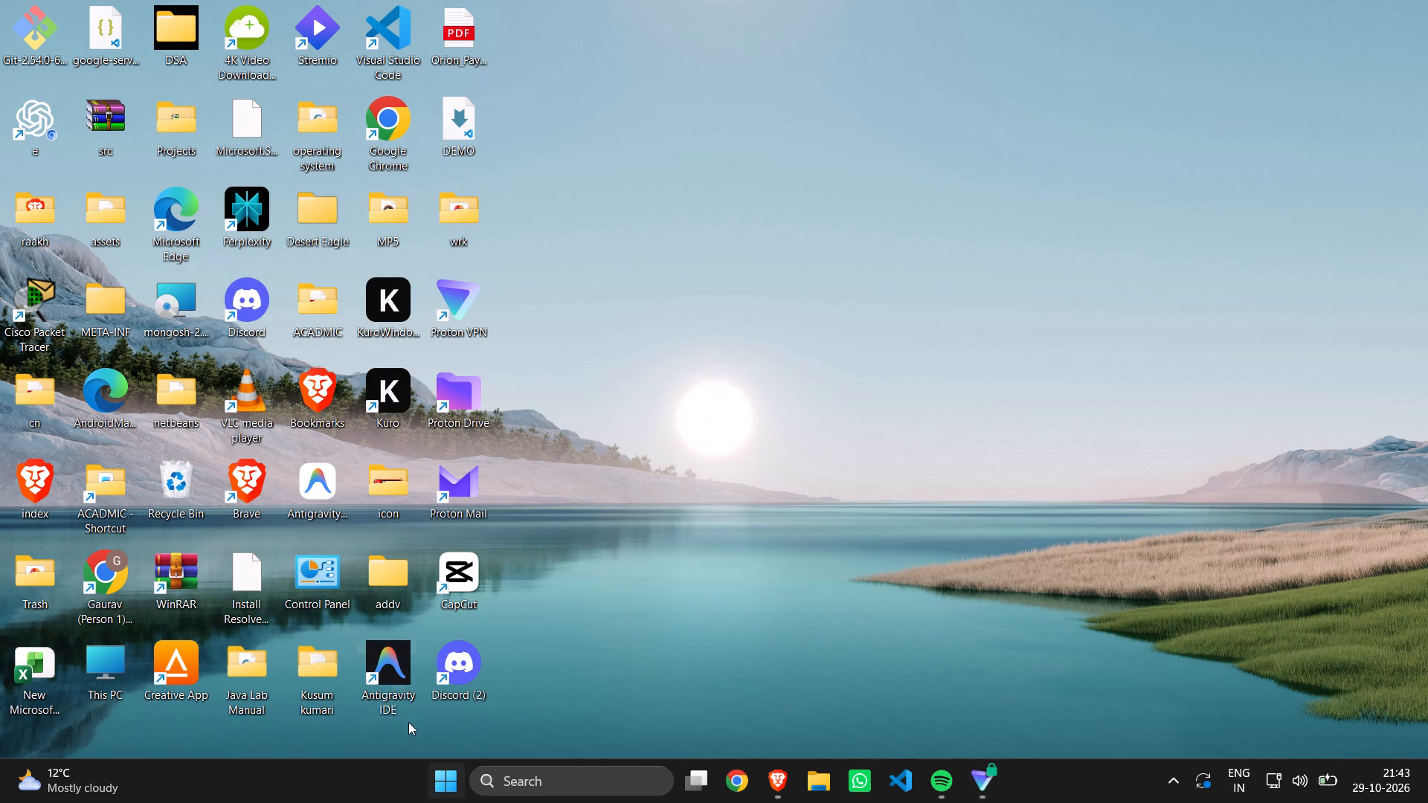
pyautogui.doubleClick(451, 567)
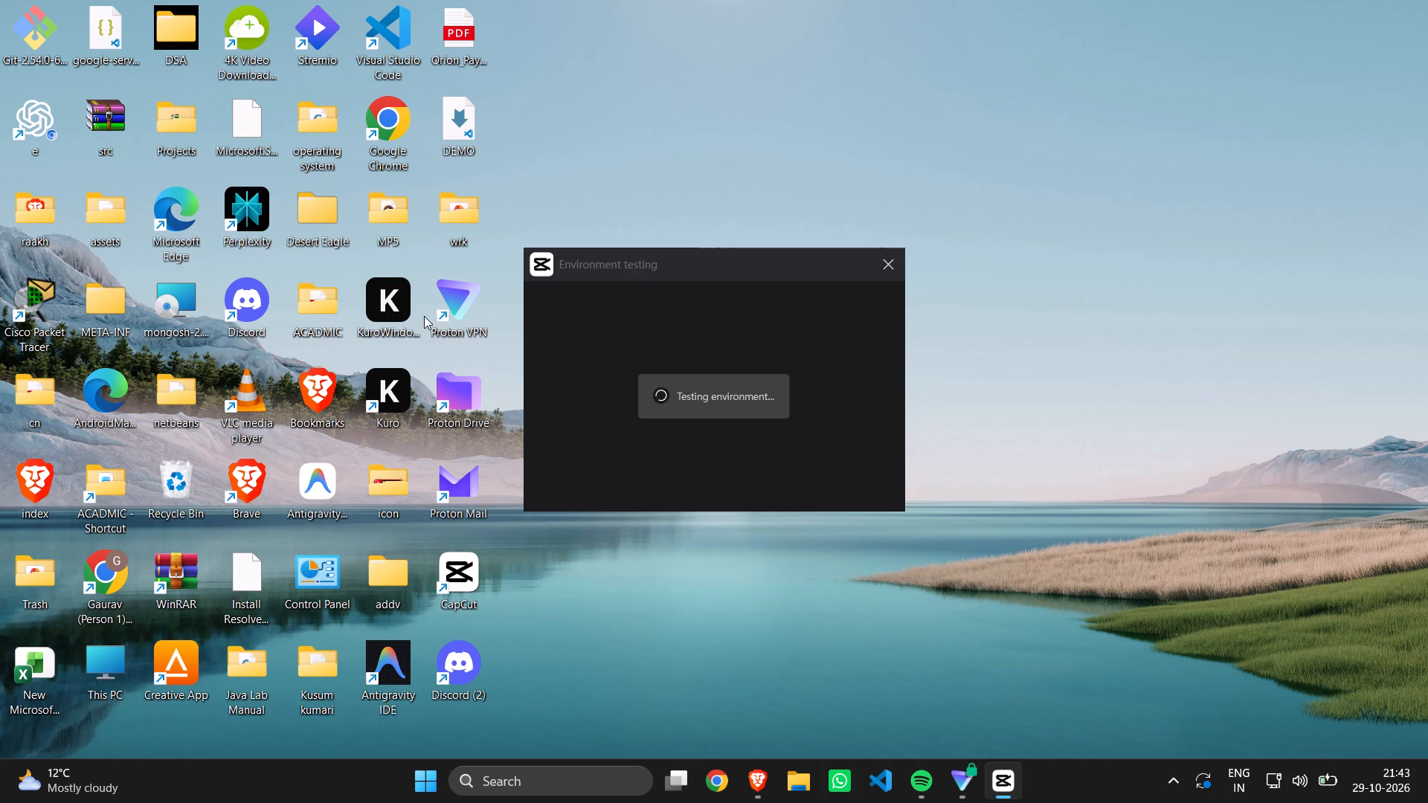
# Check the contents of the wrk folder on the desktop, close it, and delete the folder.
pyautogui.doubleClick(443, 225)
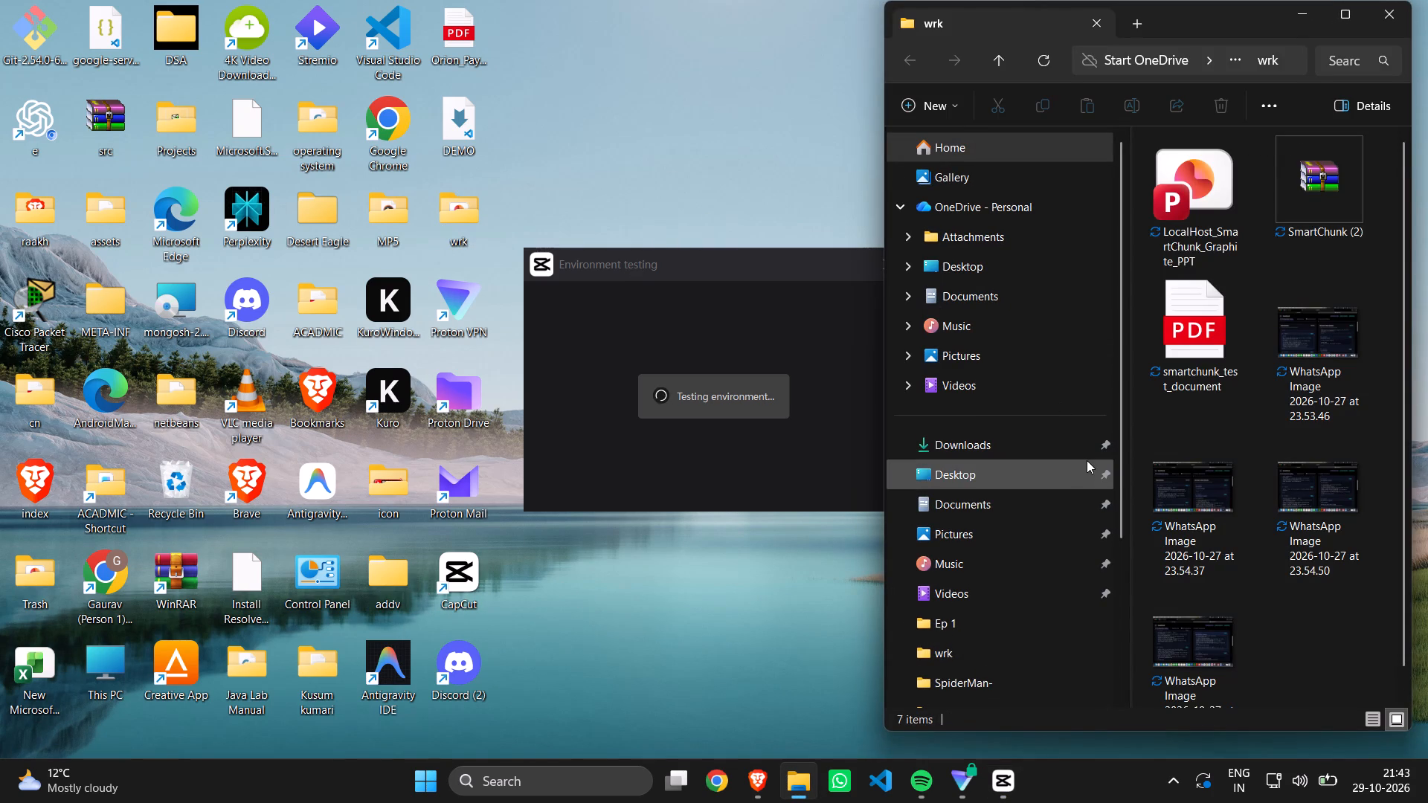
pyautogui.scroll(-3, 1272, 579)
pyautogui.scroll(4, 1272, 579)
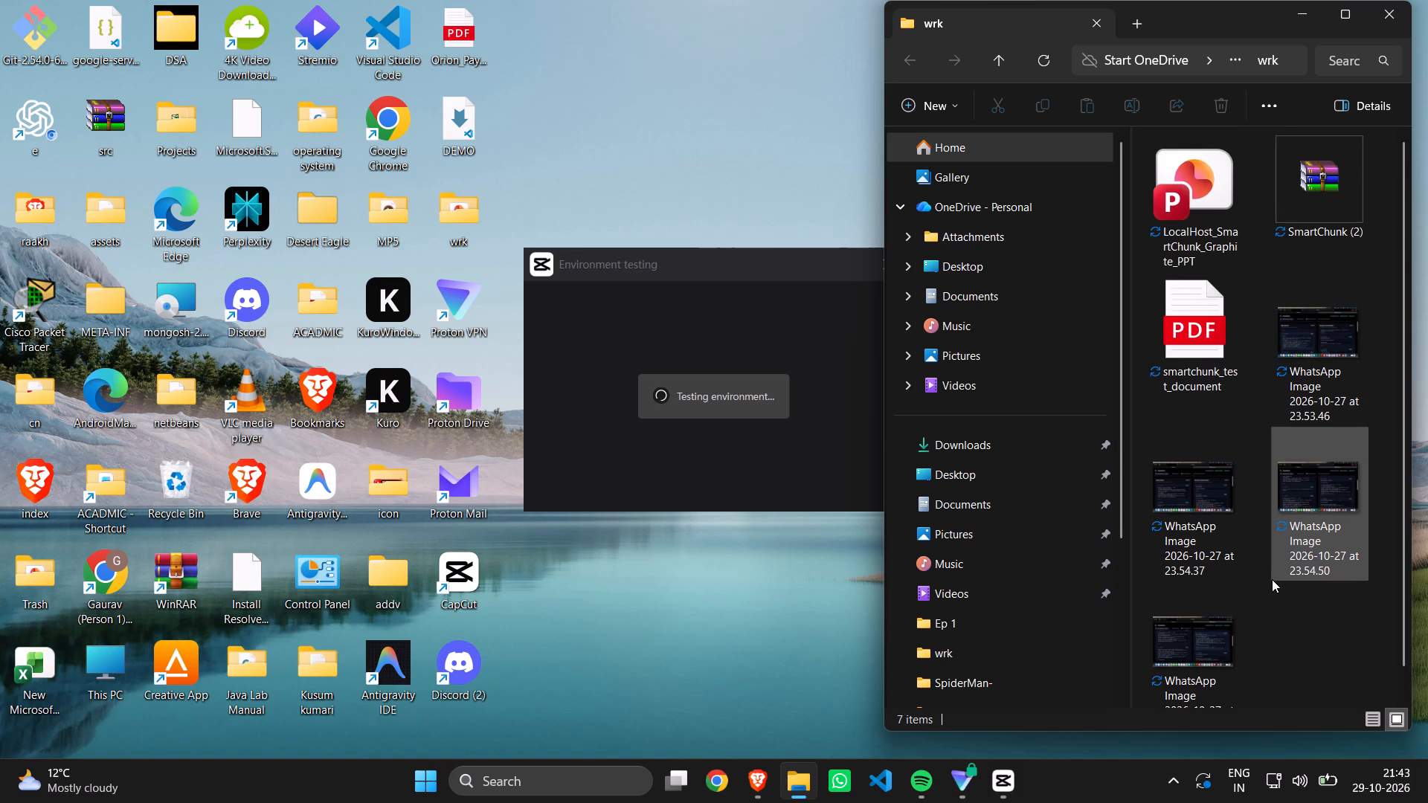
pyautogui.scroll(-2, 1272, 579)
pyautogui.moveTo(1398, 0); pyautogui.dragTo(1392, 17)
pyautogui.click(1392, 17)
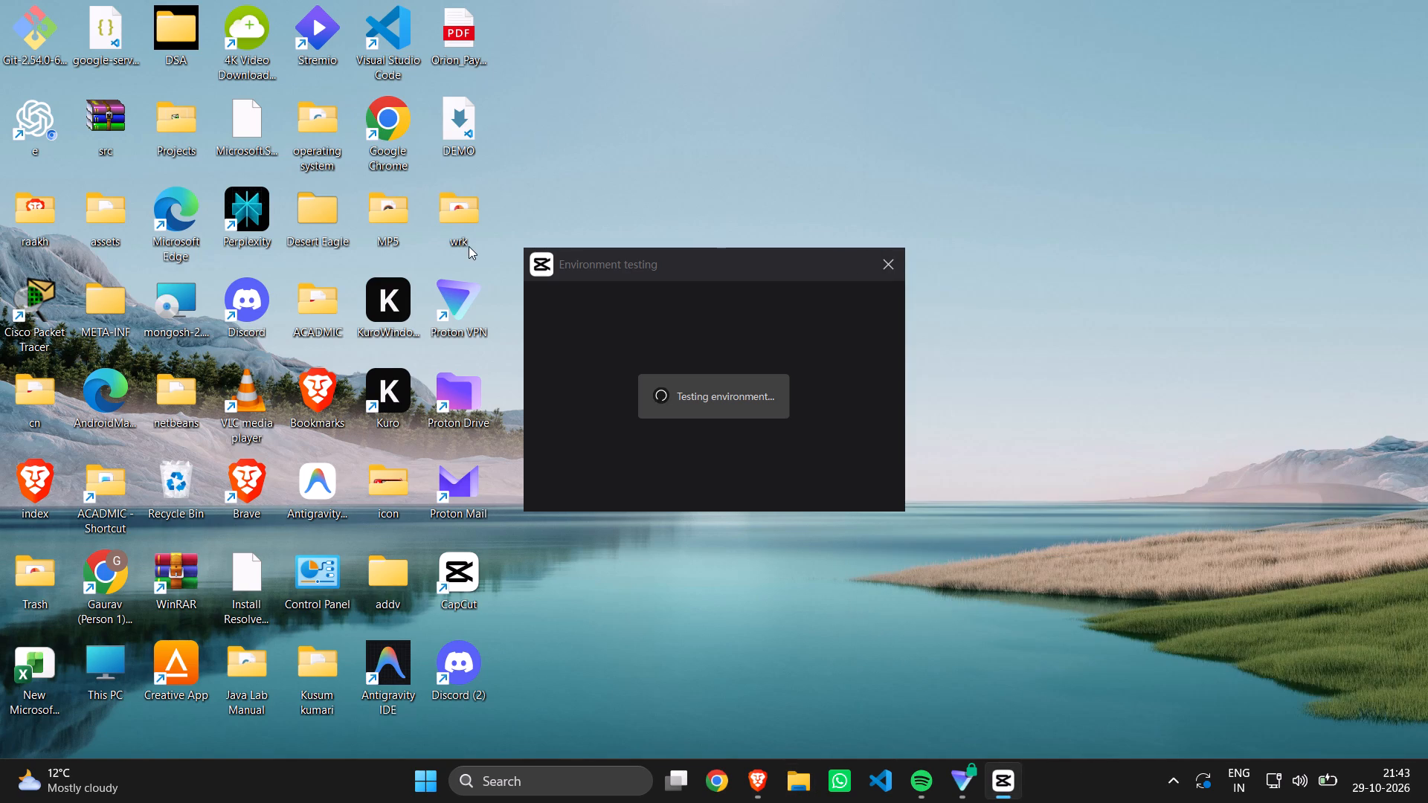
pyautogui.click(448, 223)
pyautogui.press('Delete')
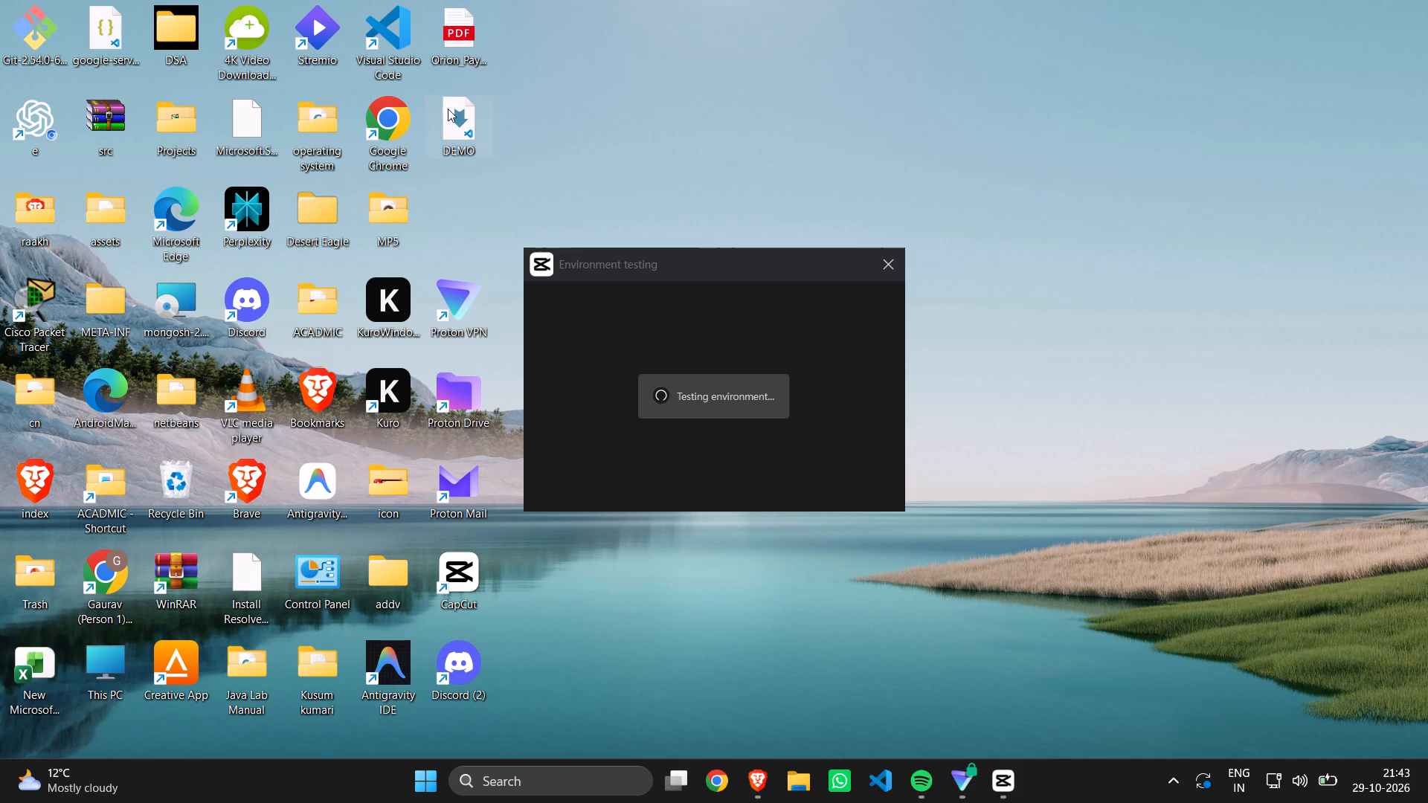
# Delete the DEMO Markdown file from the desktop.
pyautogui.click(448, 103)
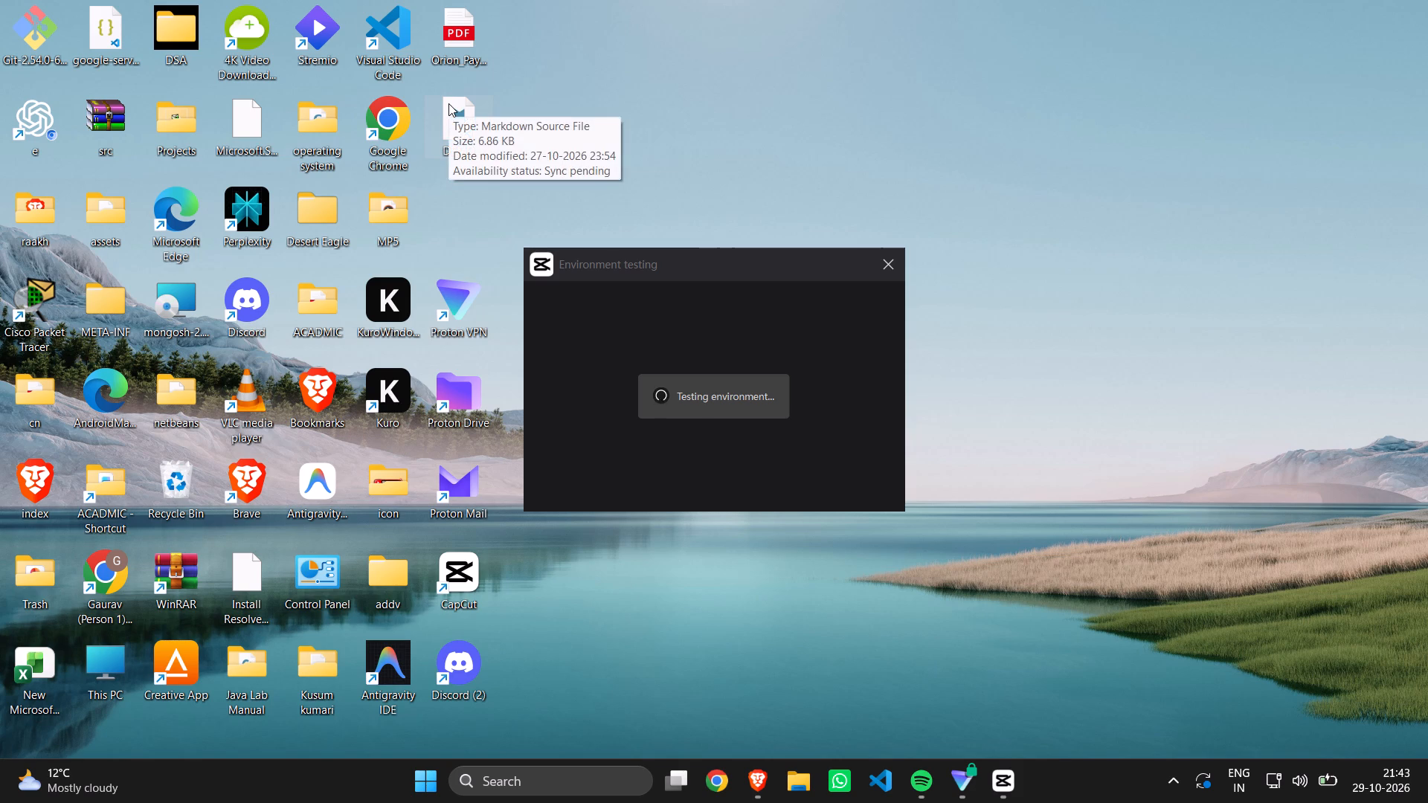
pyautogui.press('Delete')
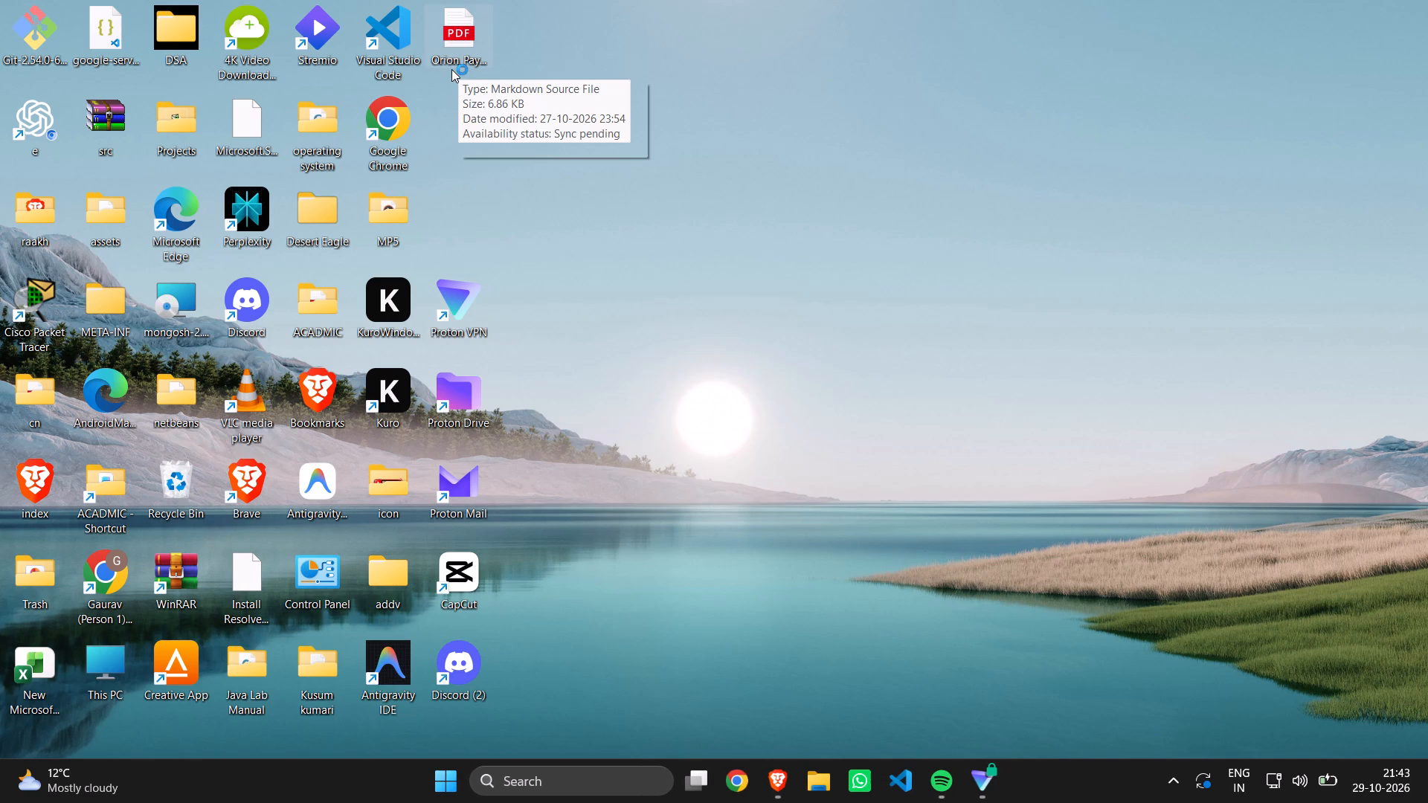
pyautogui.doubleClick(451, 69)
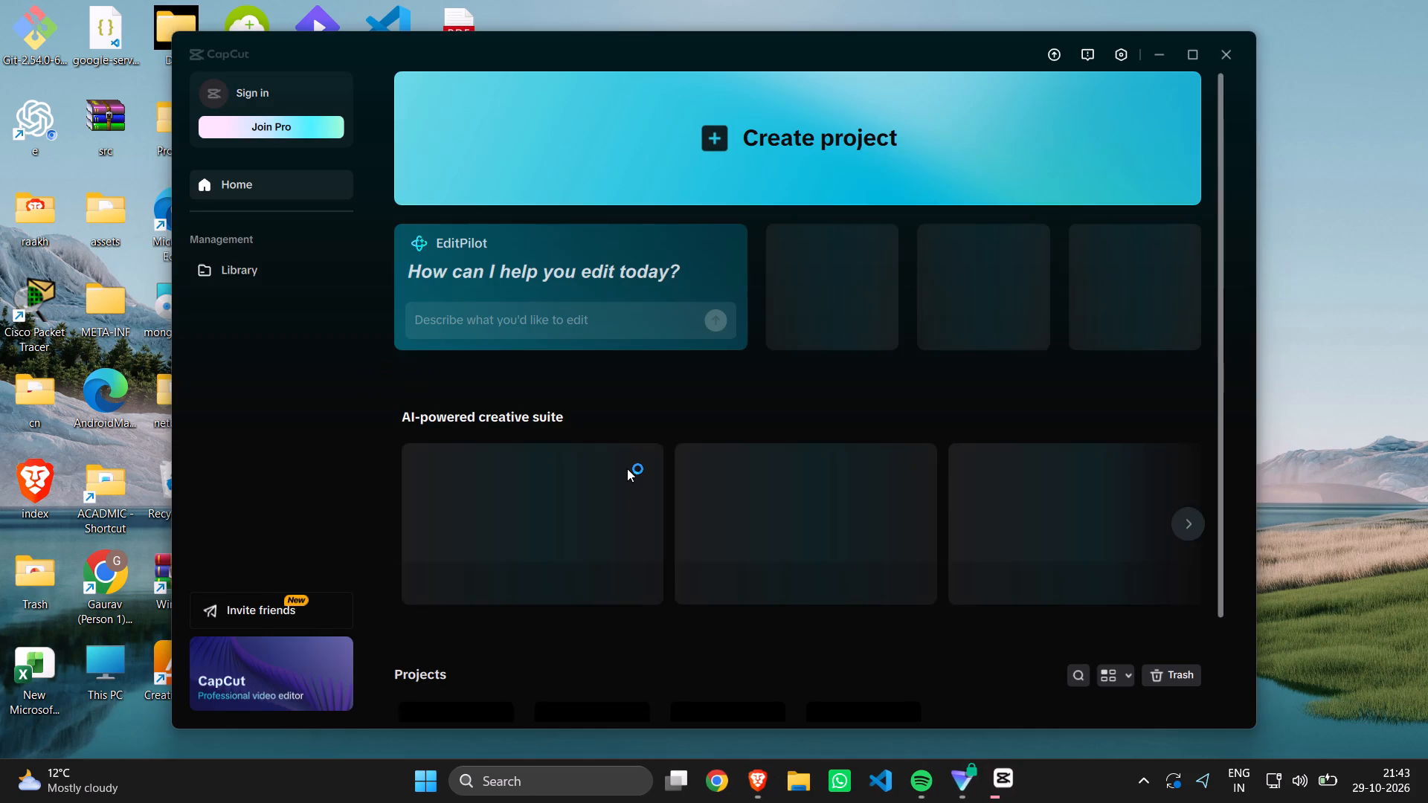
# Look over the Projects section on the CapCut home page.
pyautogui.scroll(-3, 633, 627)
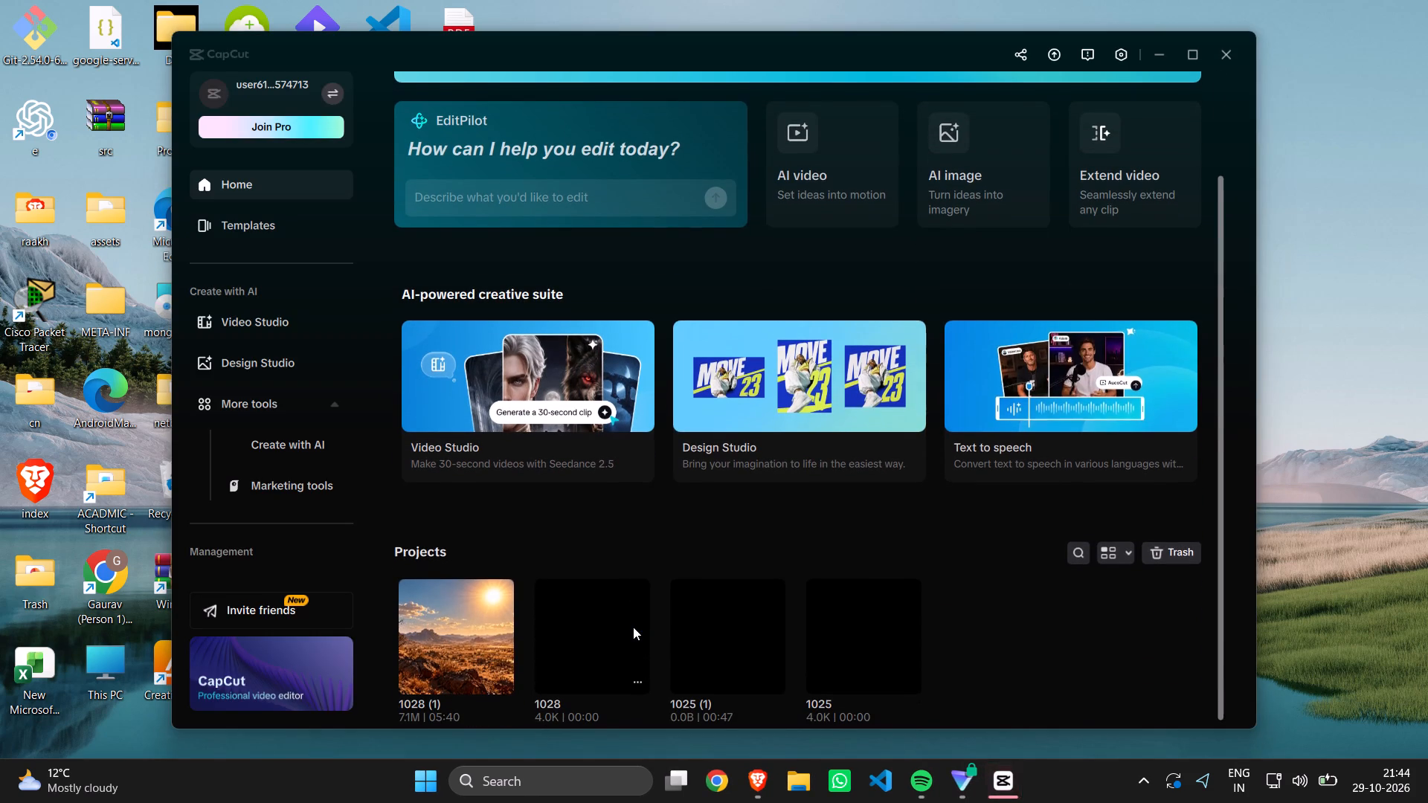
pyautogui.scroll(-2, 633, 627)
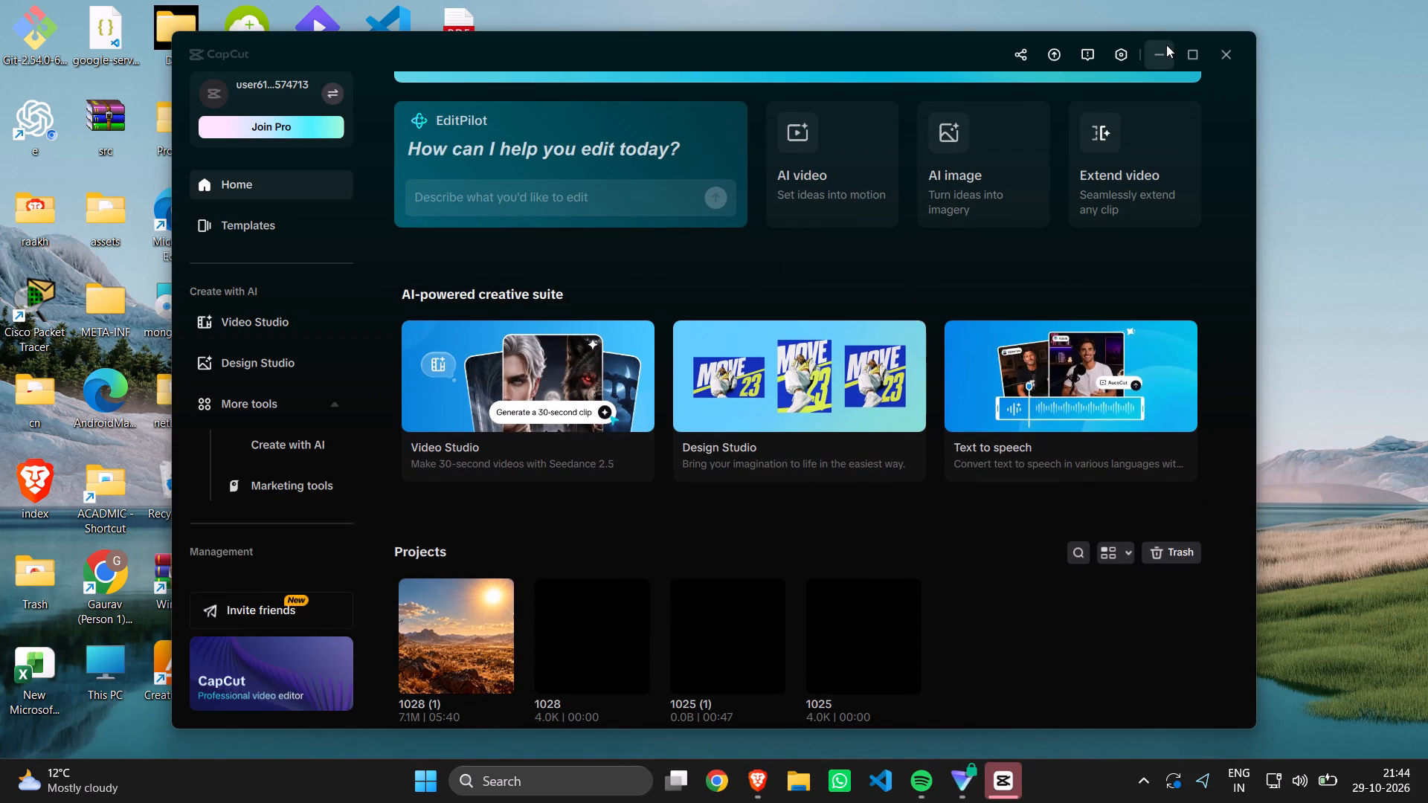
# Minimize CapCut and delete the Orion_Pay... PDF from the desktop.
pyautogui.click(1166, 45)
pyautogui.click(455, 24)
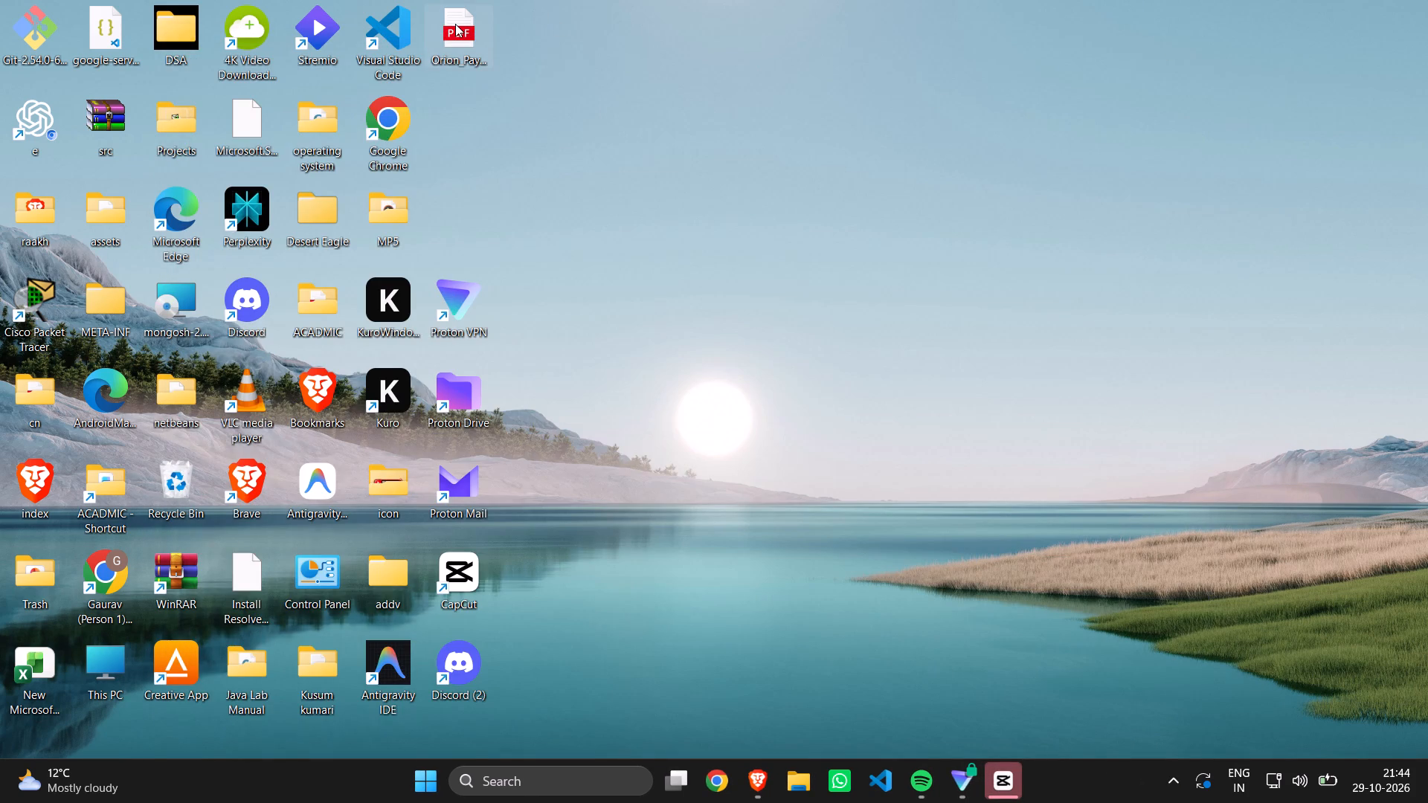
pyautogui.press('Delete')
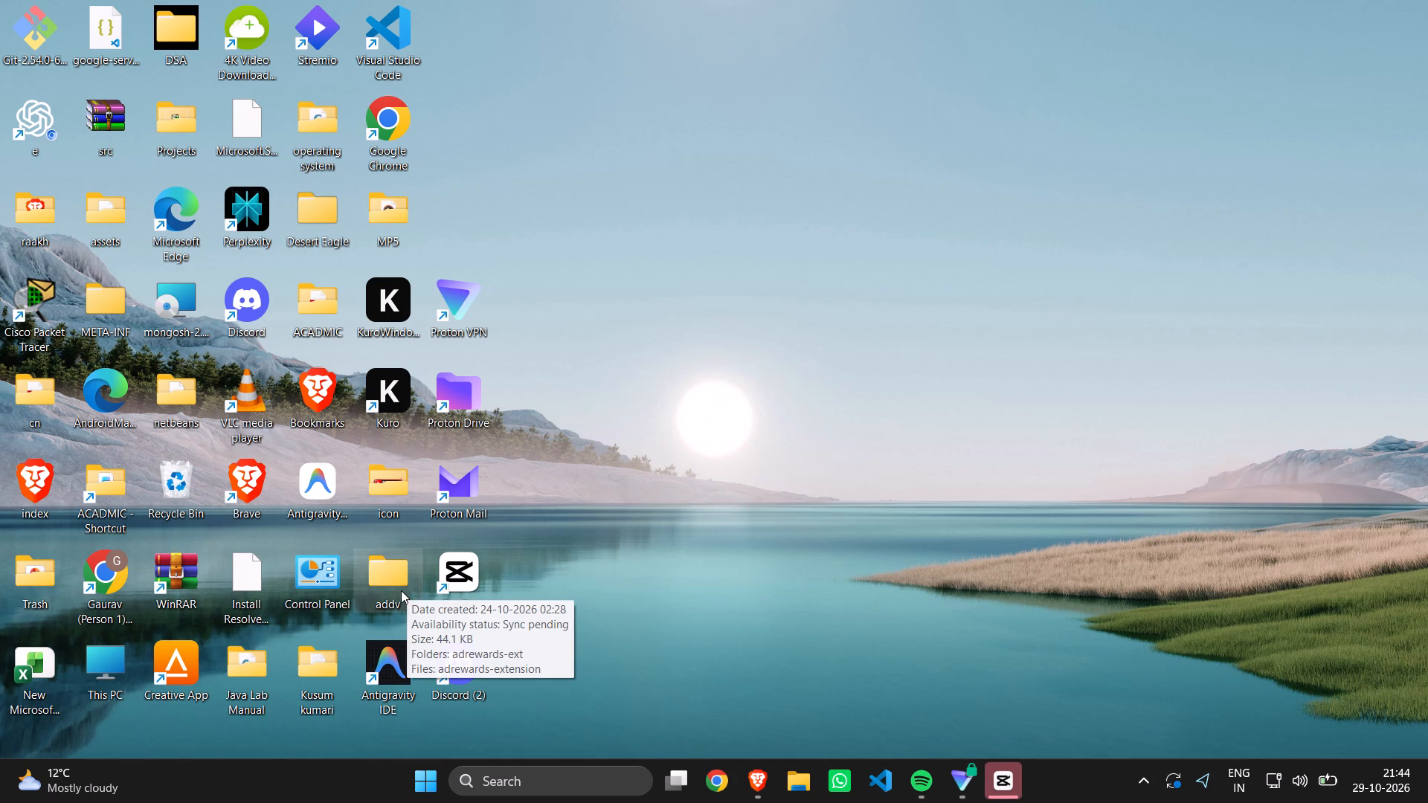
# Return to the CapCut window and open the project 1028 (1).
pyautogui.doubleClick(464, 589)
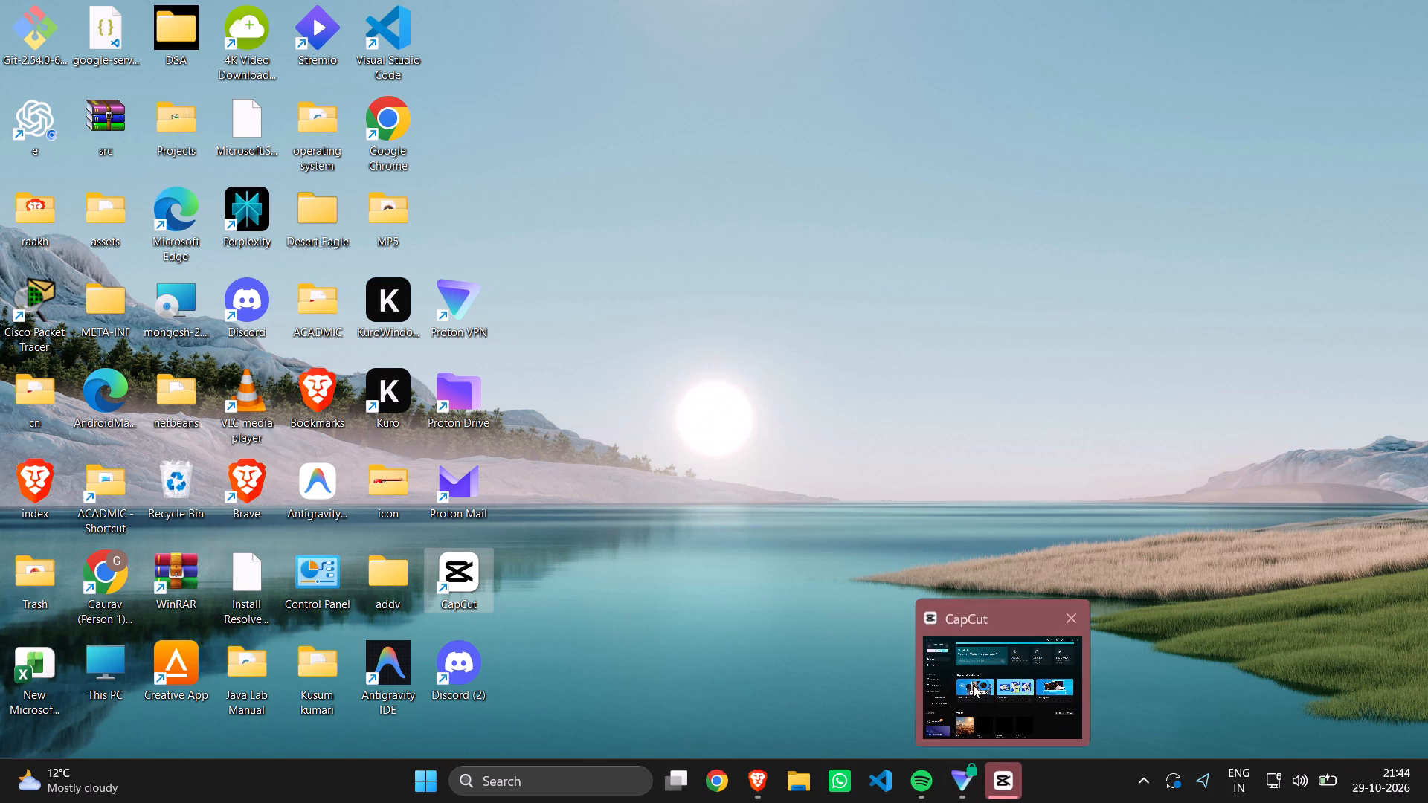
pyautogui.click(973, 685)
pyautogui.scroll(-2, 553, 610)
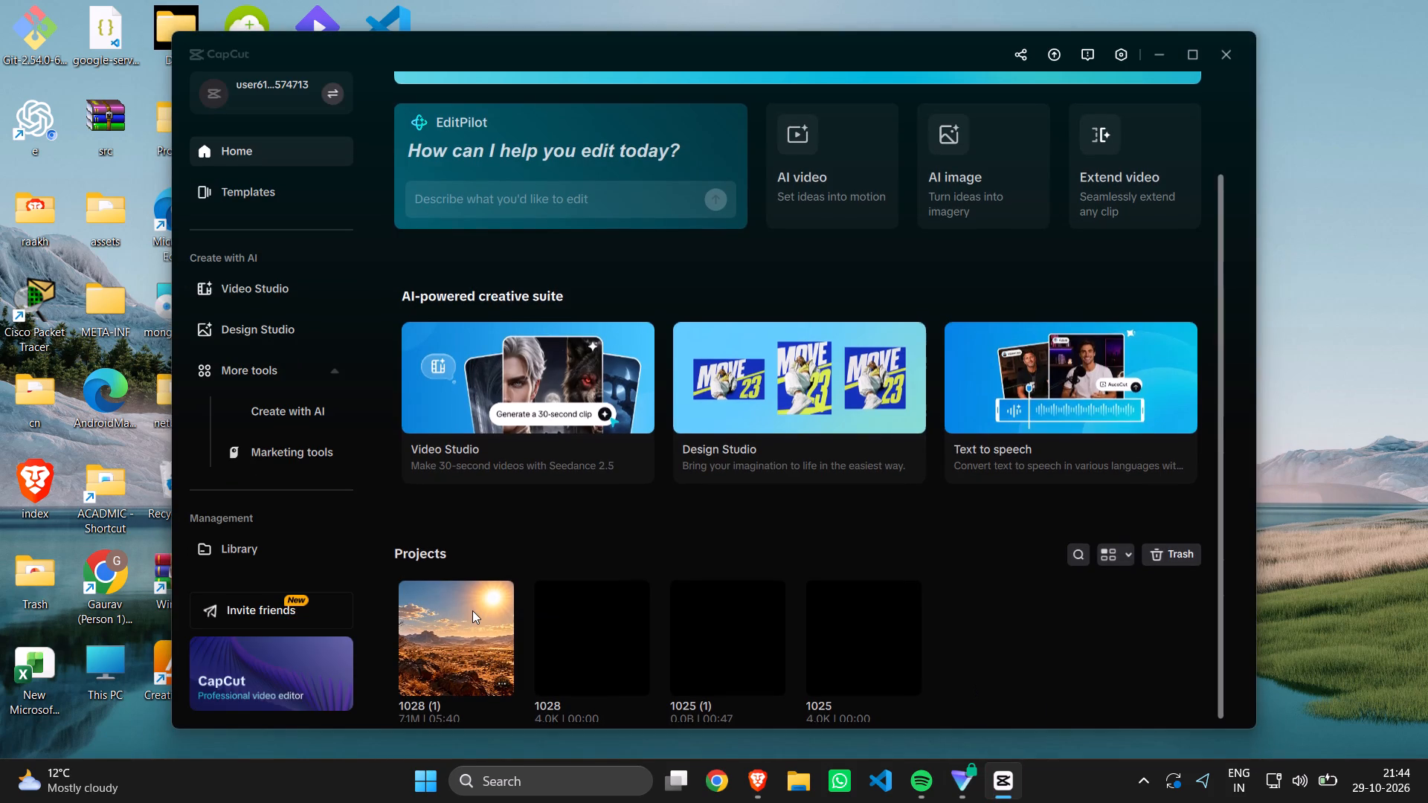
pyautogui.click(472, 610)
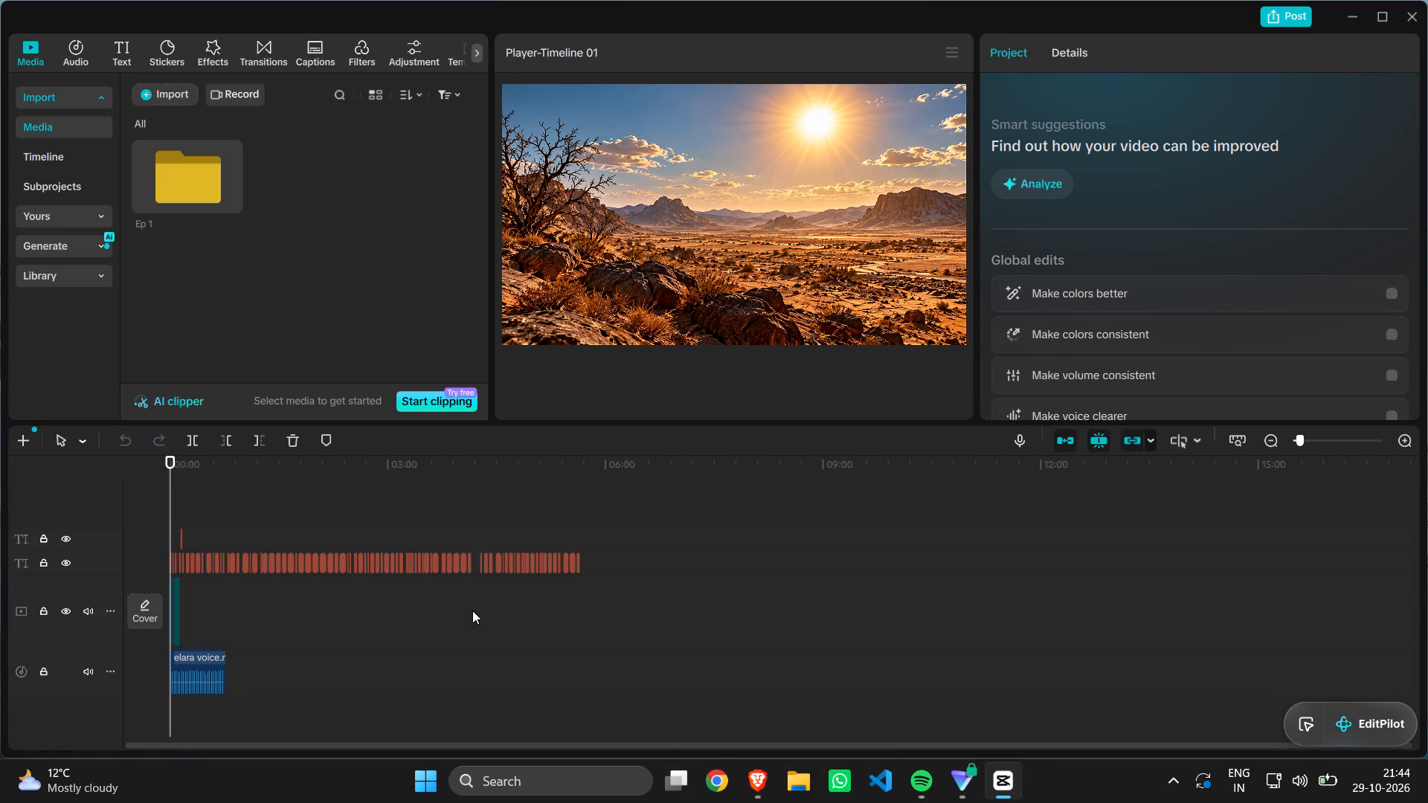
# Play the opening seconds of the timeline to review the desert clips, captions and voice track.
pyautogui.keyDown('ctrl'); pyautogui.scroll(14, 472, 610); pyautogui.keyUp('ctrl')
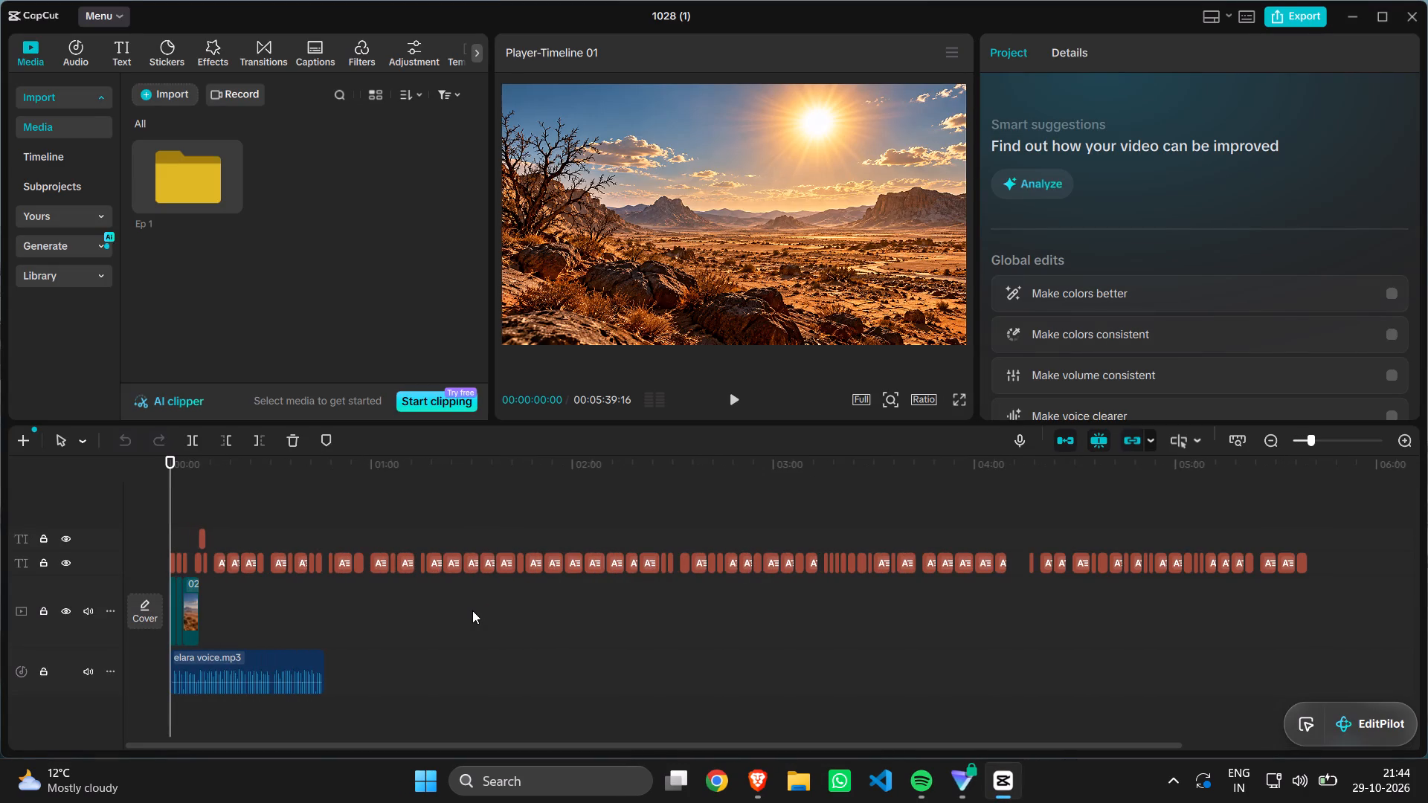
pyautogui.keyDown('ctrl'); pyautogui.scroll(16, 472, 610); pyautogui.keyUp('ctrl')
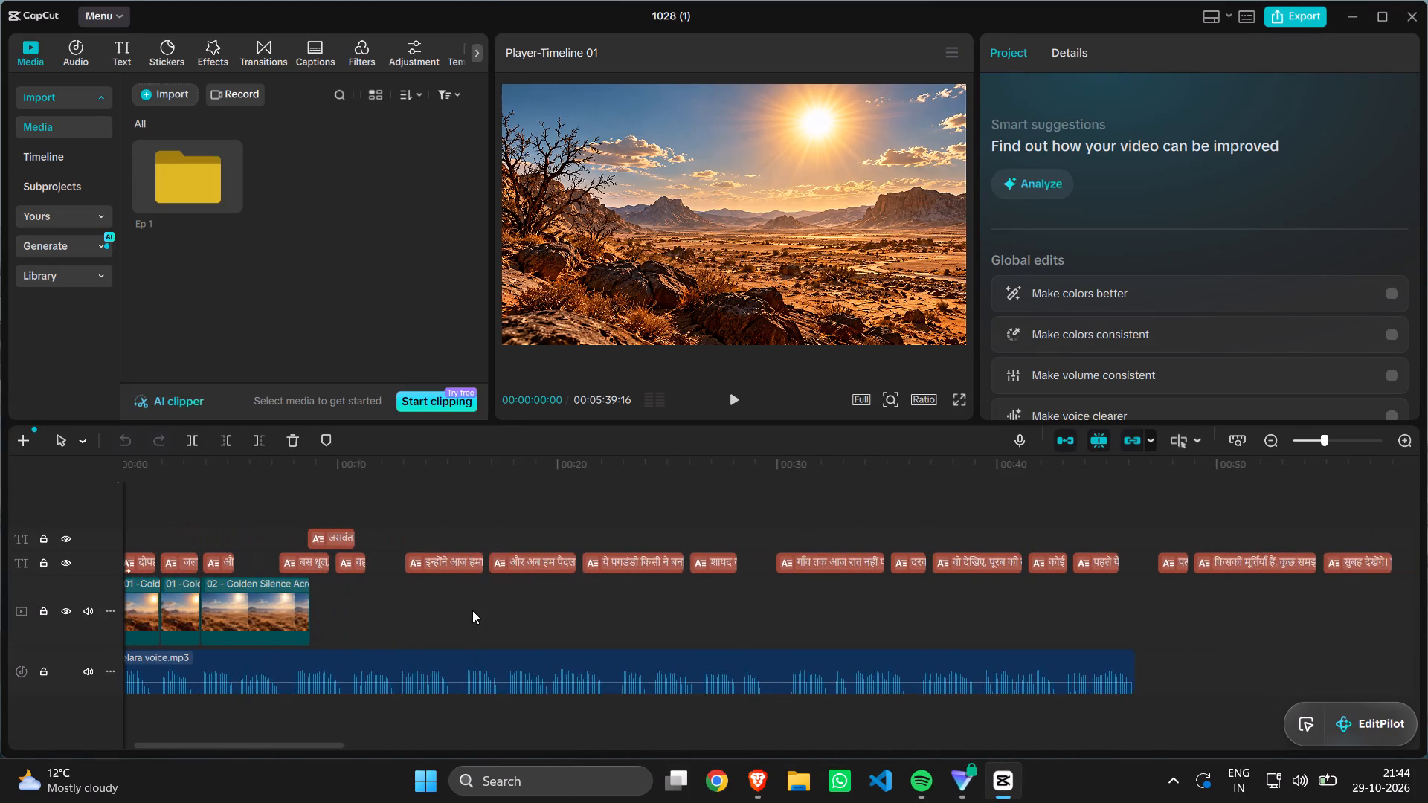
pyautogui.keyDown('ctrl'); pyautogui.scroll(4, 472, 610); pyautogui.keyUp('ctrl')
pyautogui.hscroll(3, 472, 610)
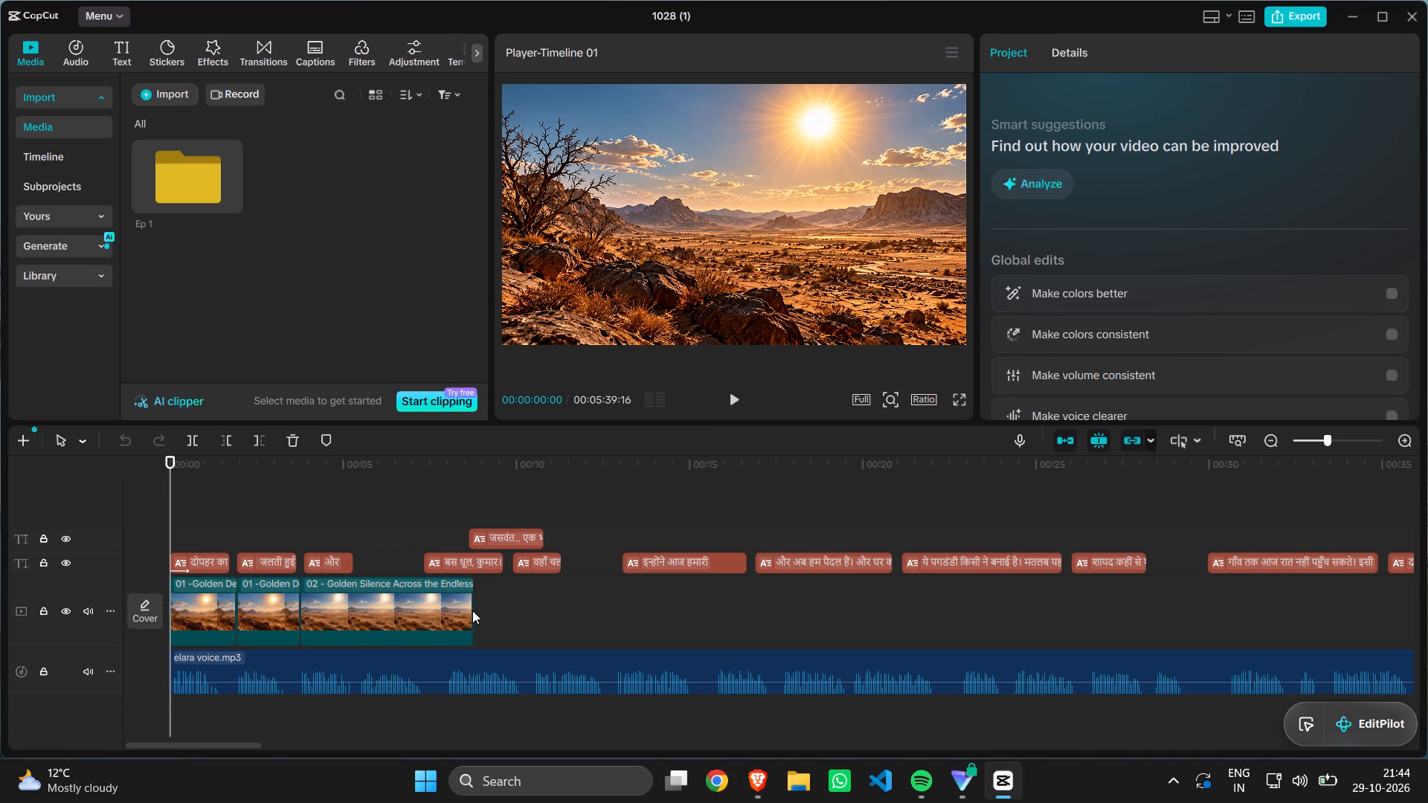
pyautogui.keyDown('ctrl'); pyautogui.scroll(11, 472, 610); pyautogui.keyUp('ctrl')
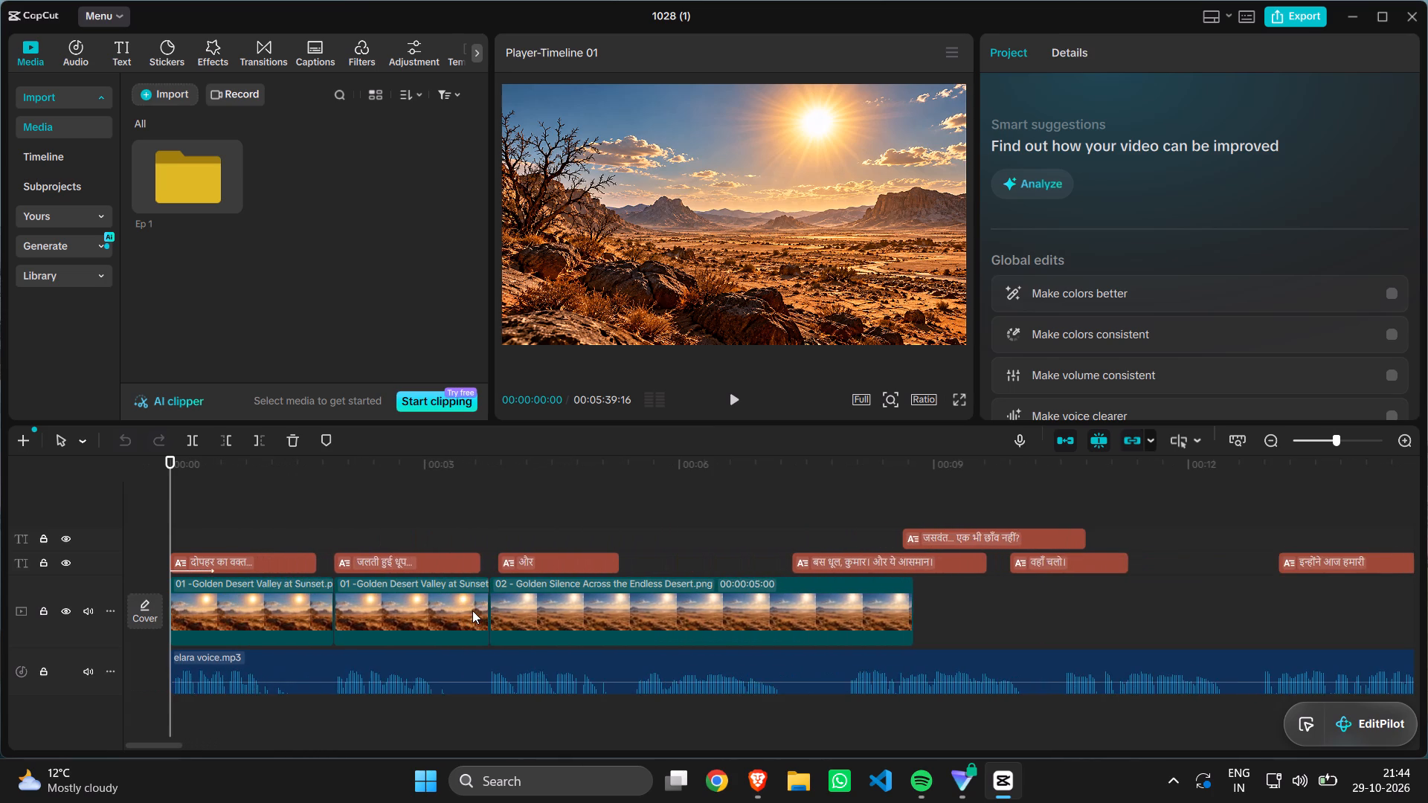
pyautogui.keyDown('ctrl'); pyautogui.scroll(2, 472, 610); pyautogui.keyUp('ctrl')
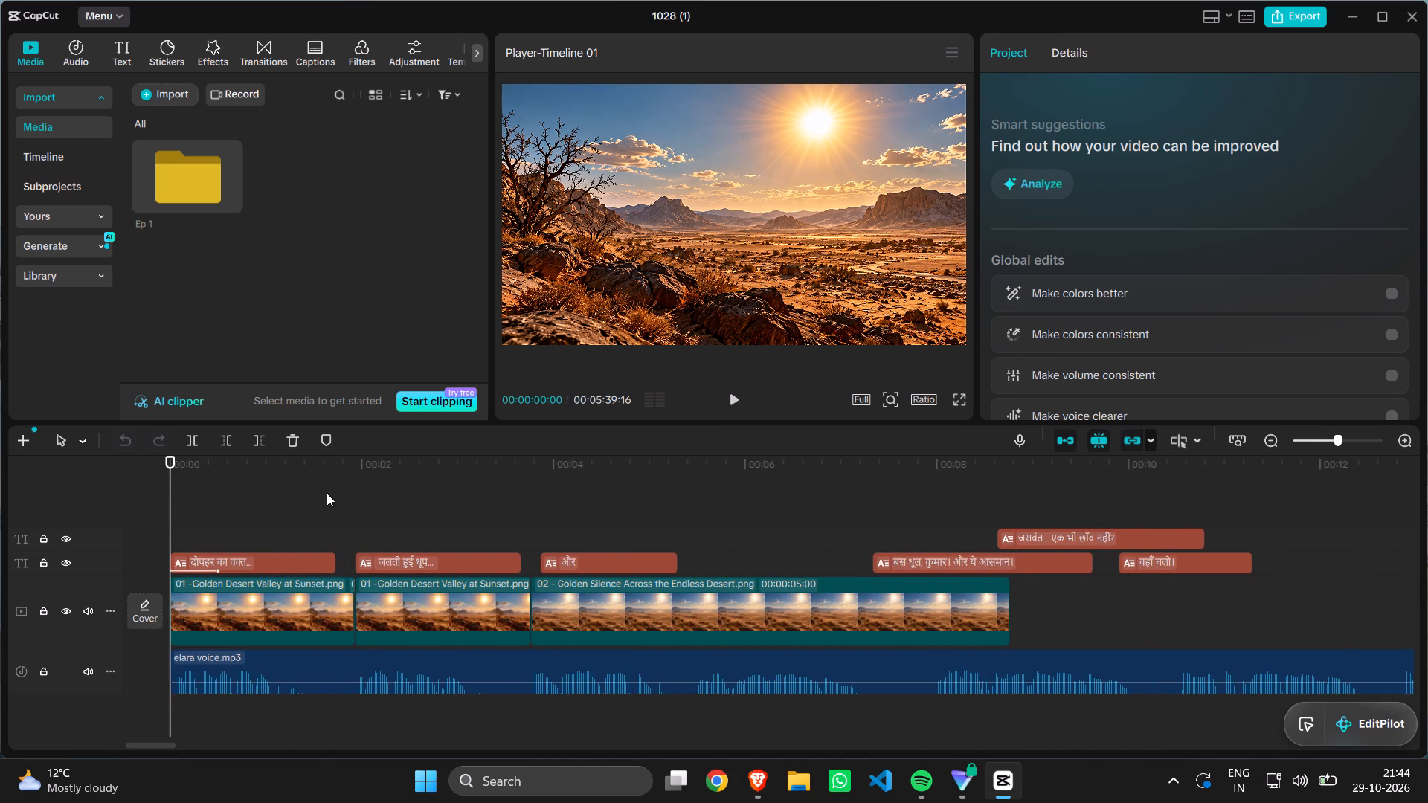
pyautogui.press('space')
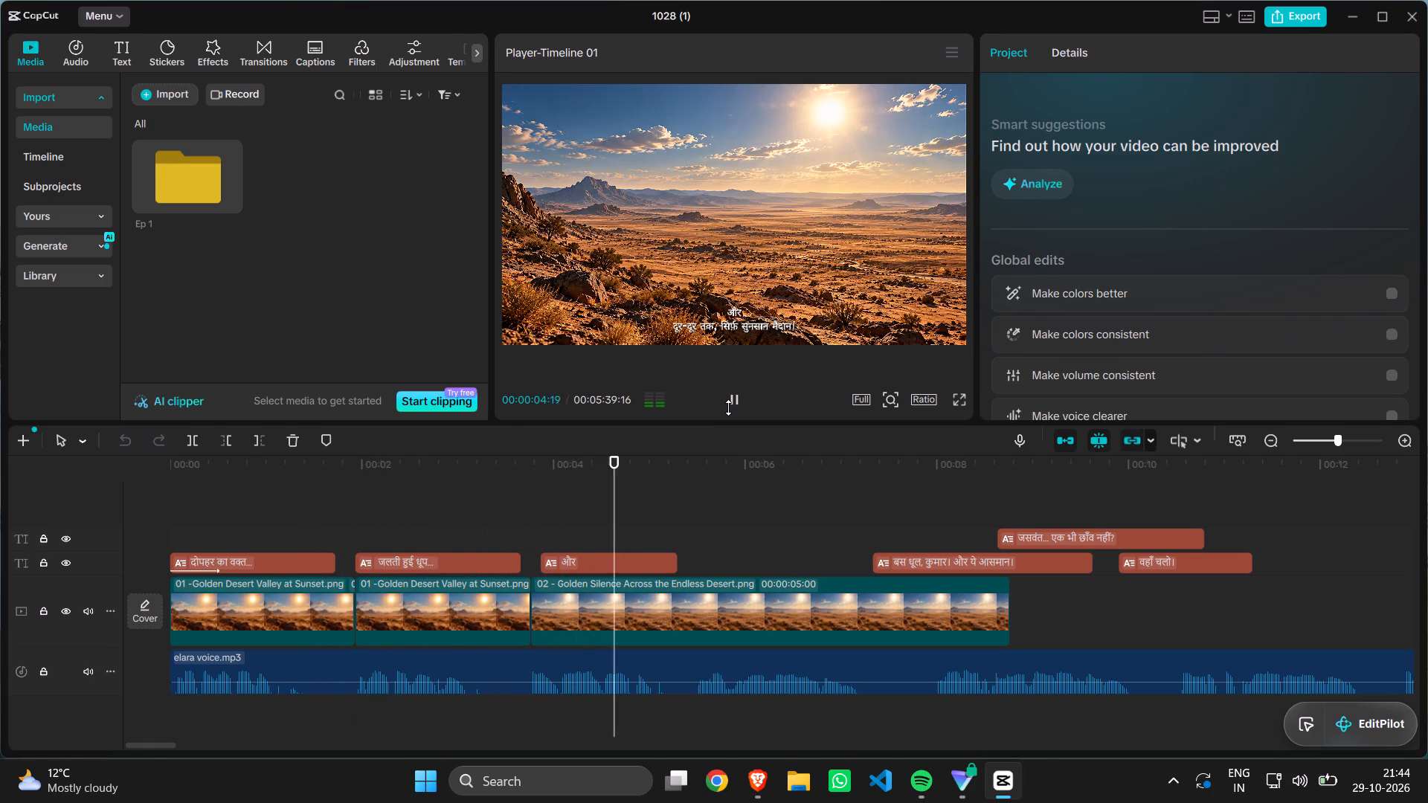
pyautogui.press('space')
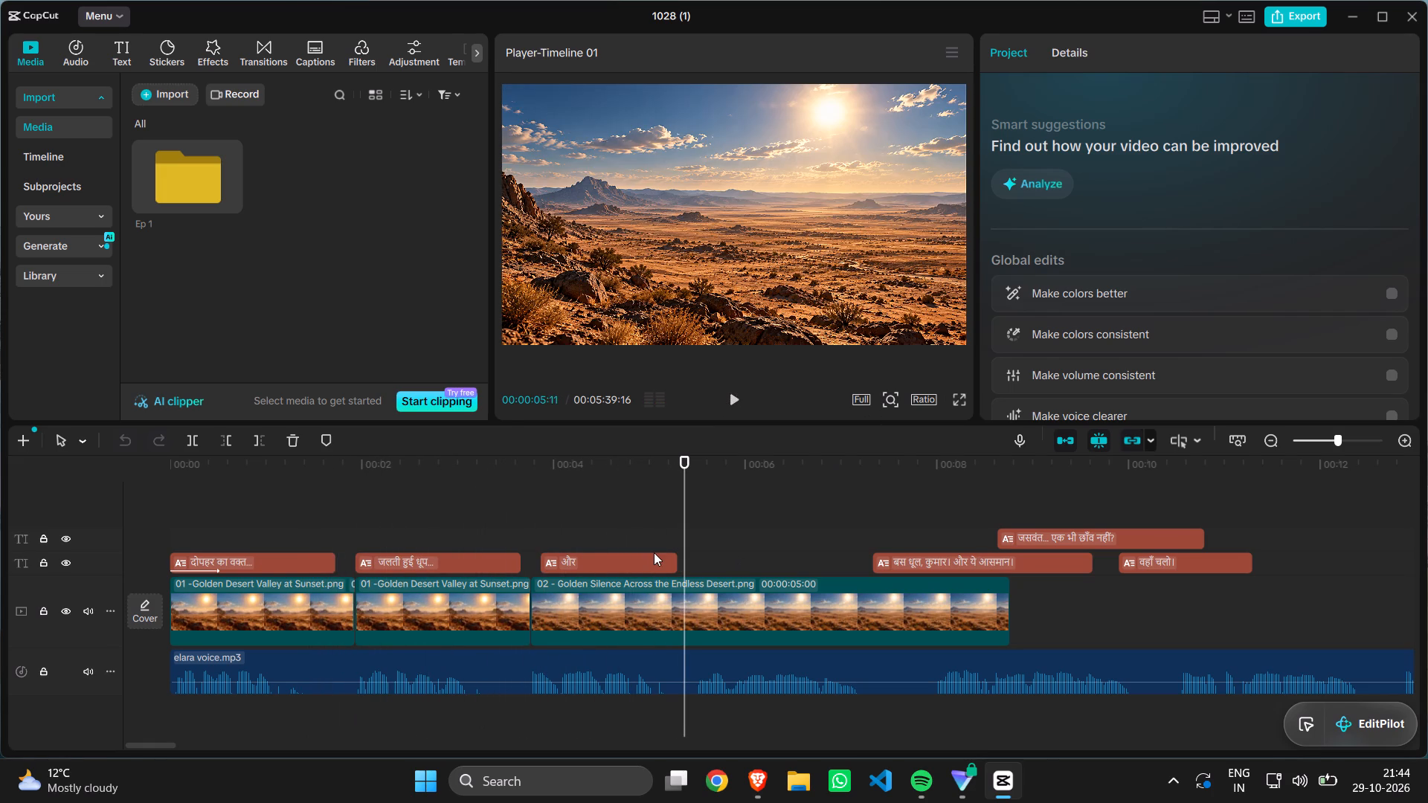
# Select the और caption with the playhead at 00:00:05:01 and open its text effects.
pyautogui.click(652, 552)
pyautogui.click(601, 561)
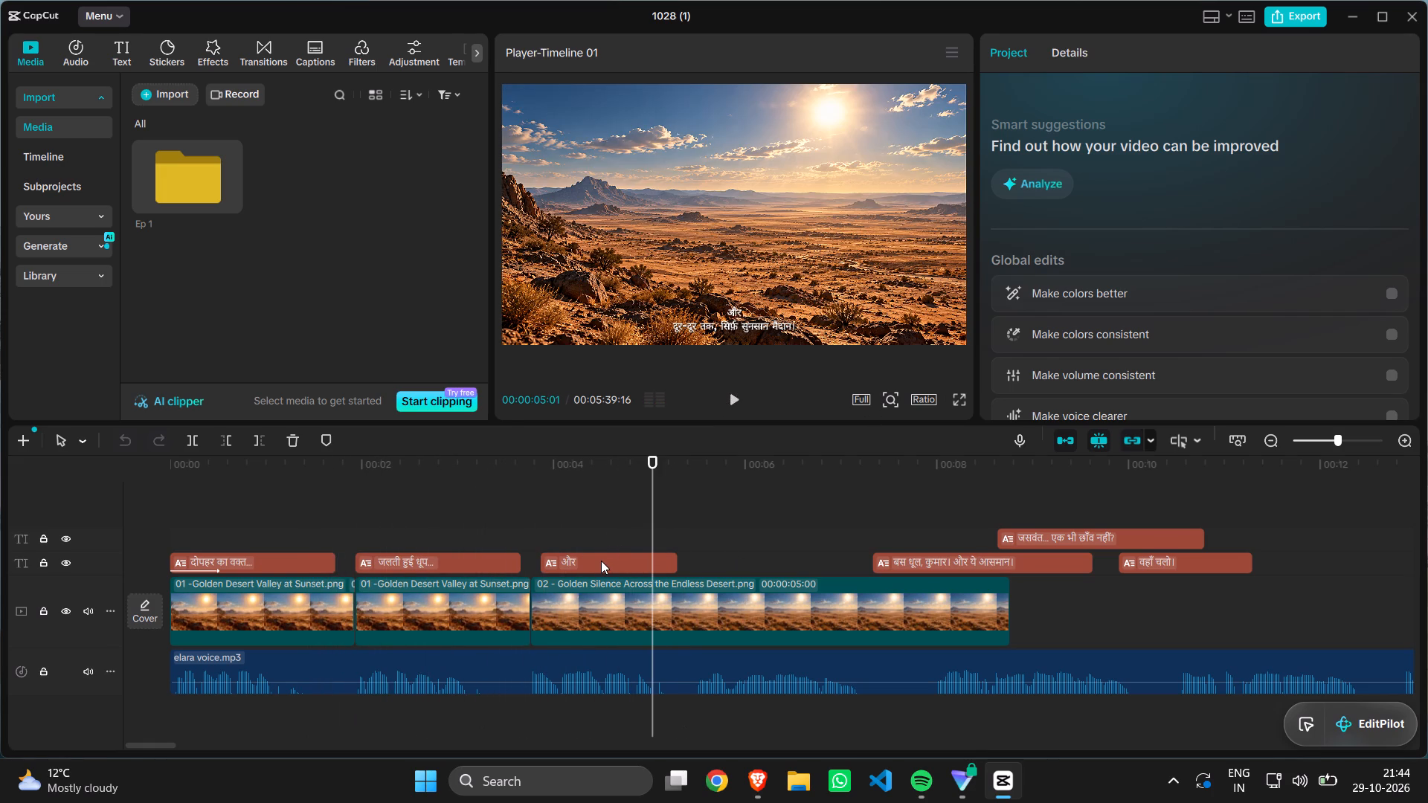
pyautogui.click(1234, 85)
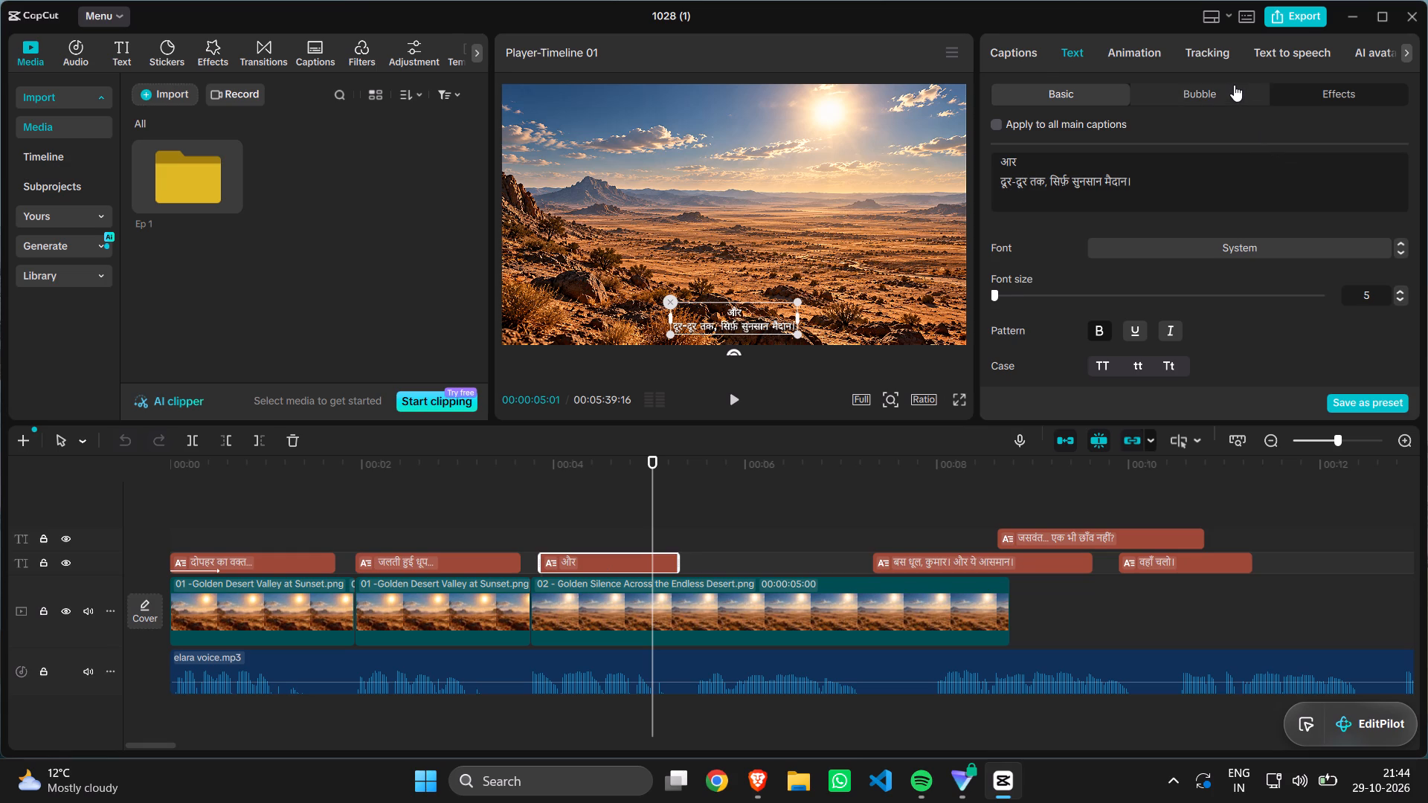
pyautogui.click(1298, 83)
pyautogui.click(1299, 89)
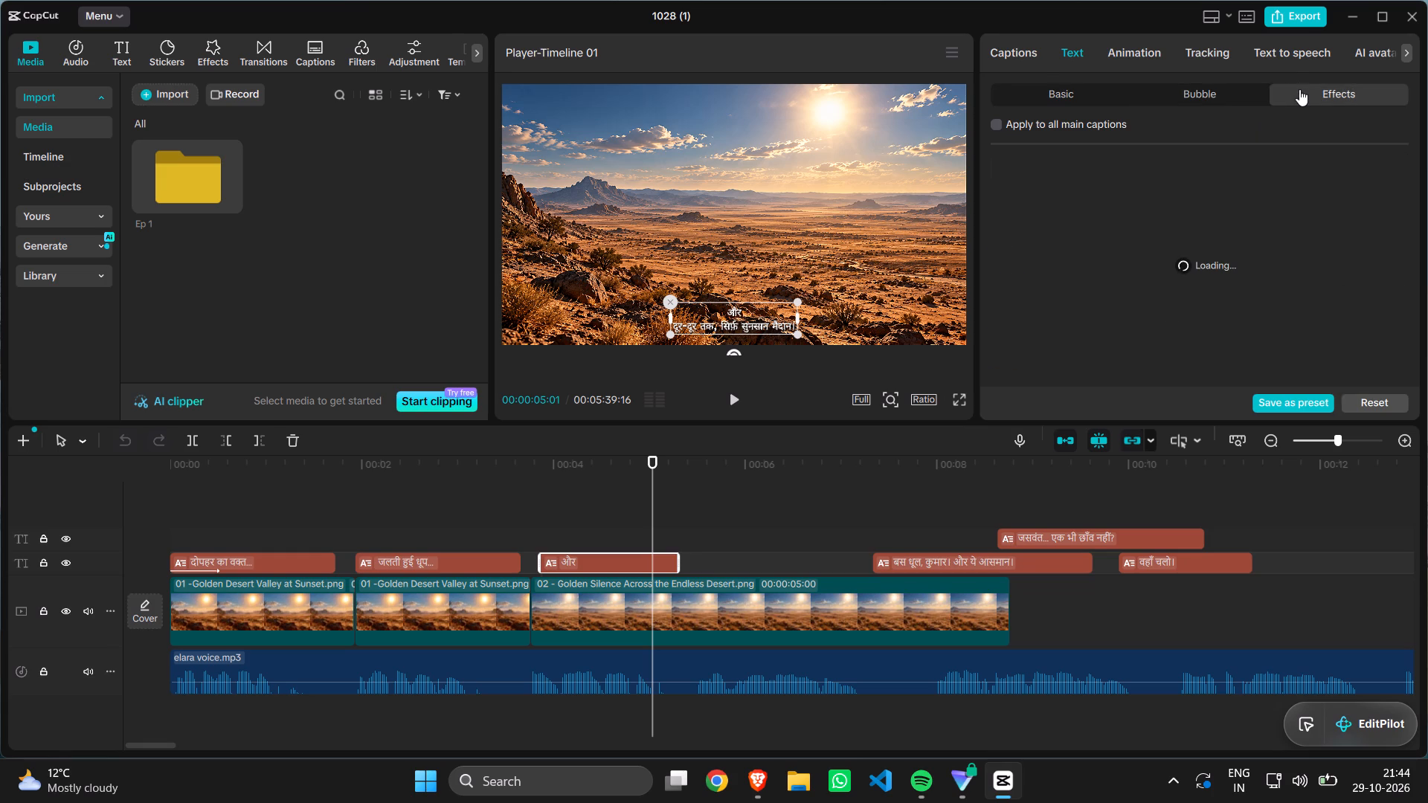
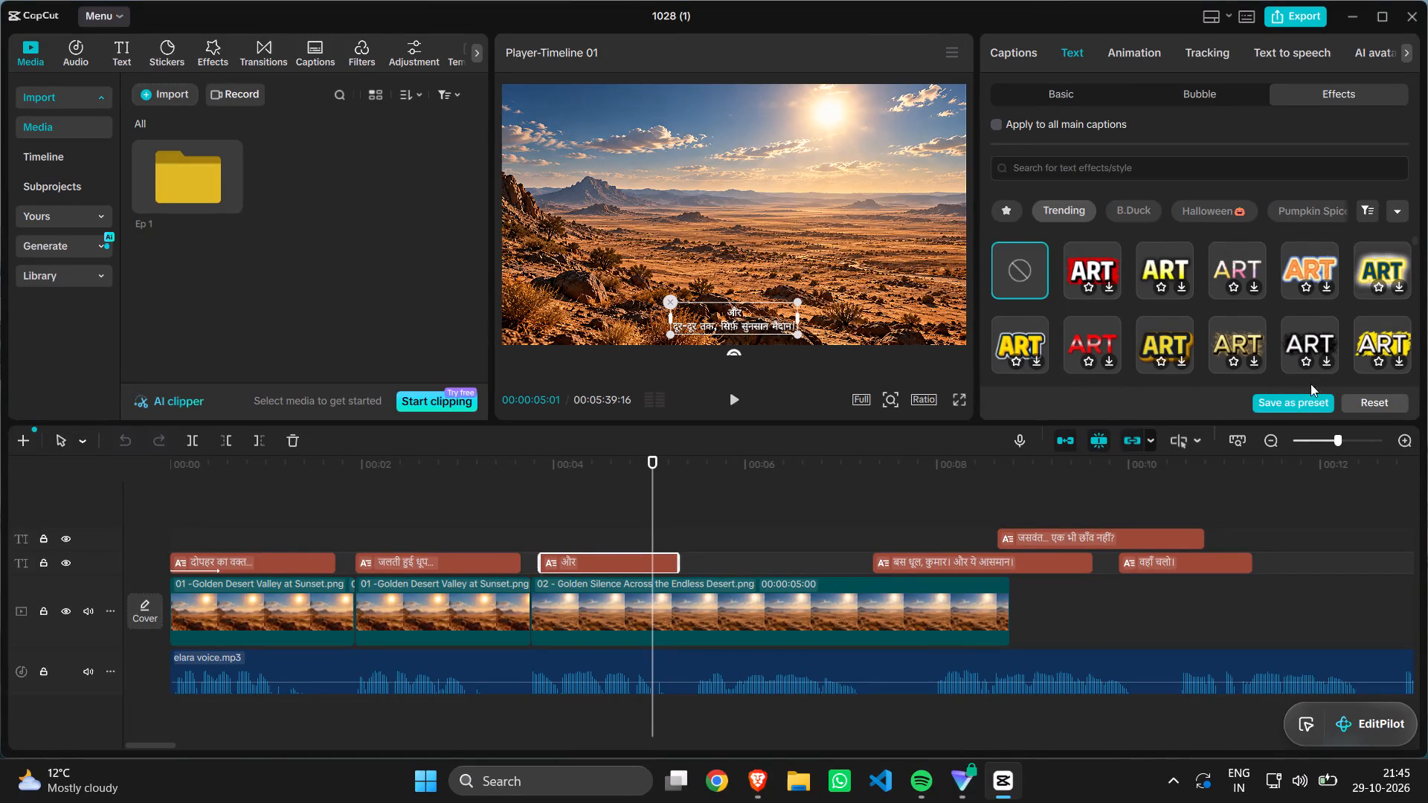
# Browse the Trending text effects and the available effect categories for a style suited to the और caption.
pyautogui.scroll(1, 1295, 346)
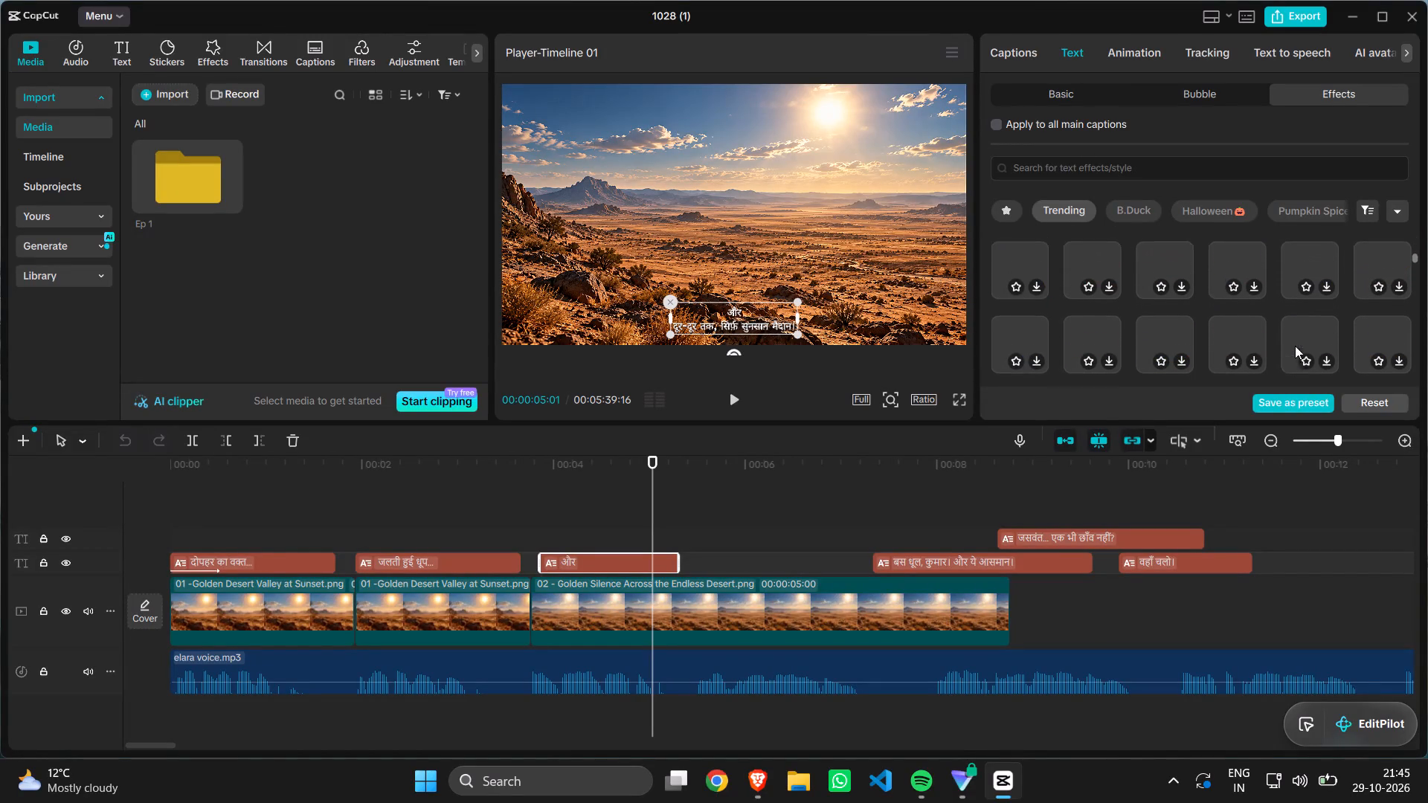
pyautogui.scroll(1, 1295, 346)
pyautogui.scroll(-1, 1284, 282)
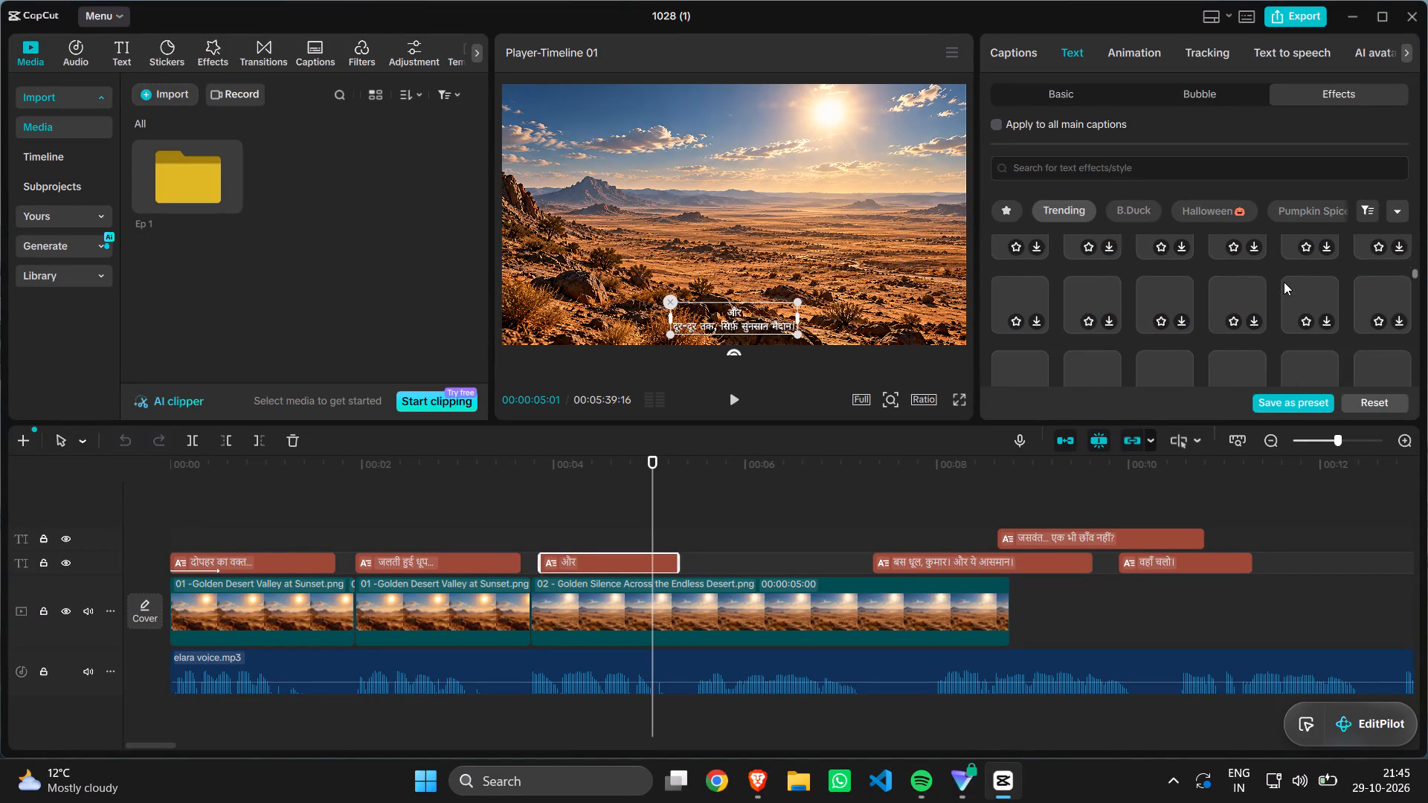
pyautogui.scroll(-1, 1284, 282)
pyautogui.hscroll(-3, 1266, 219)
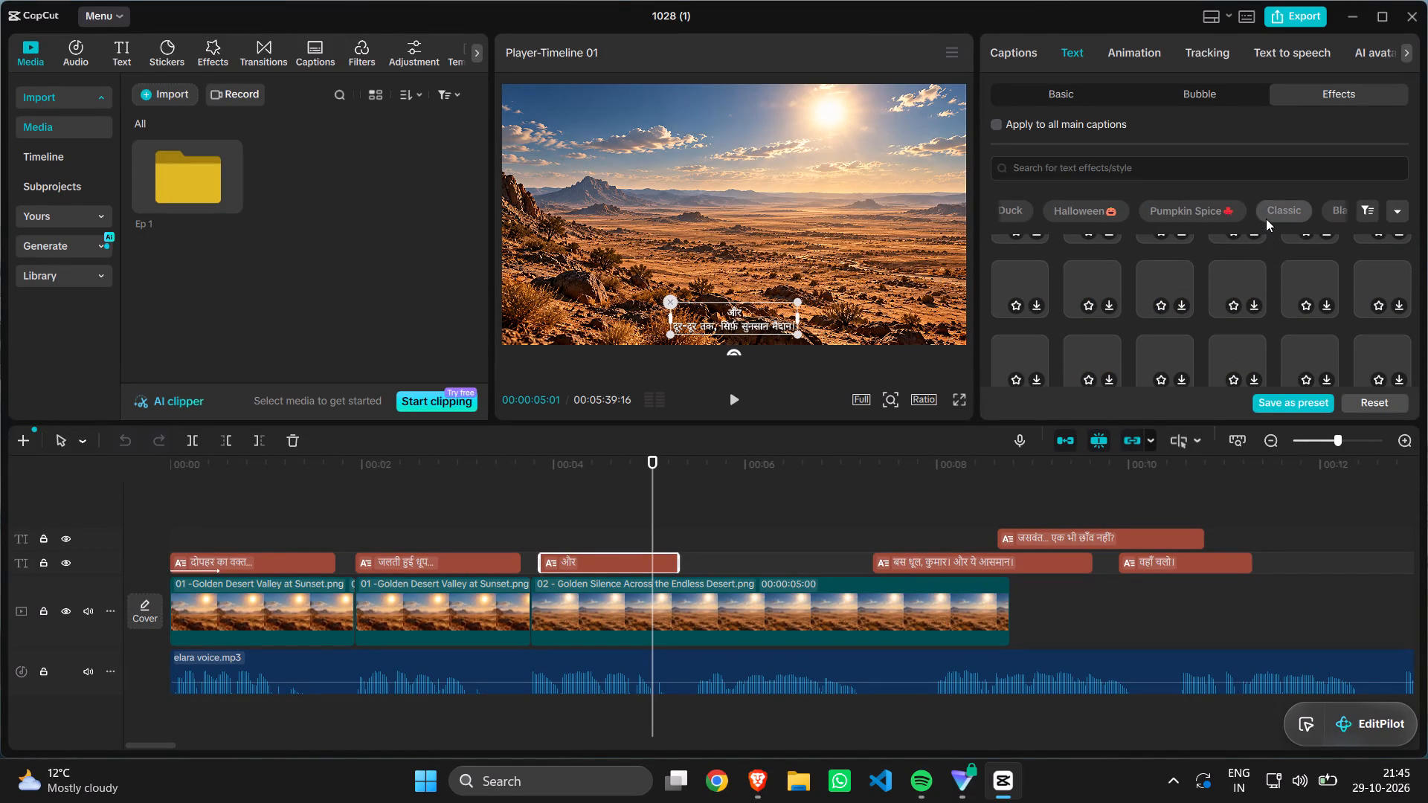
pyautogui.hscroll(-13, 1266, 219)
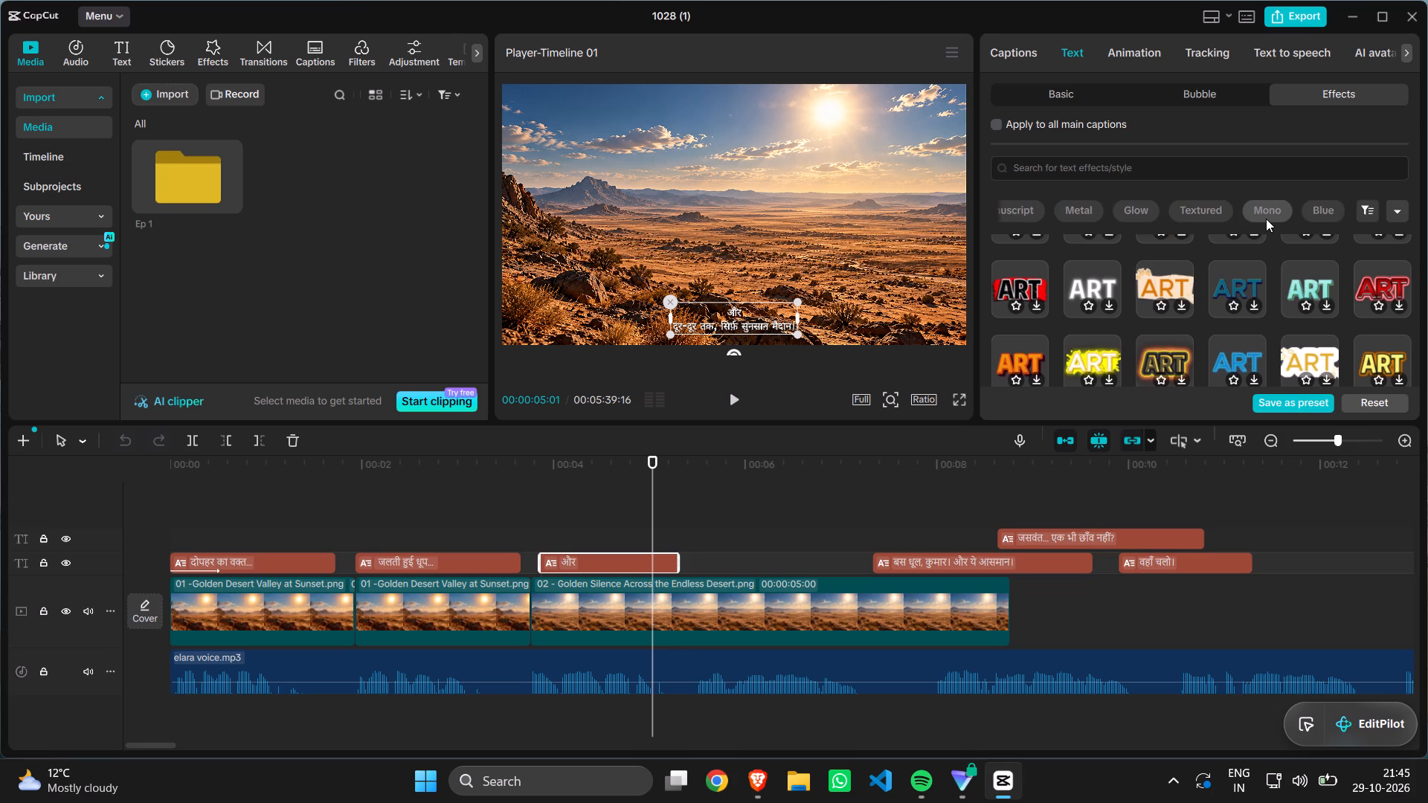
pyautogui.hscroll(-18, 1266, 219)
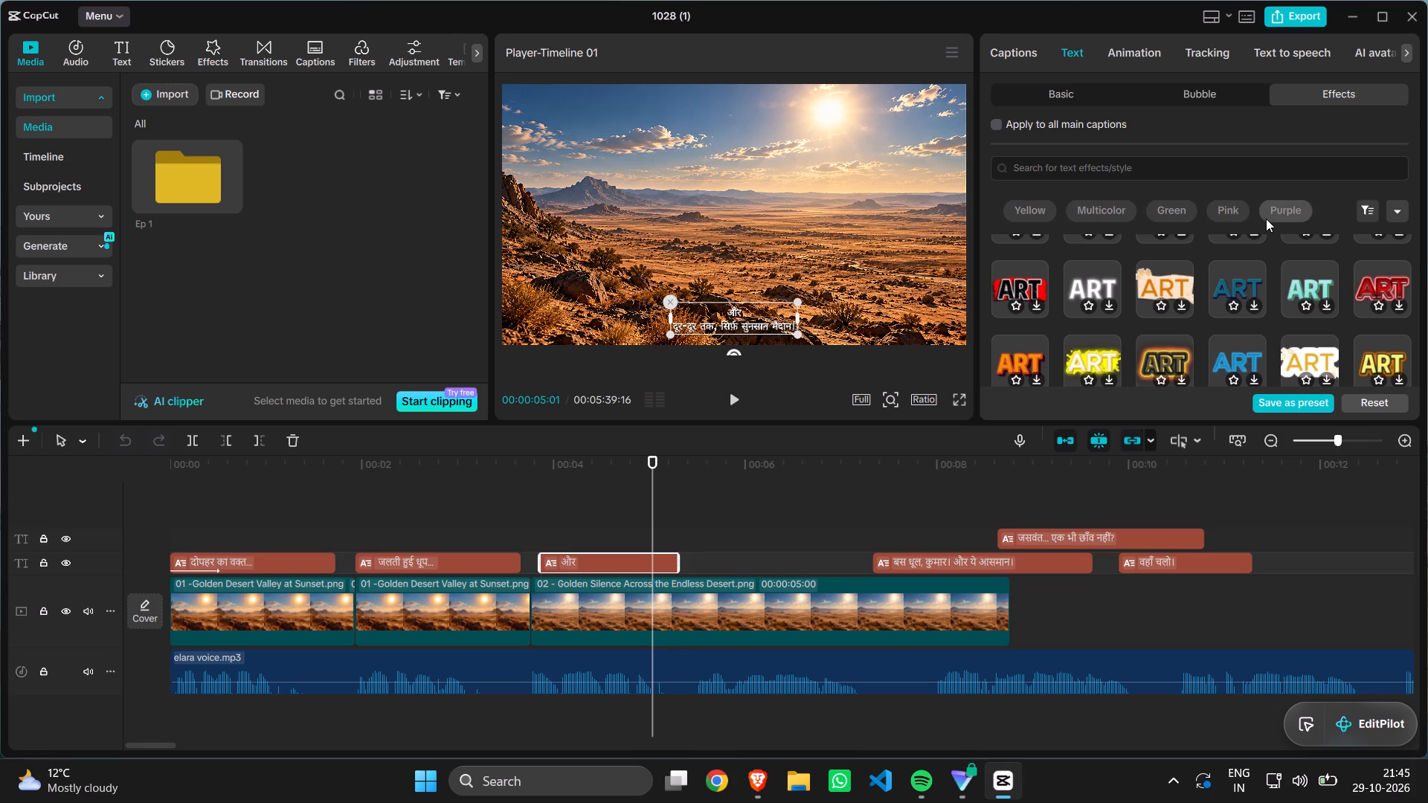
pyautogui.hscroll(-4, 1266, 219)
pyautogui.hscroll(8, 1266, 219)
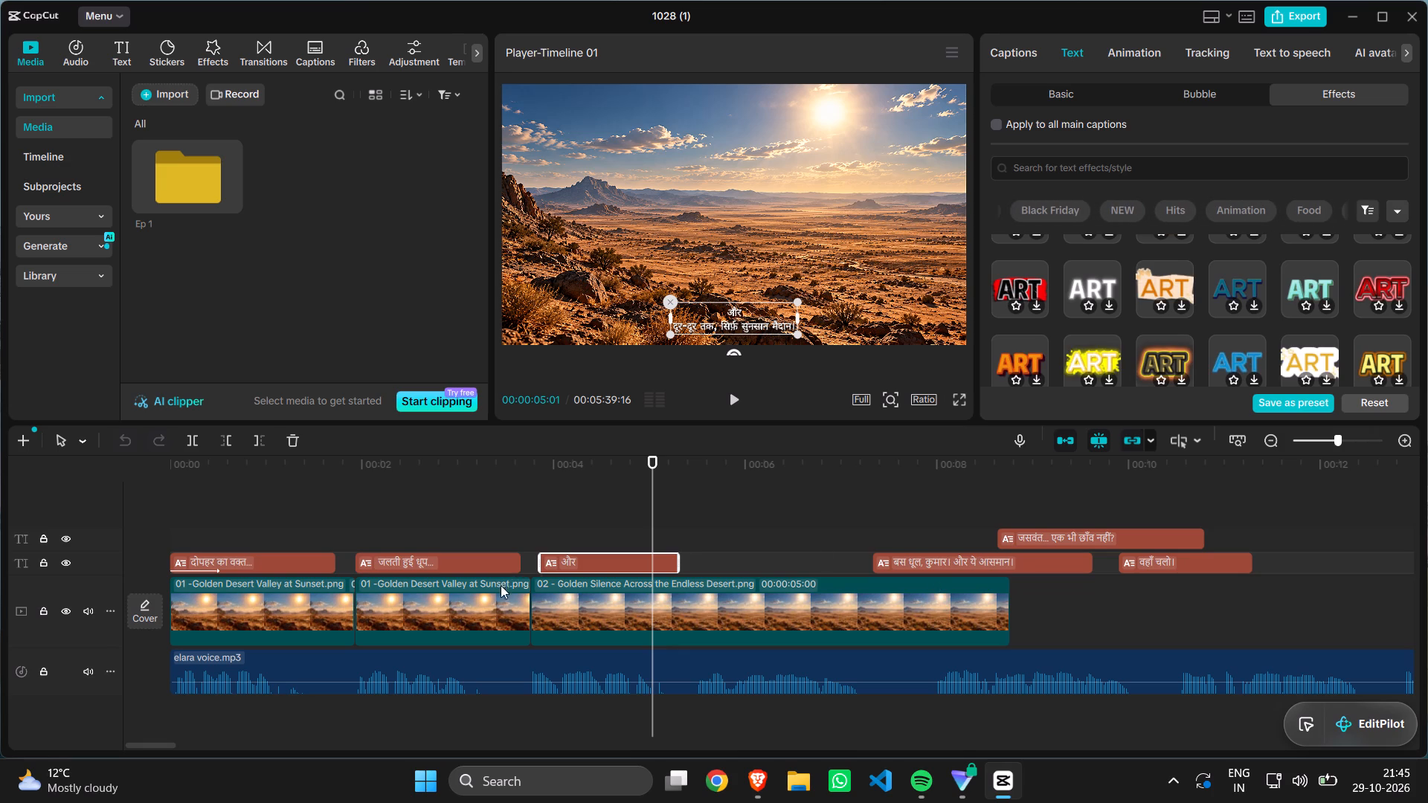
# Apply the orange white-outlined ART effect from Trending to the जलती हुई धूप... caption.
pyautogui.click(470, 564)
pyautogui.scroll(5, 1096, 304)
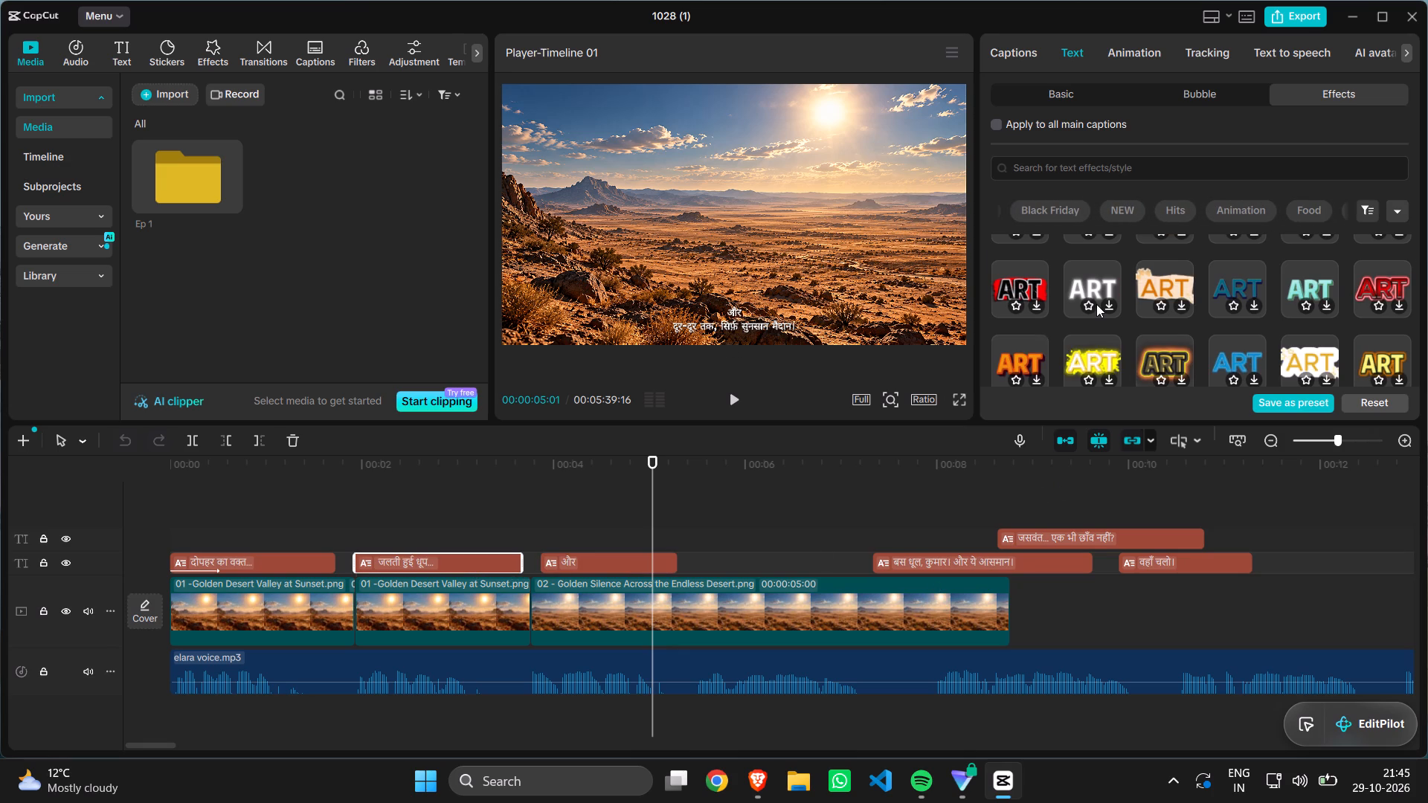
pyautogui.scroll(20, 1096, 304)
pyautogui.hscroll(6, 1096, 304)
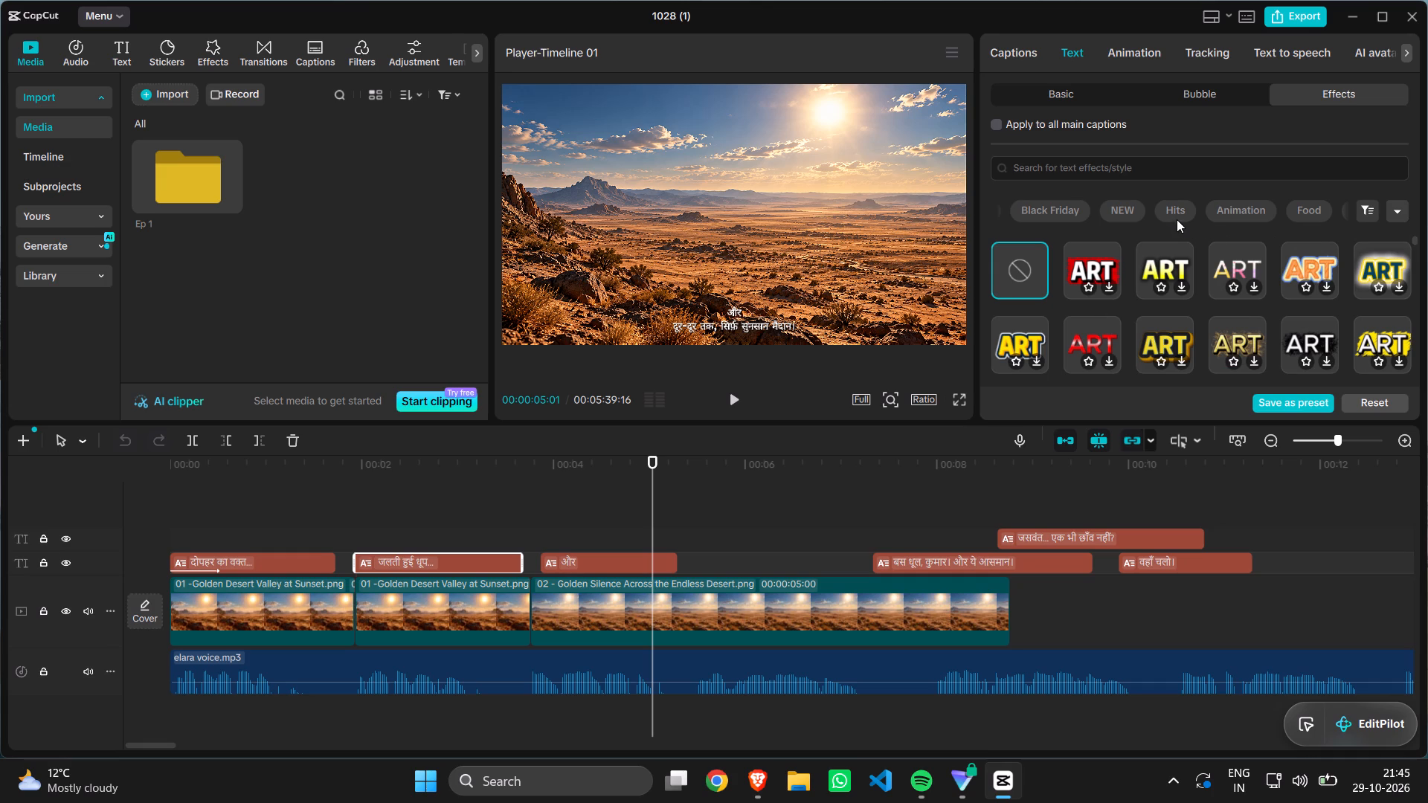
pyautogui.scroll(-1, 1172, 217)
pyautogui.click(1023, 208)
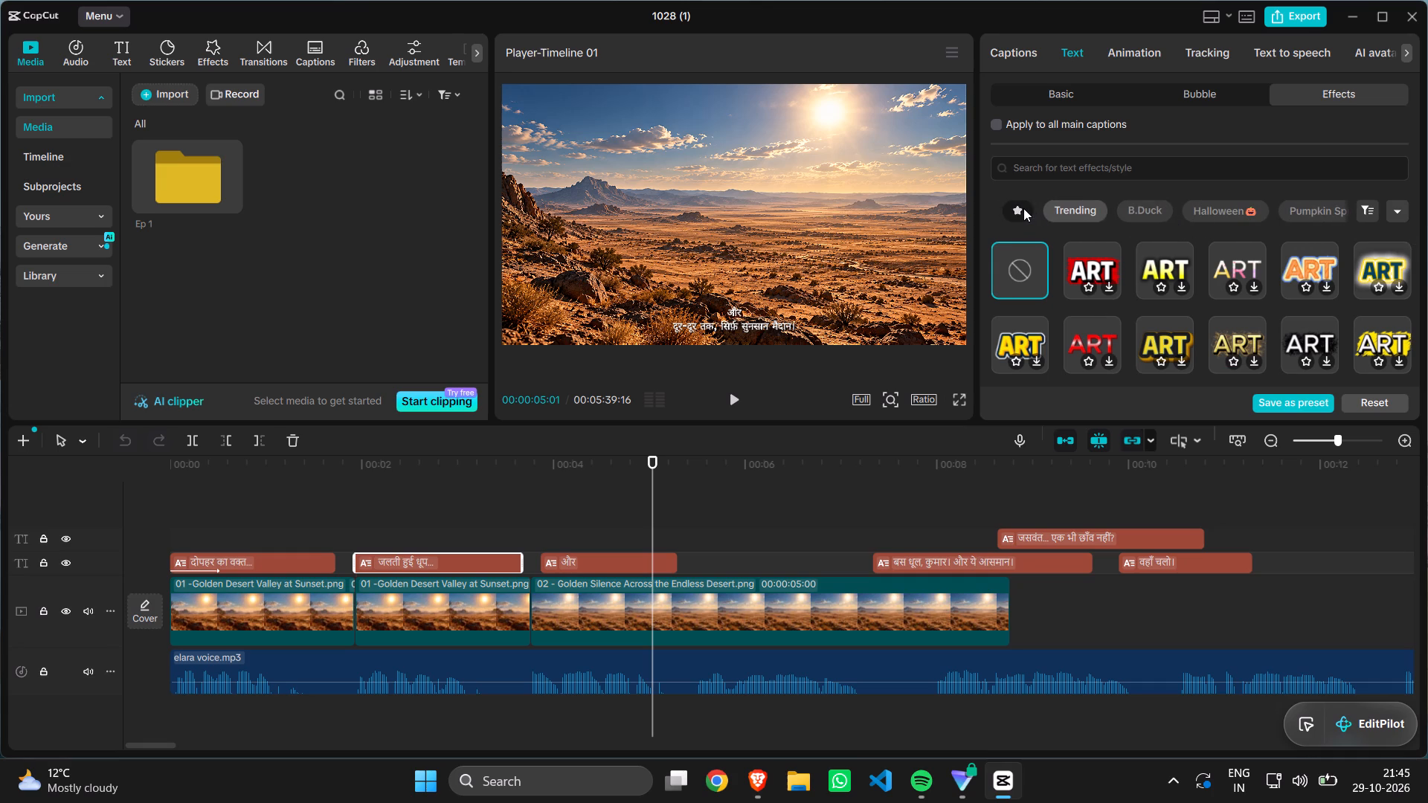
pyautogui.click(1055, 206)
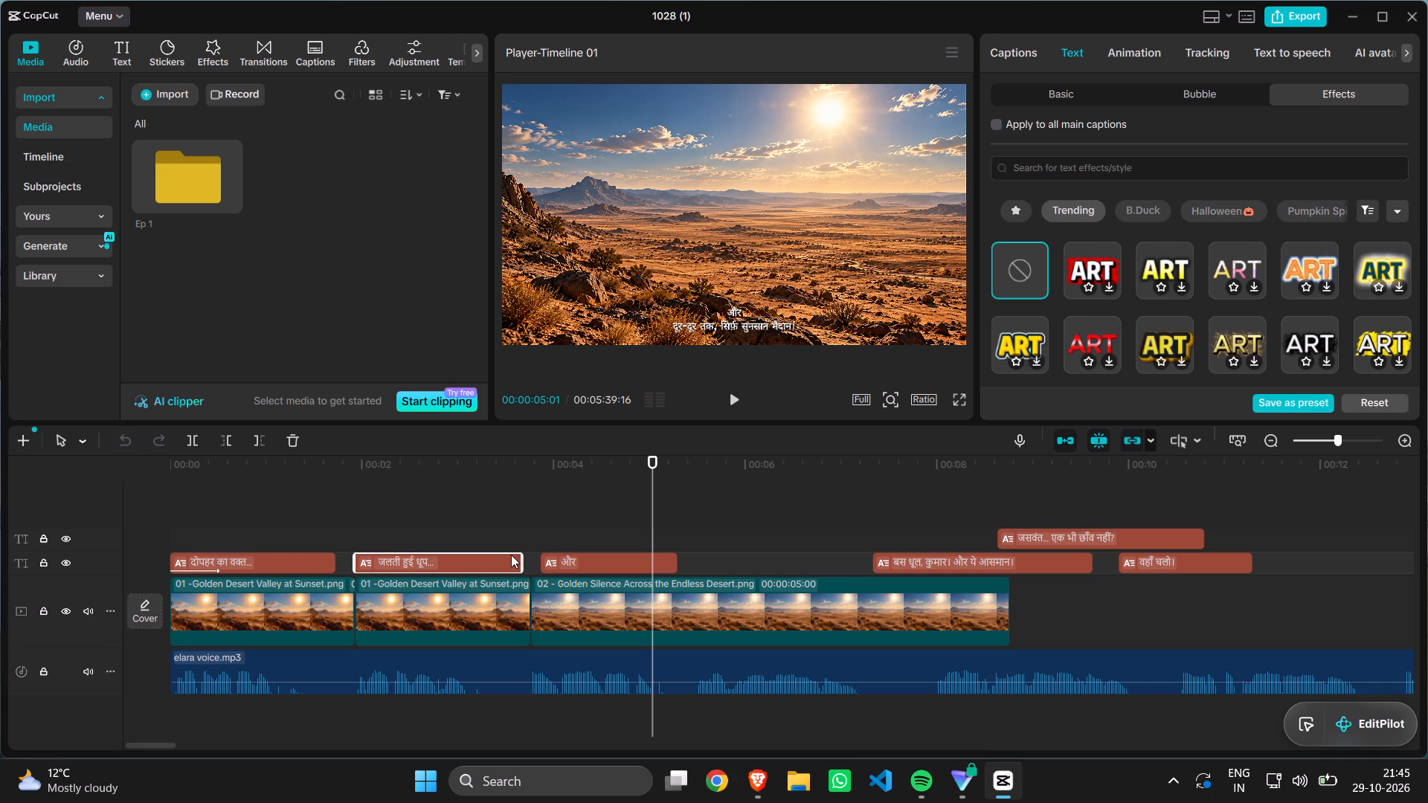
pyautogui.scroll(-5, 1244, 346)
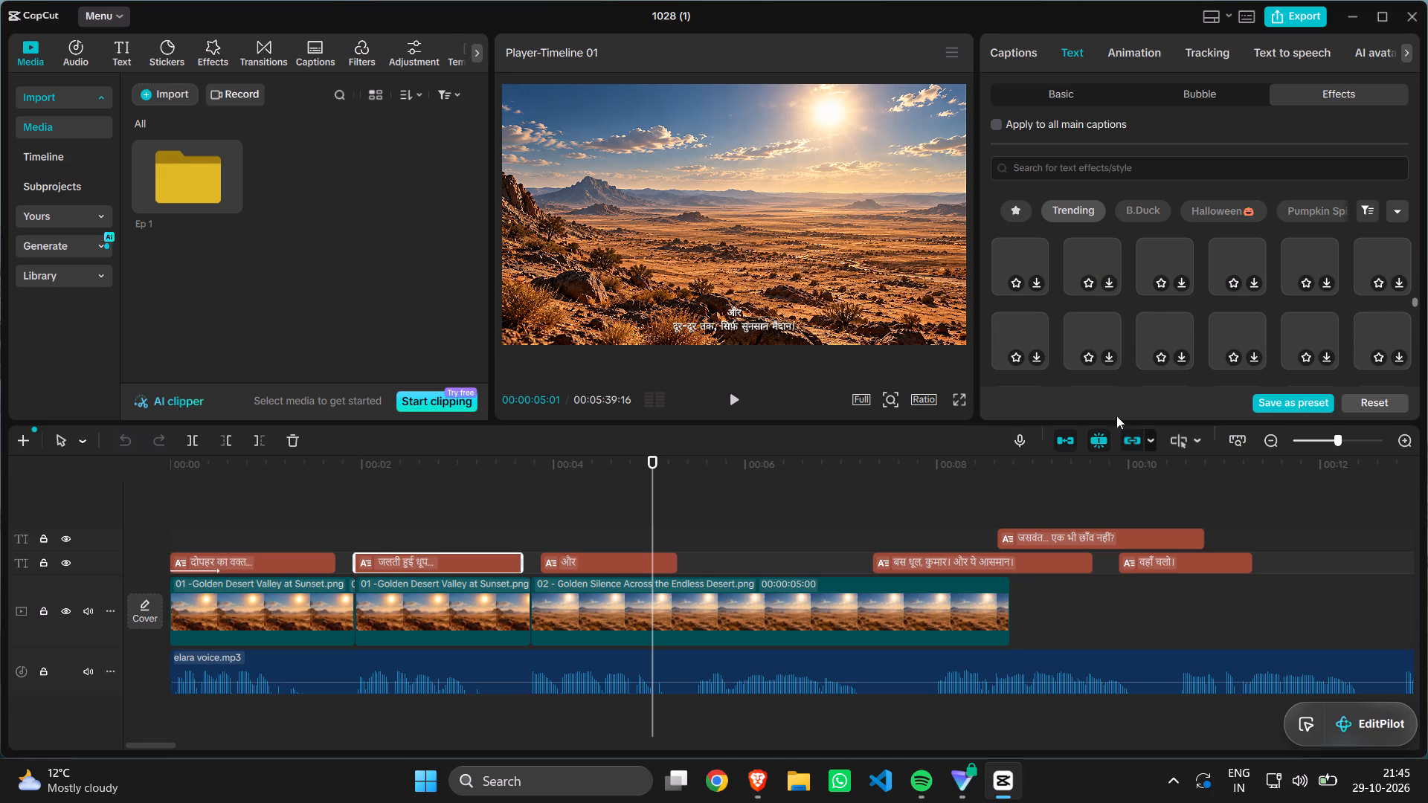
pyautogui.scroll(4, 1114, 234)
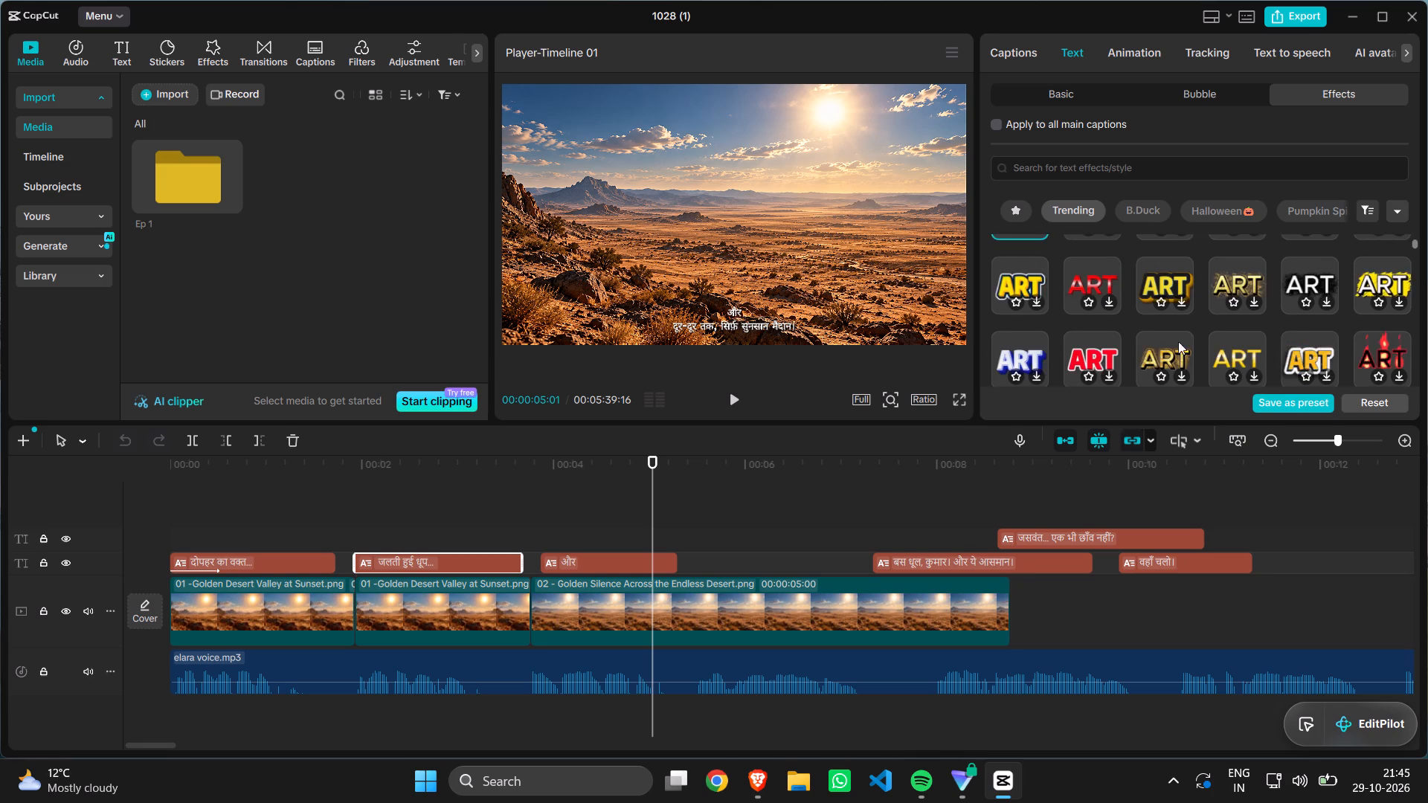
pyautogui.click(1299, 271)
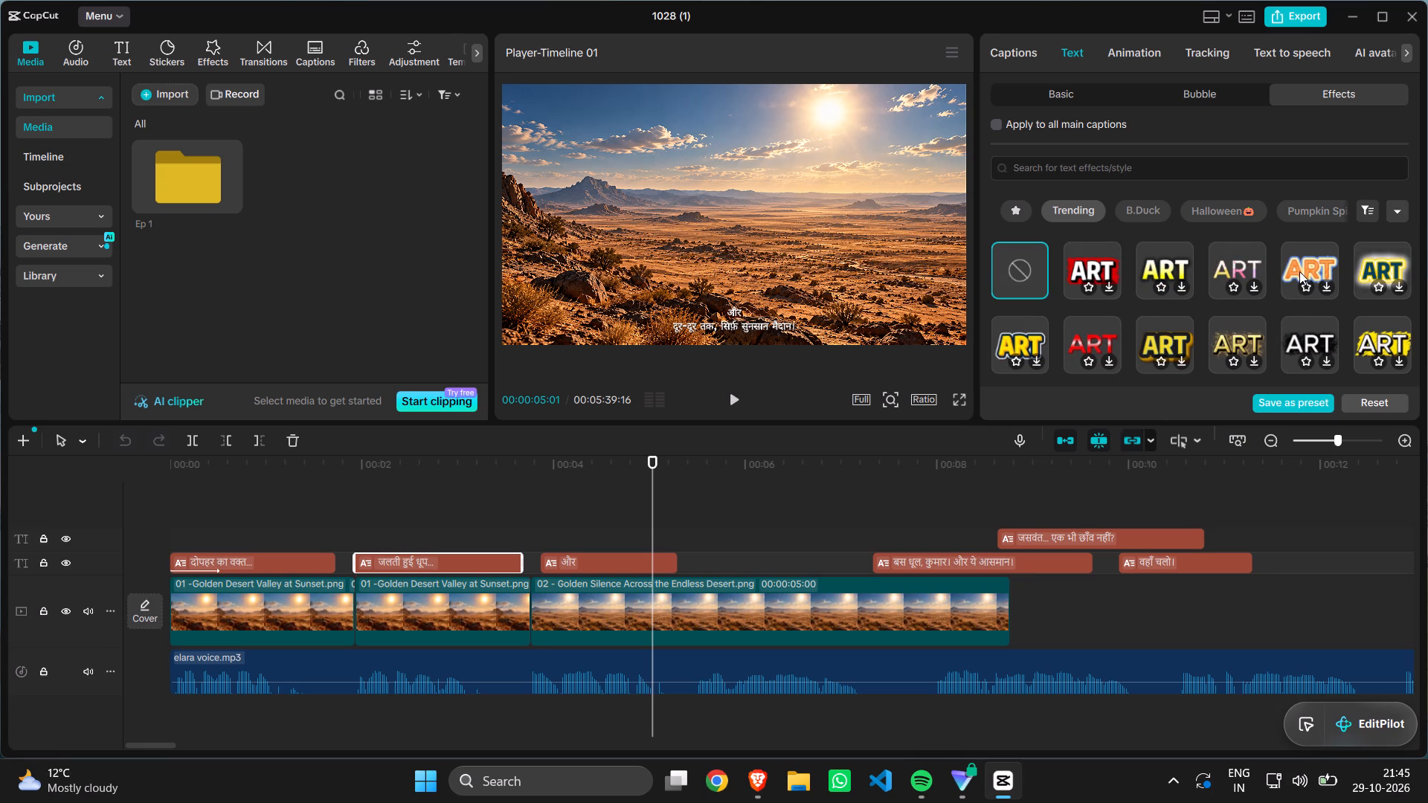
pyautogui.click(1325, 283)
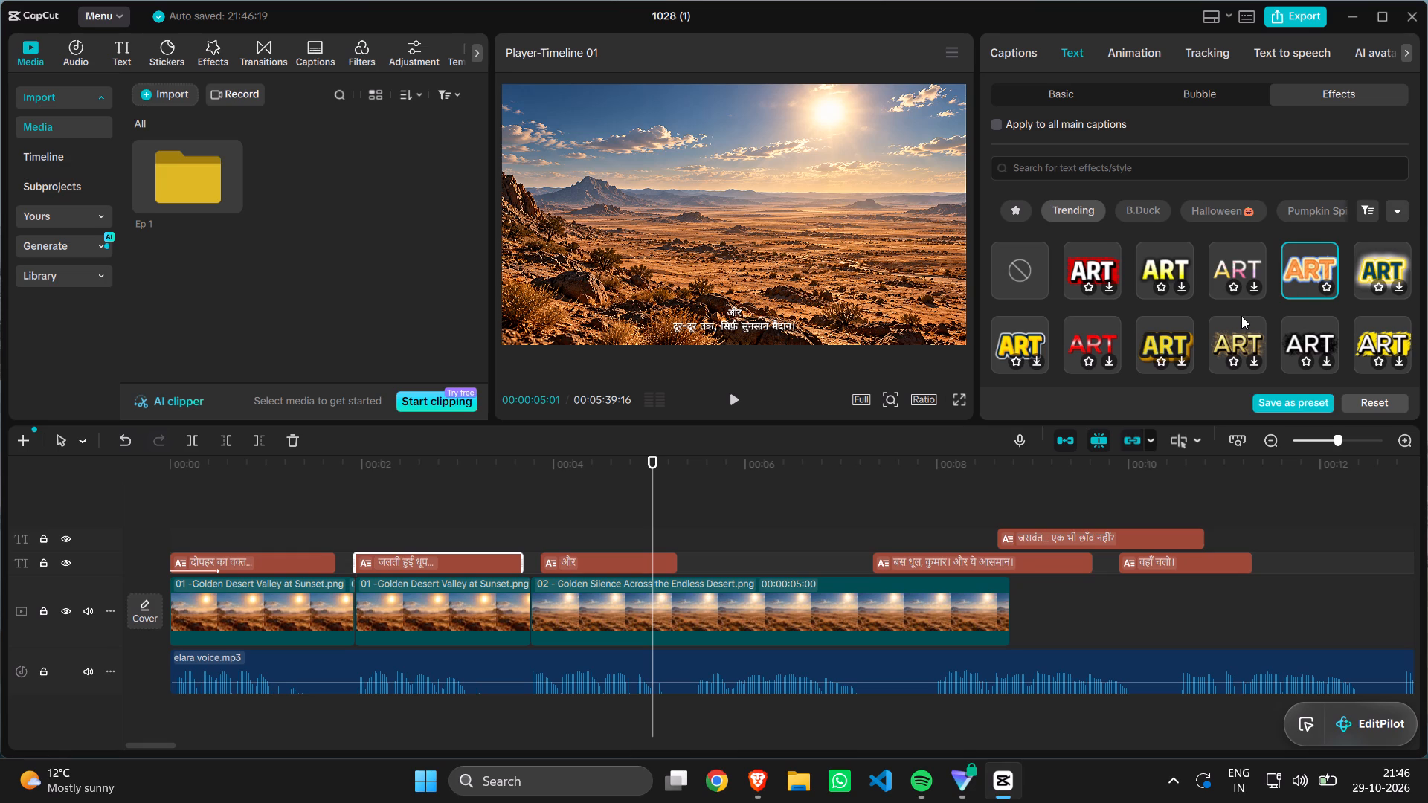
pyautogui.click(1322, 264)
# Play the timeline from 00:00:03:20 to 00:00:04:24 to review how the captions look.
pyautogui.hscroll(2, 622, 551)
pyautogui.hscroll(1, 669, 500)
pyautogui.click(724, 526)
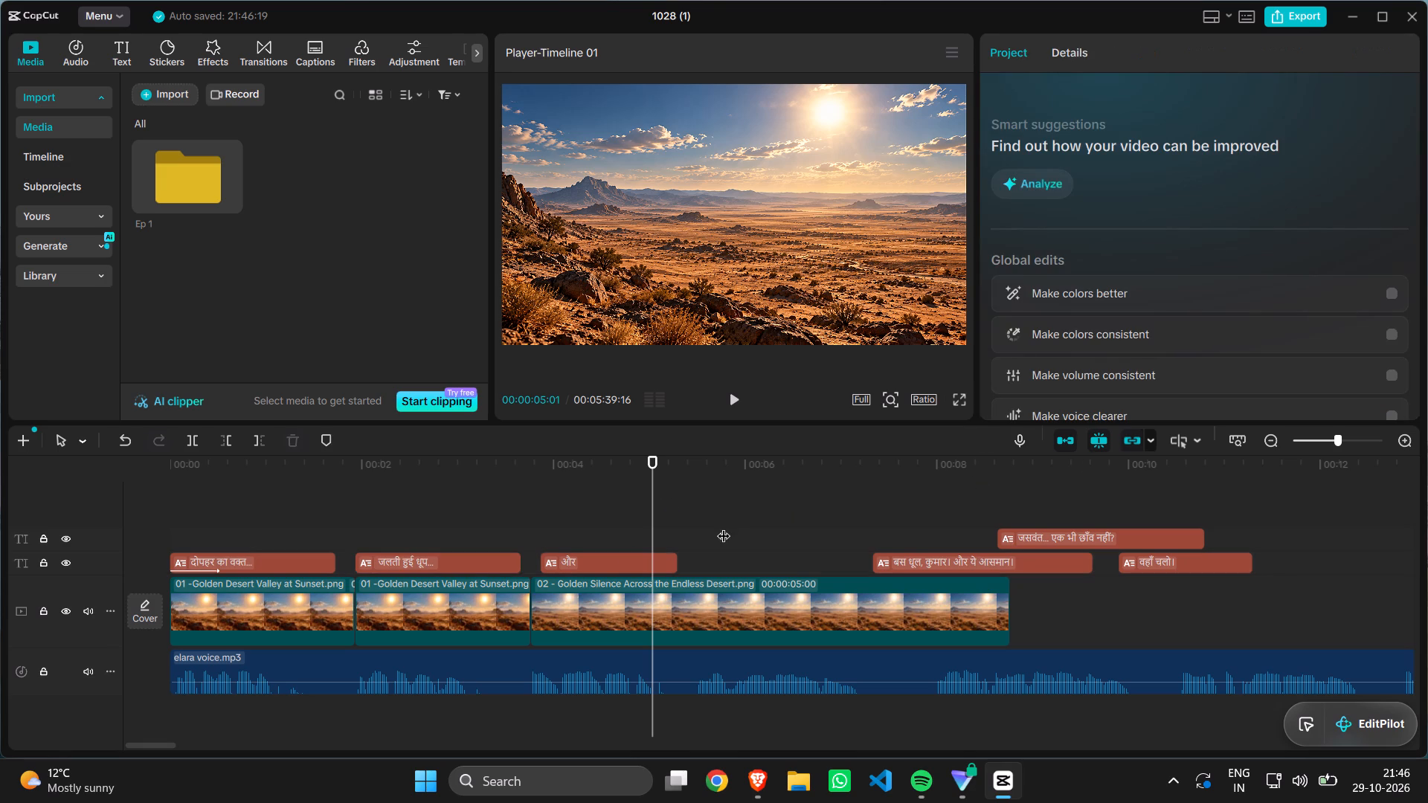
pyautogui.hscroll(2, 524, 523)
pyautogui.click(524, 523)
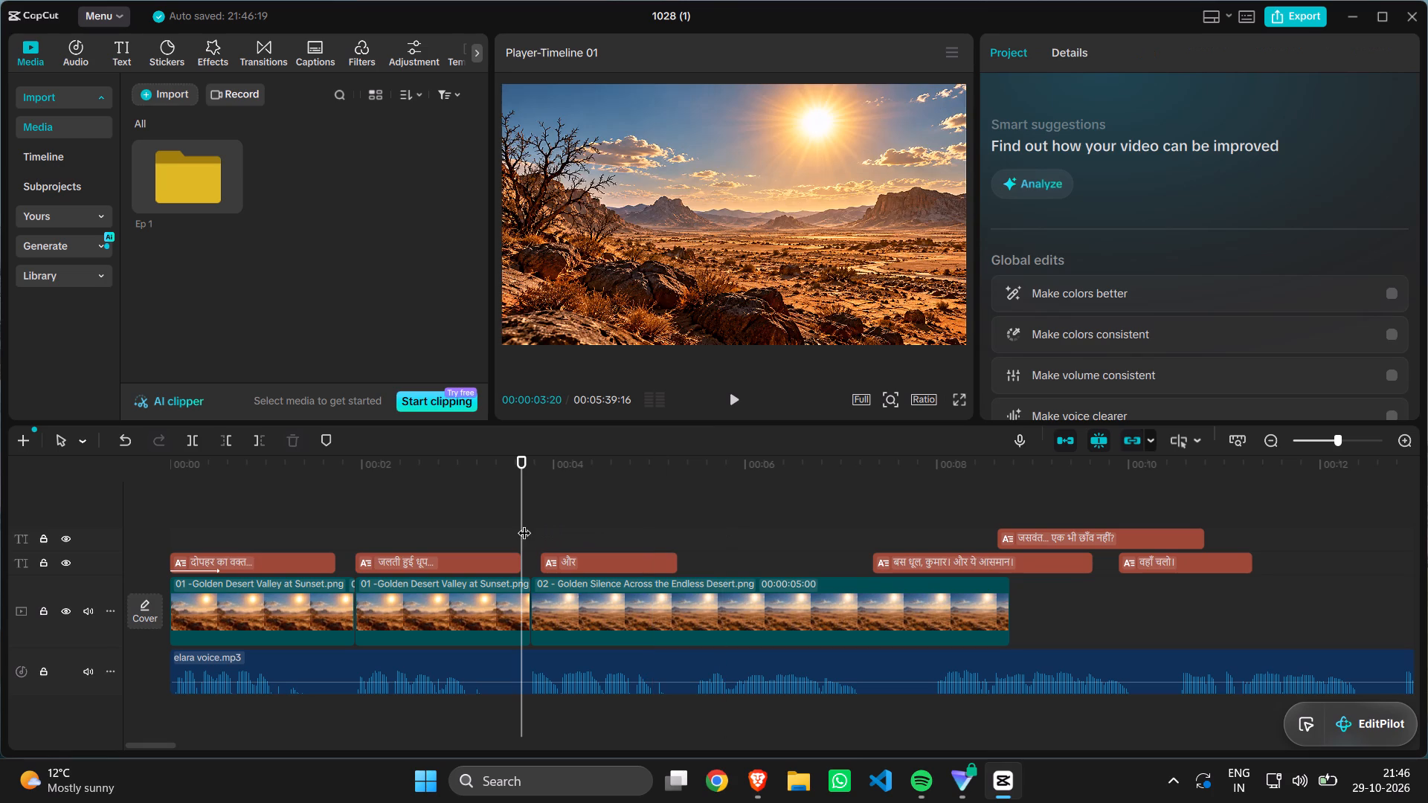
pyautogui.press('space')
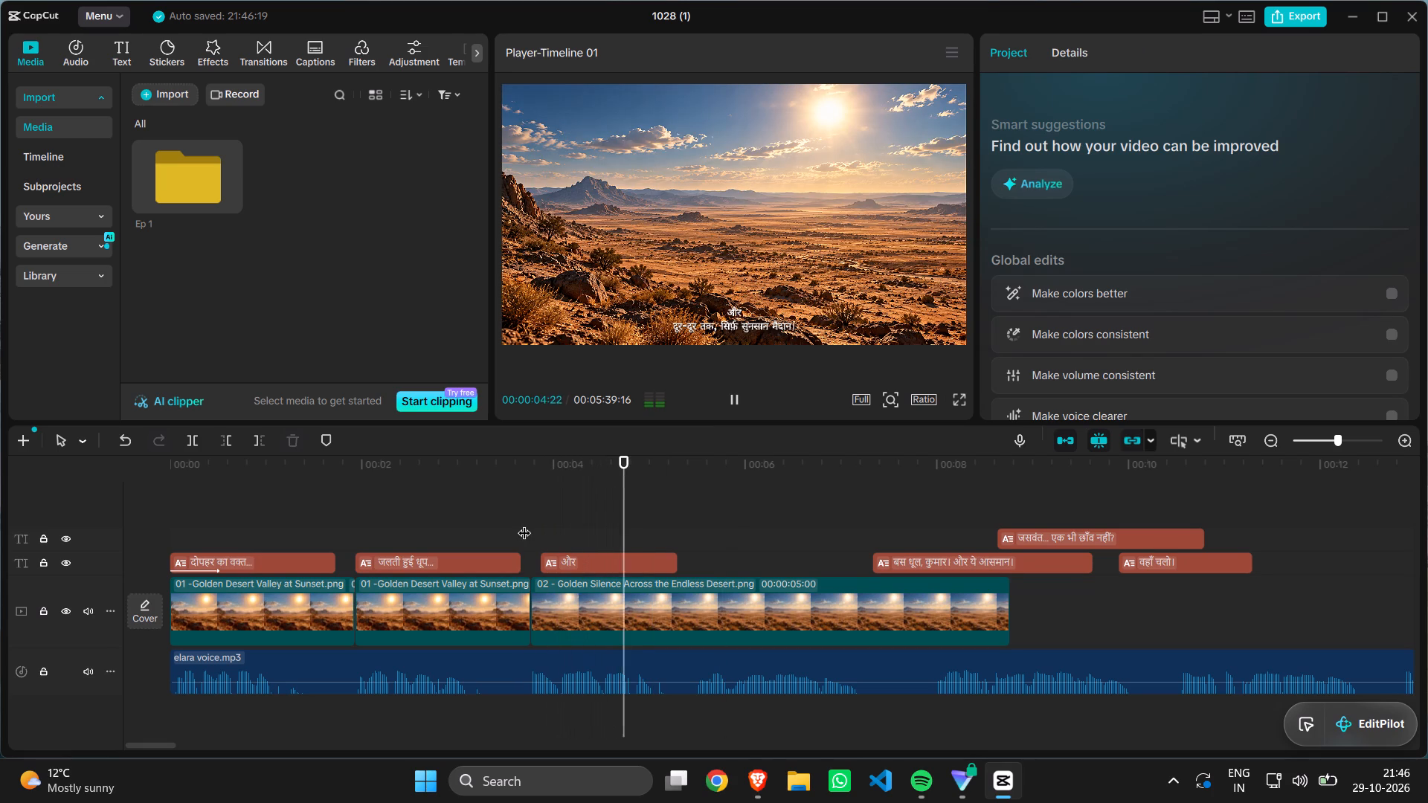
pyautogui.press('space')
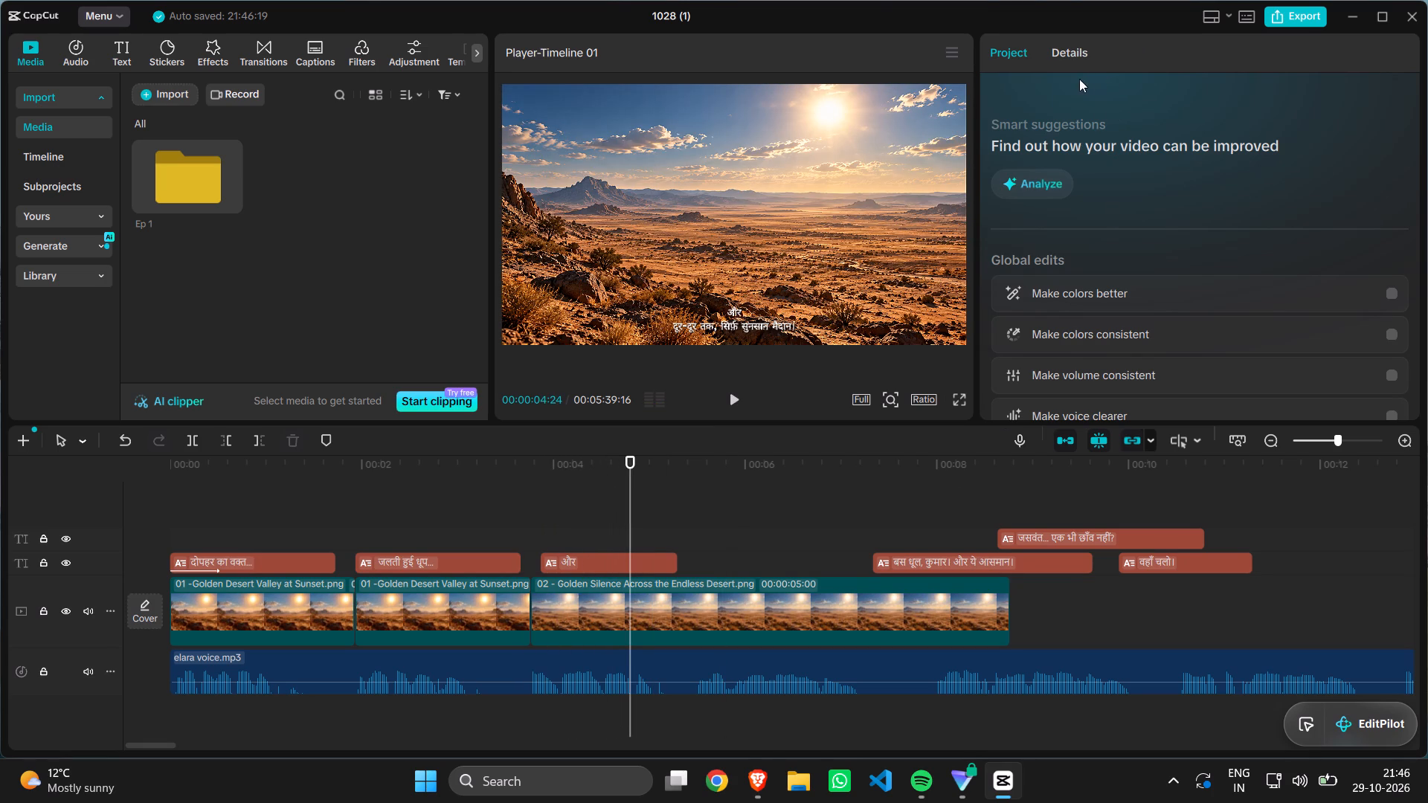
# Apply the same orange white-outlined Trending ART effect to the और caption.
pyautogui.click(612, 565)
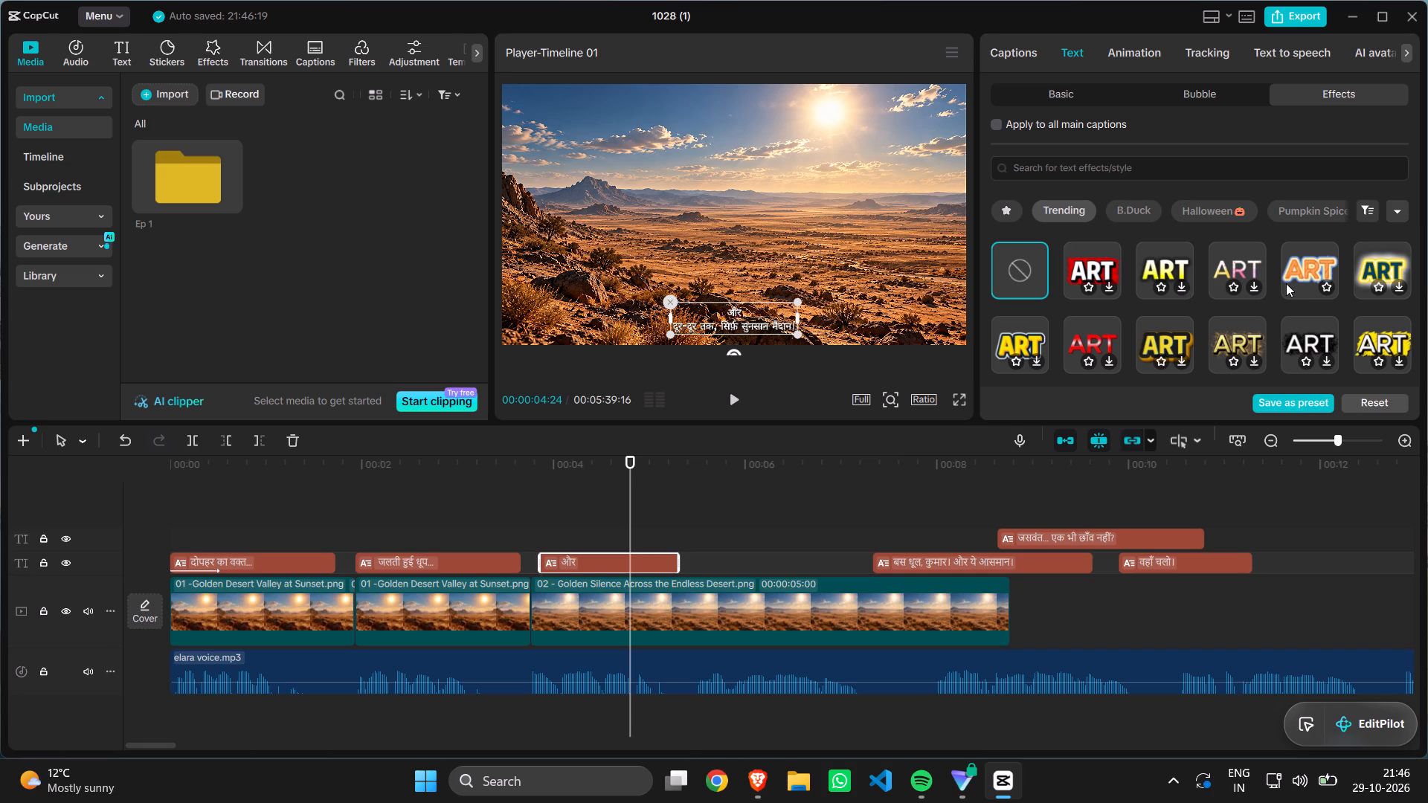
pyautogui.click(1296, 279)
pyautogui.scroll(-1, 1195, 331)
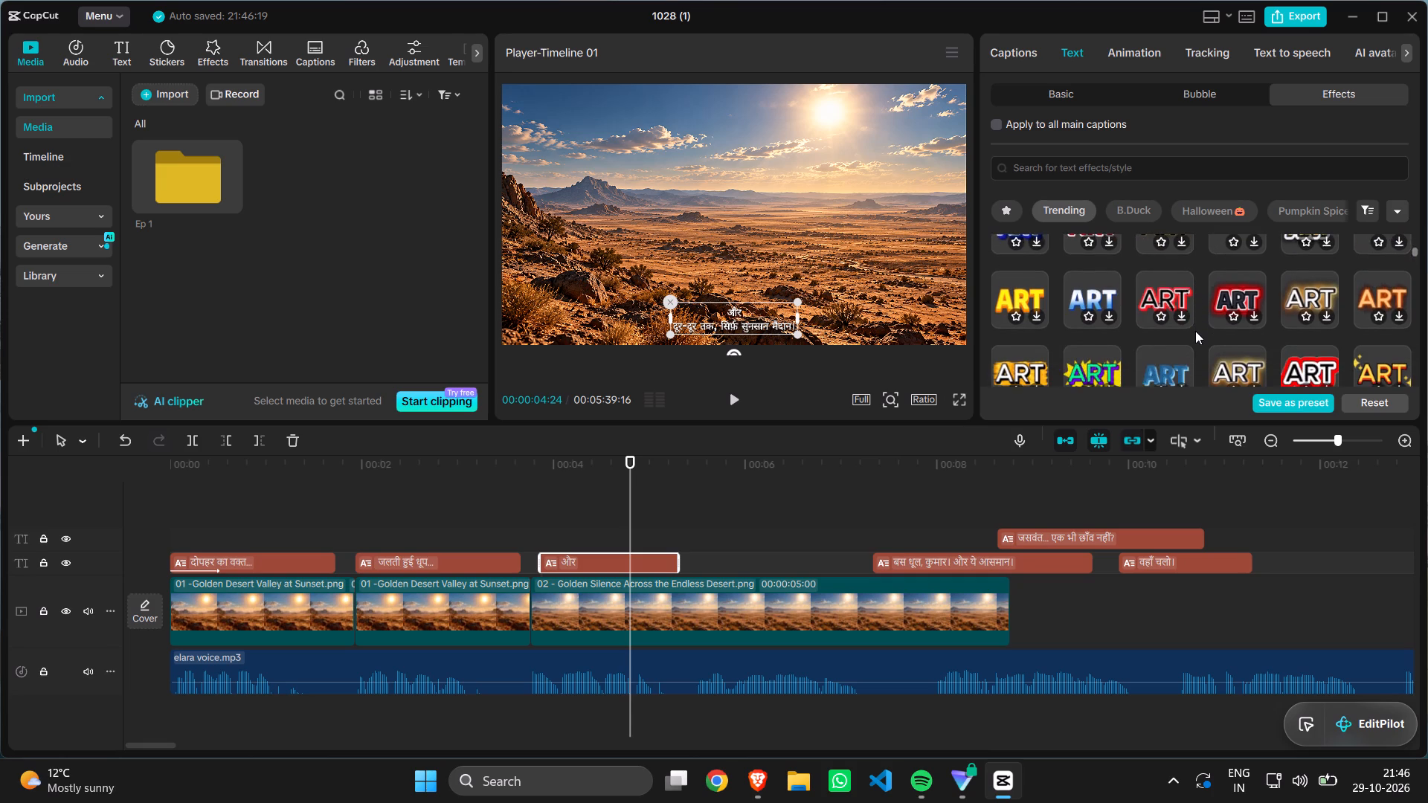
pyautogui.scroll(-2, 1195, 331)
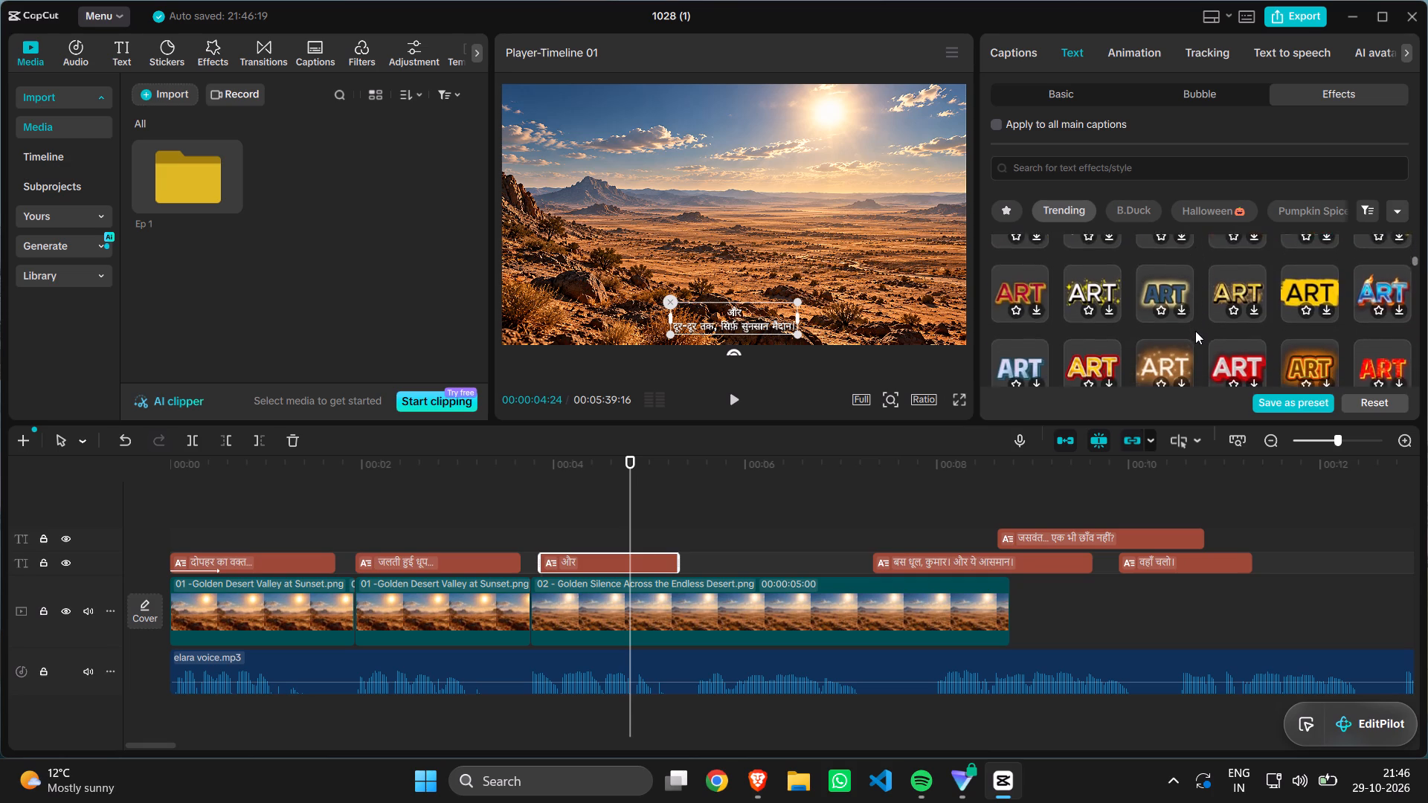
pyautogui.scroll(-2, 1195, 331)
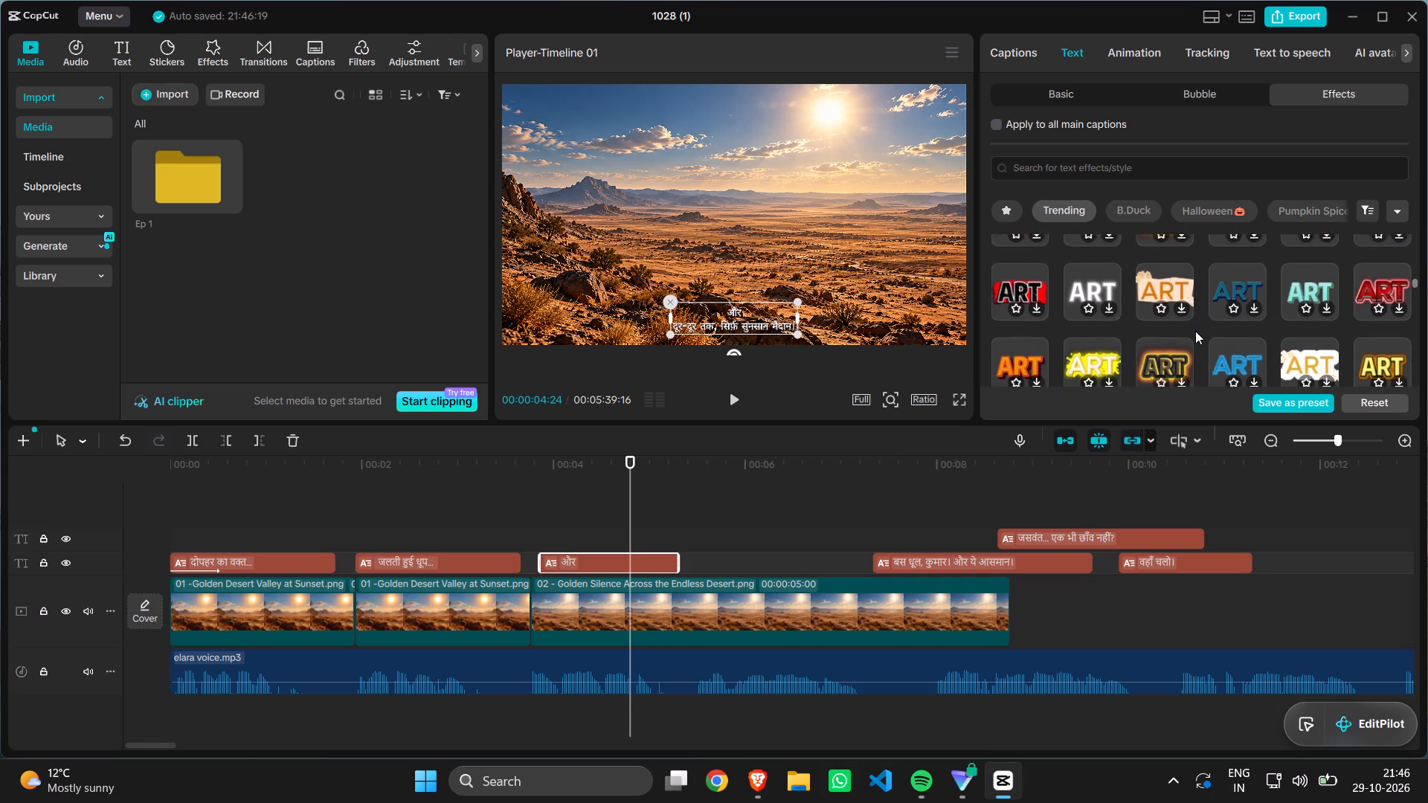
pyautogui.scroll(-2, 1195, 331)
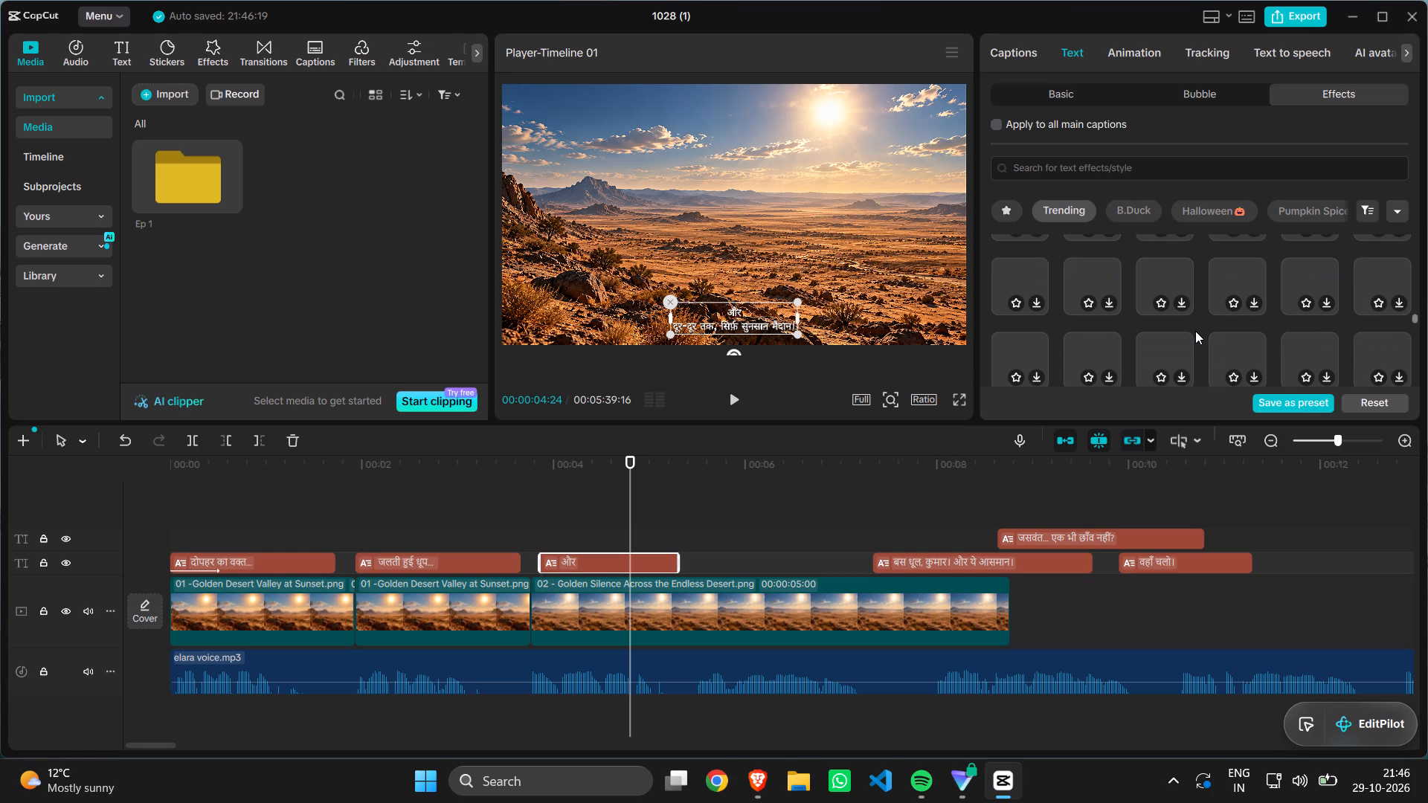
pyautogui.scroll(-7, 1195, 331)
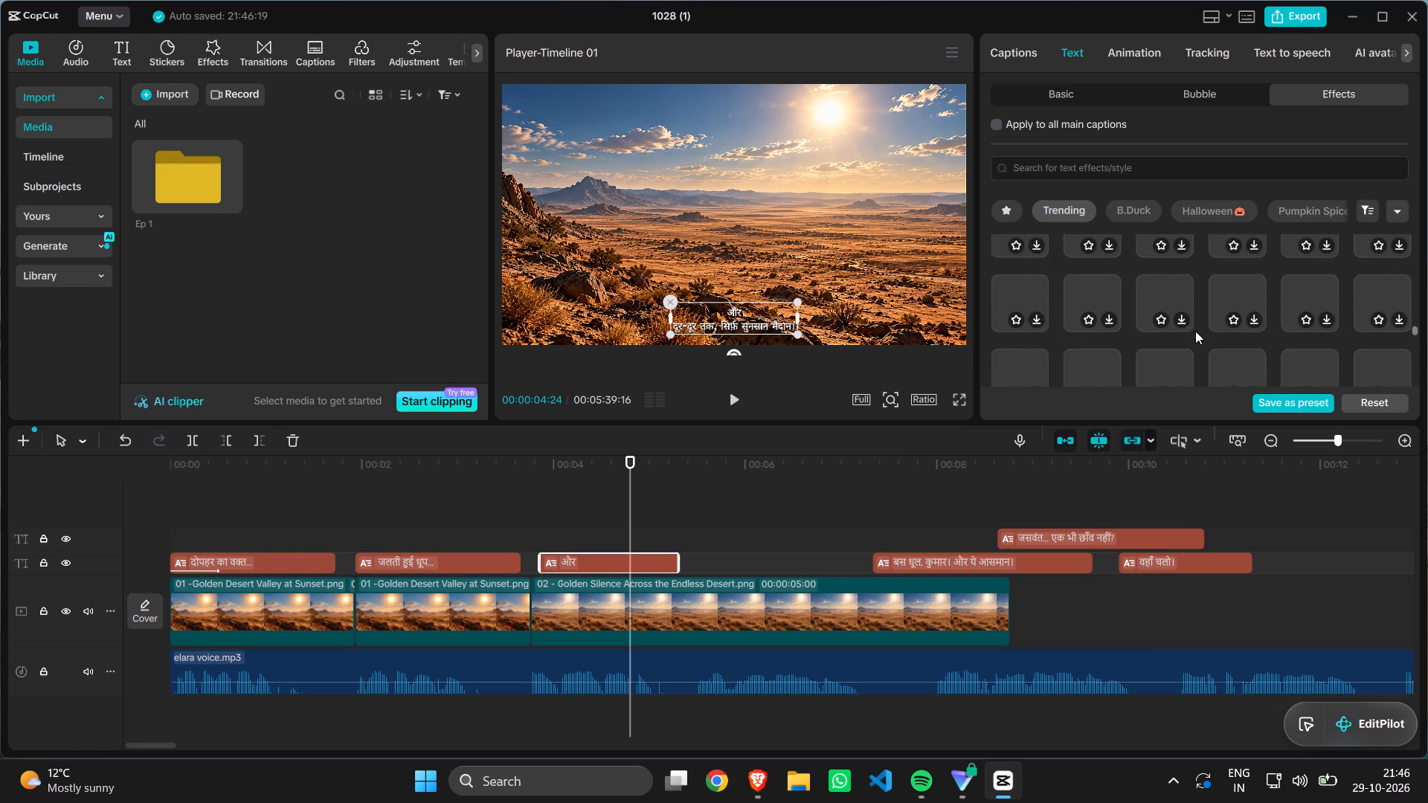
pyautogui.scroll(-8, 1195, 331)
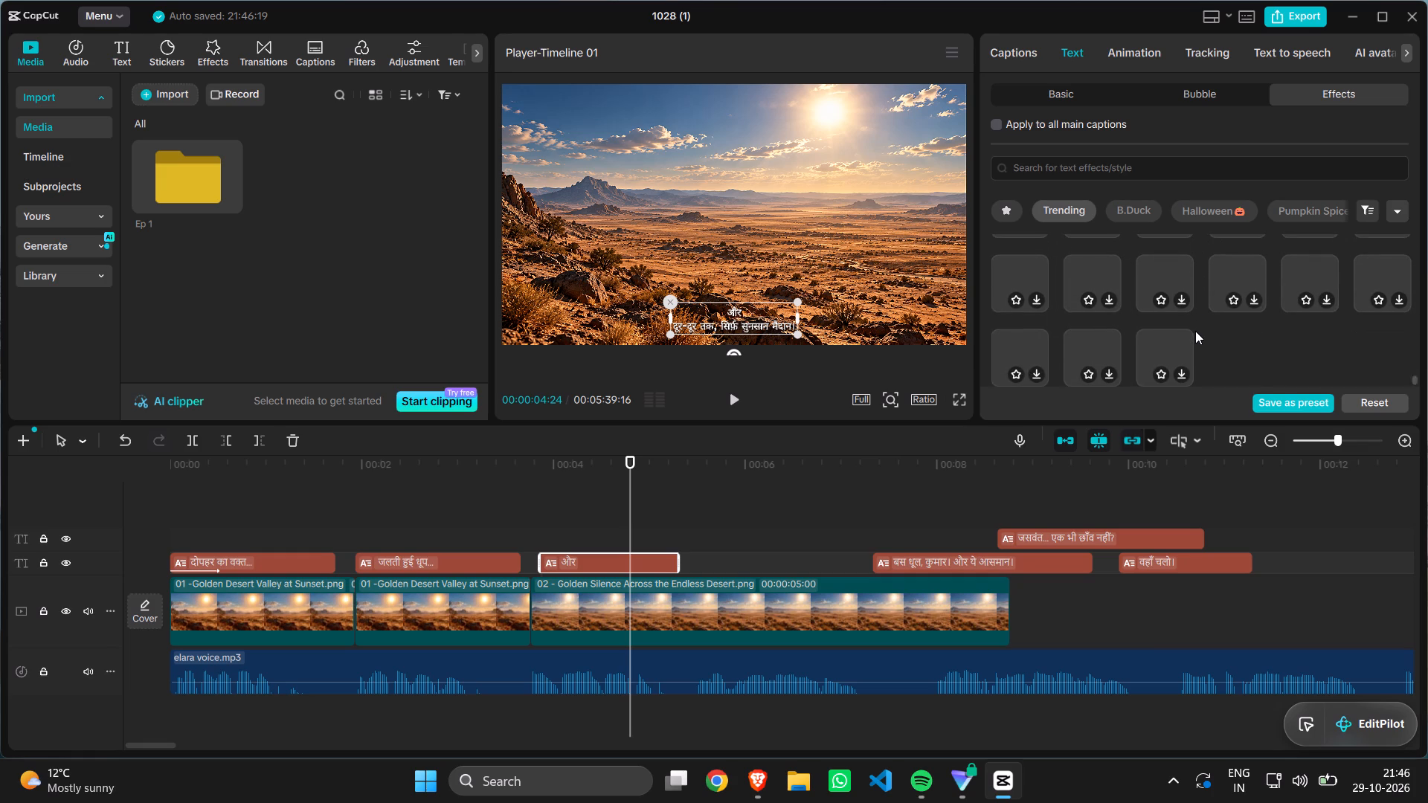
pyautogui.scroll(11, 1195, 331)
pyautogui.click(1291, 274)
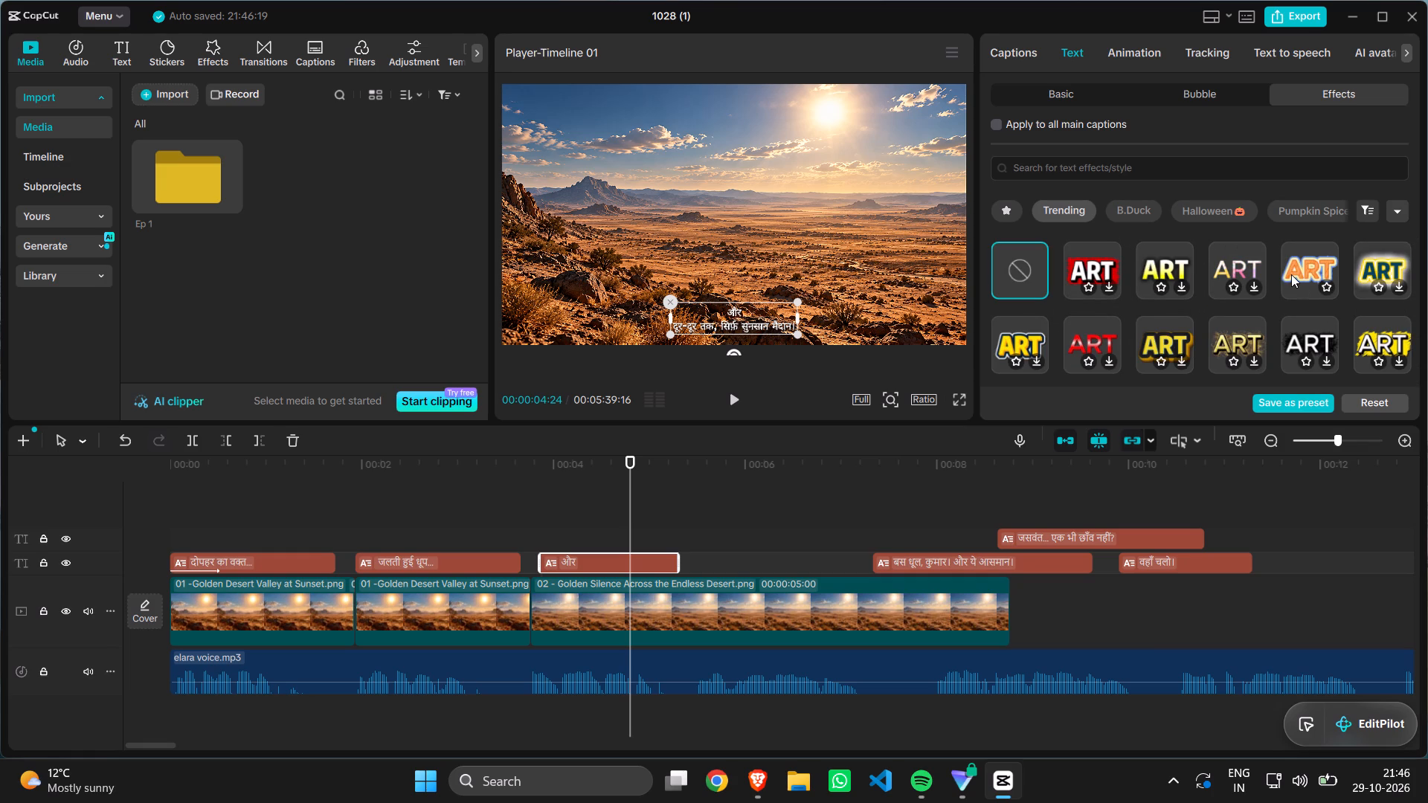
pyautogui.doubleClick(1291, 274)
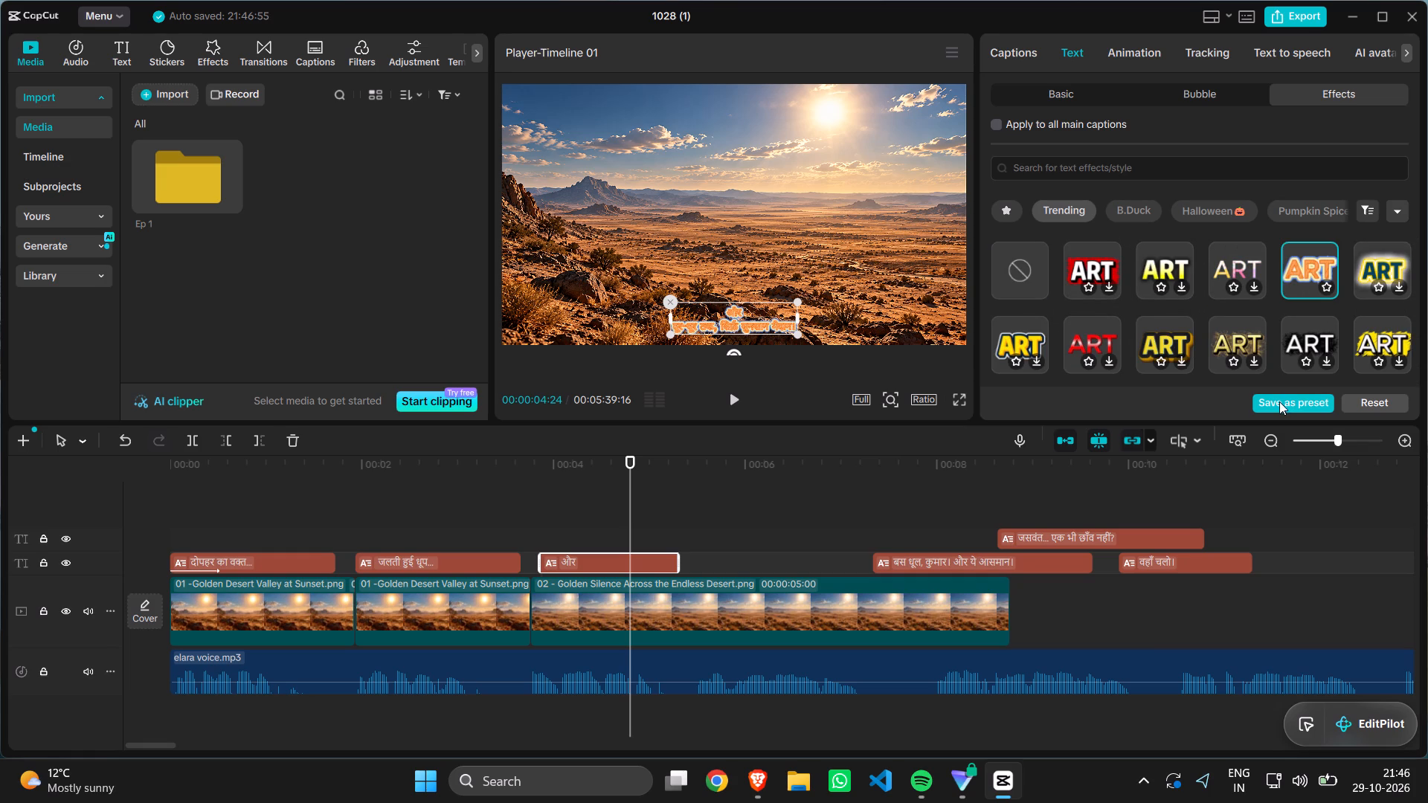
# Save the और caption's style to the brand kit as a preset named Text presets and dismiss the notice.
pyautogui.click(1274, 397)
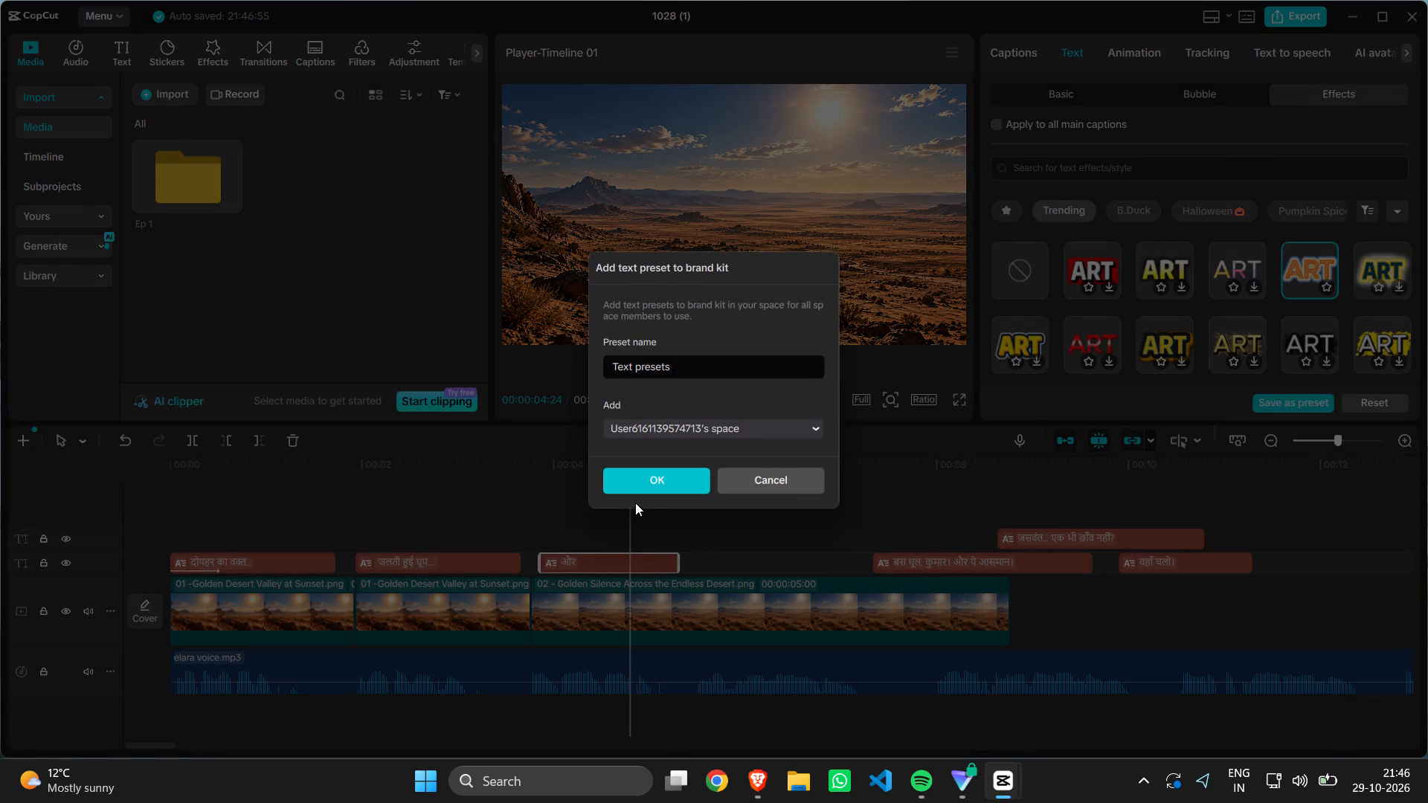
pyautogui.click(633, 493)
pyautogui.hscroll(1, 633, 493)
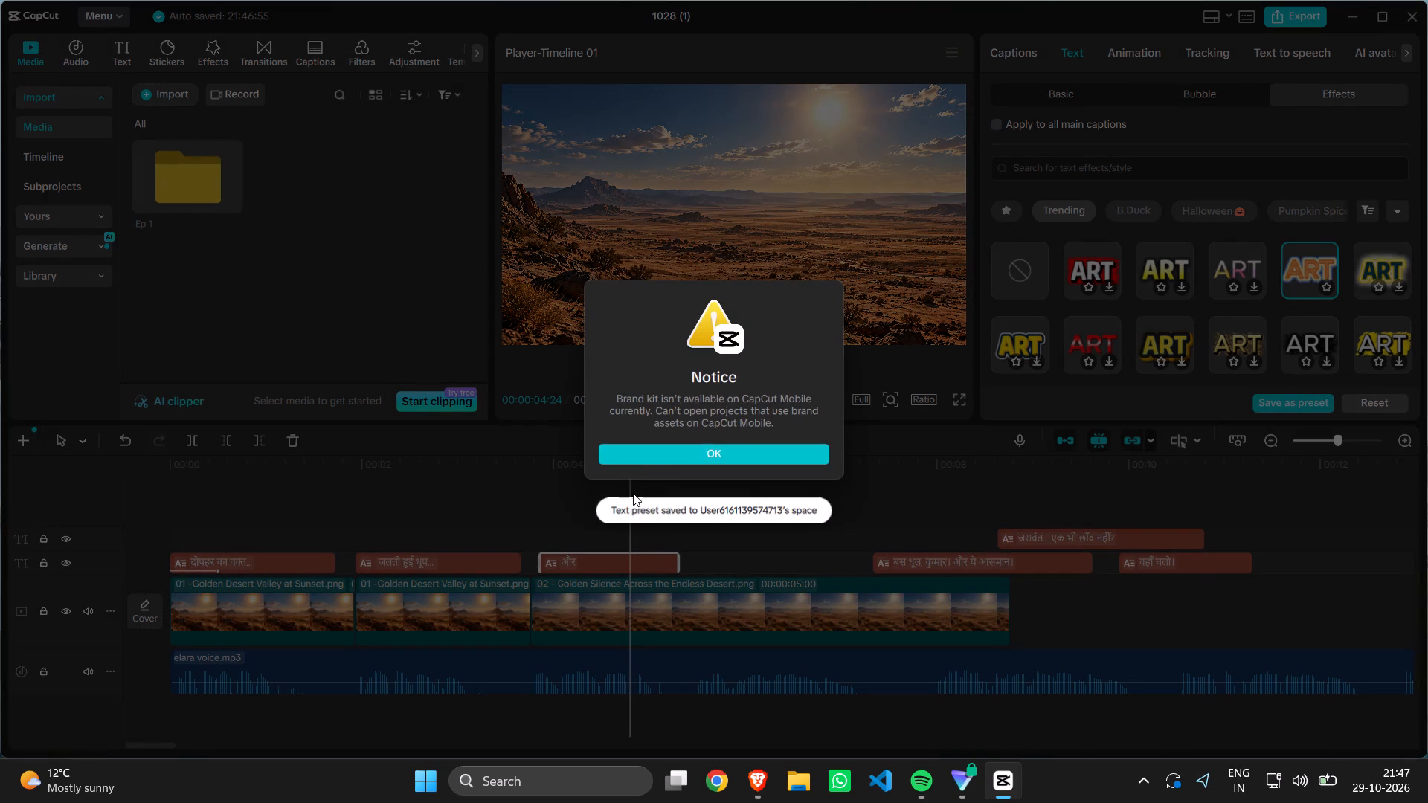
pyautogui.click(634, 462)
pyautogui.hscroll(1, 634, 462)
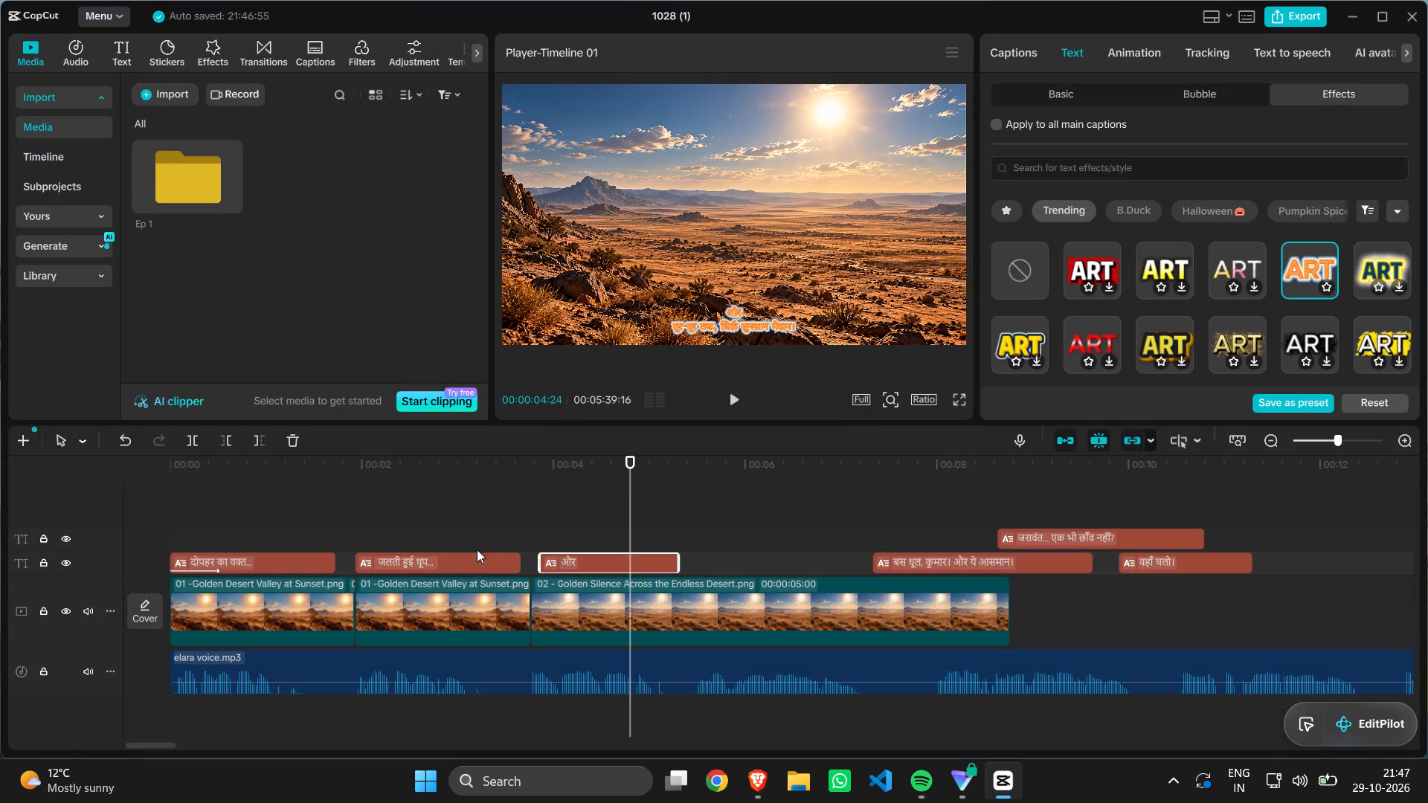
# Play the timeline from 00:00:03:23 to 00:00:04:18 to check the styled और caption.
pyautogui.click(530, 520)
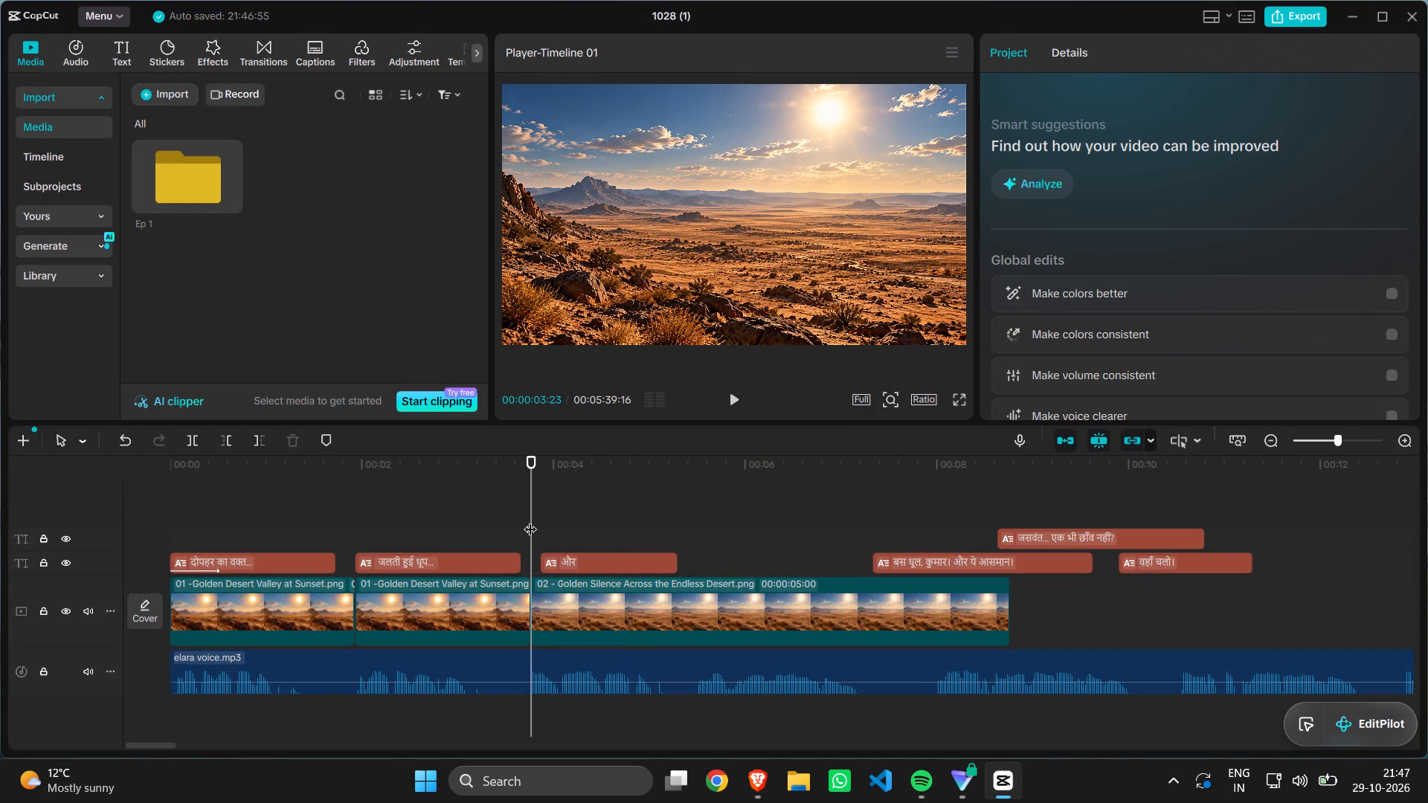
pyautogui.press('space')
pyautogui.press('space')
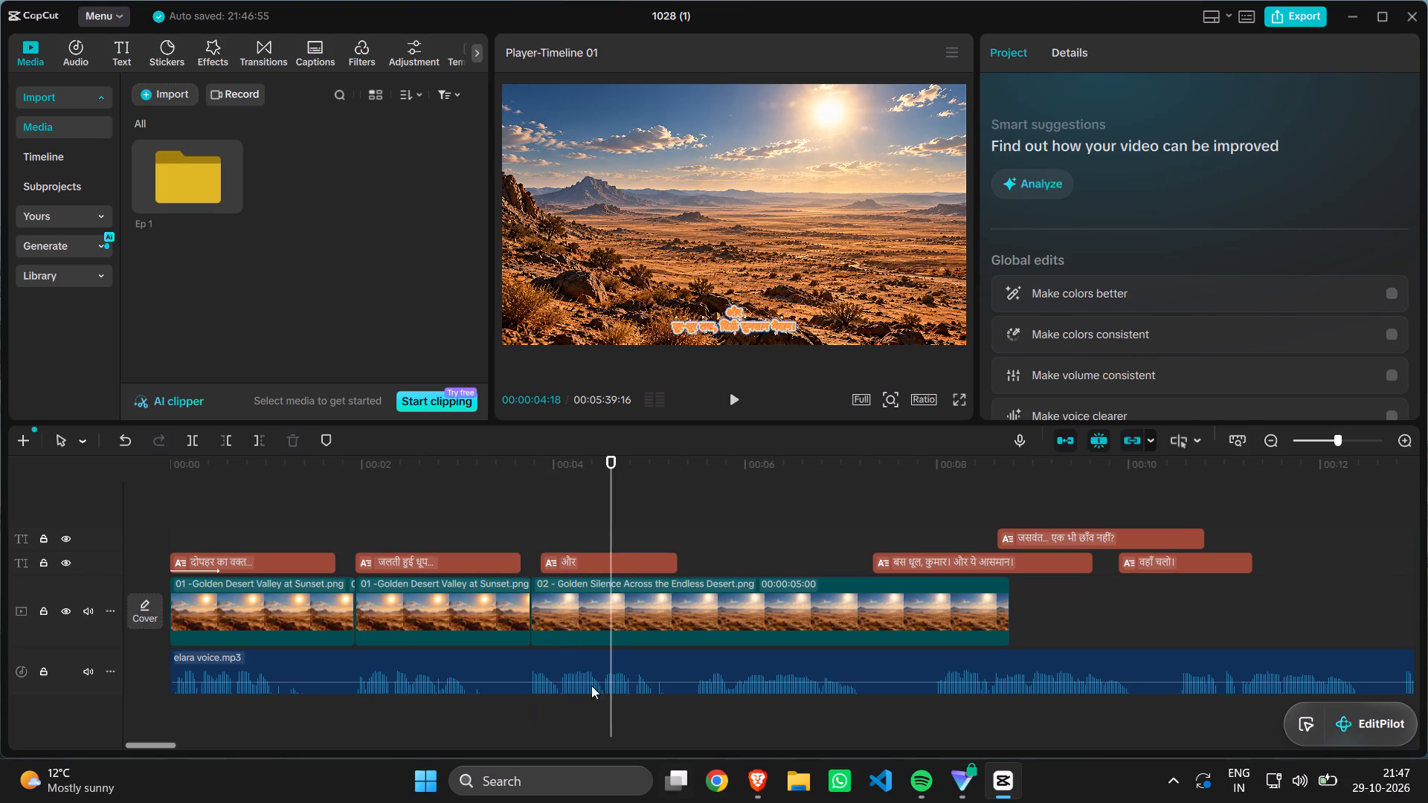
# Examine the text effects, bubble shapes and basic text settings of the और caption.
pyautogui.click(580, 558)
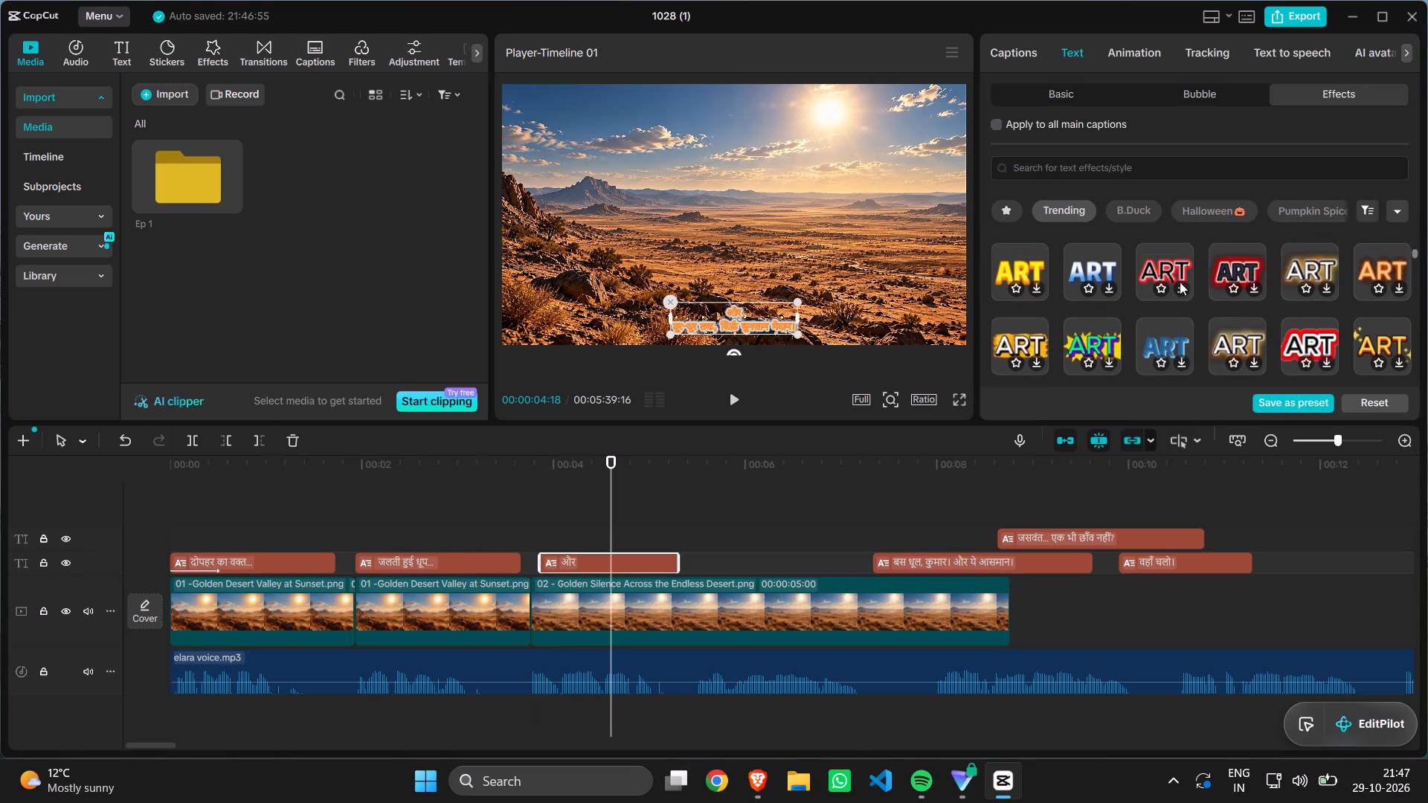
pyautogui.scroll(1, 1180, 282)
pyautogui.click(1212, 83)
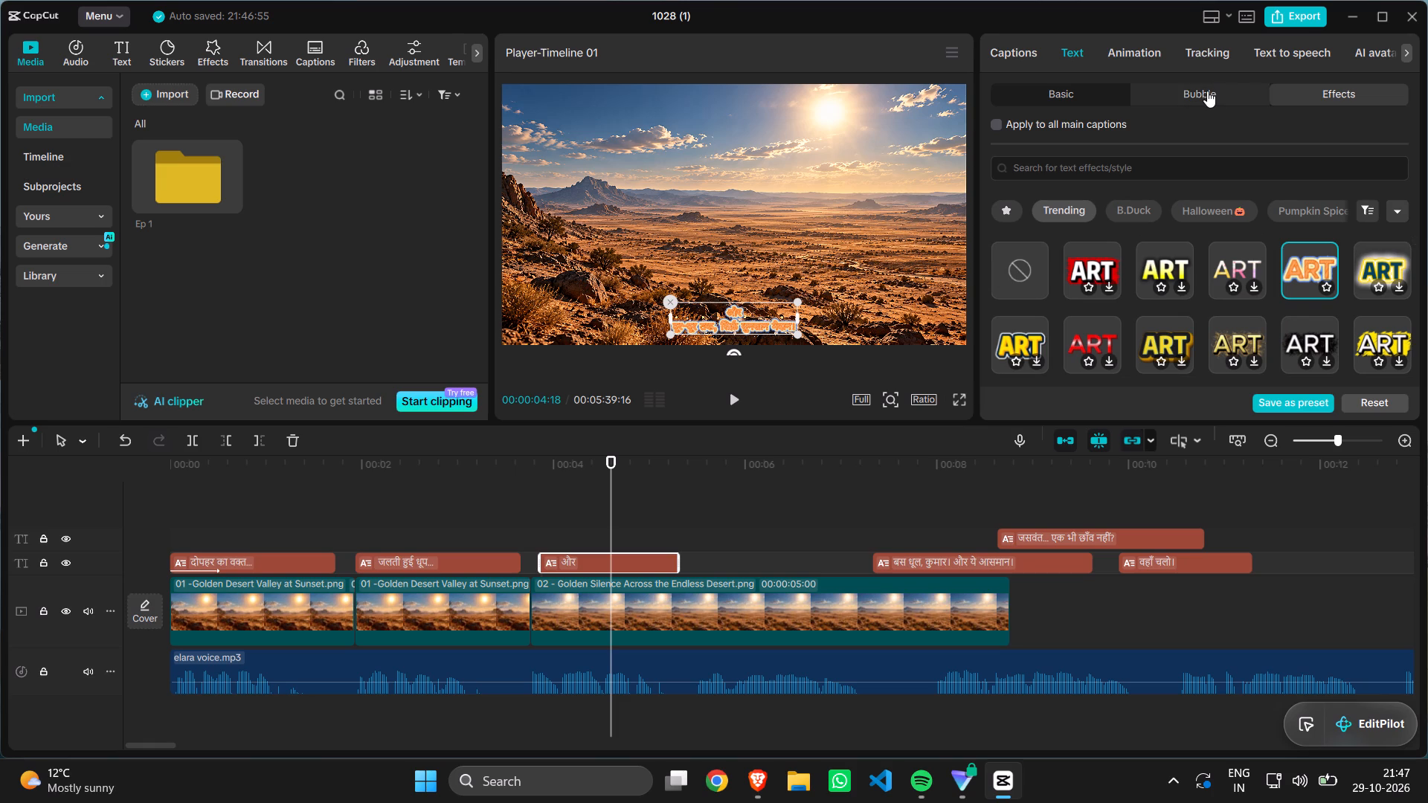
pyautogui.click(1207, 91)
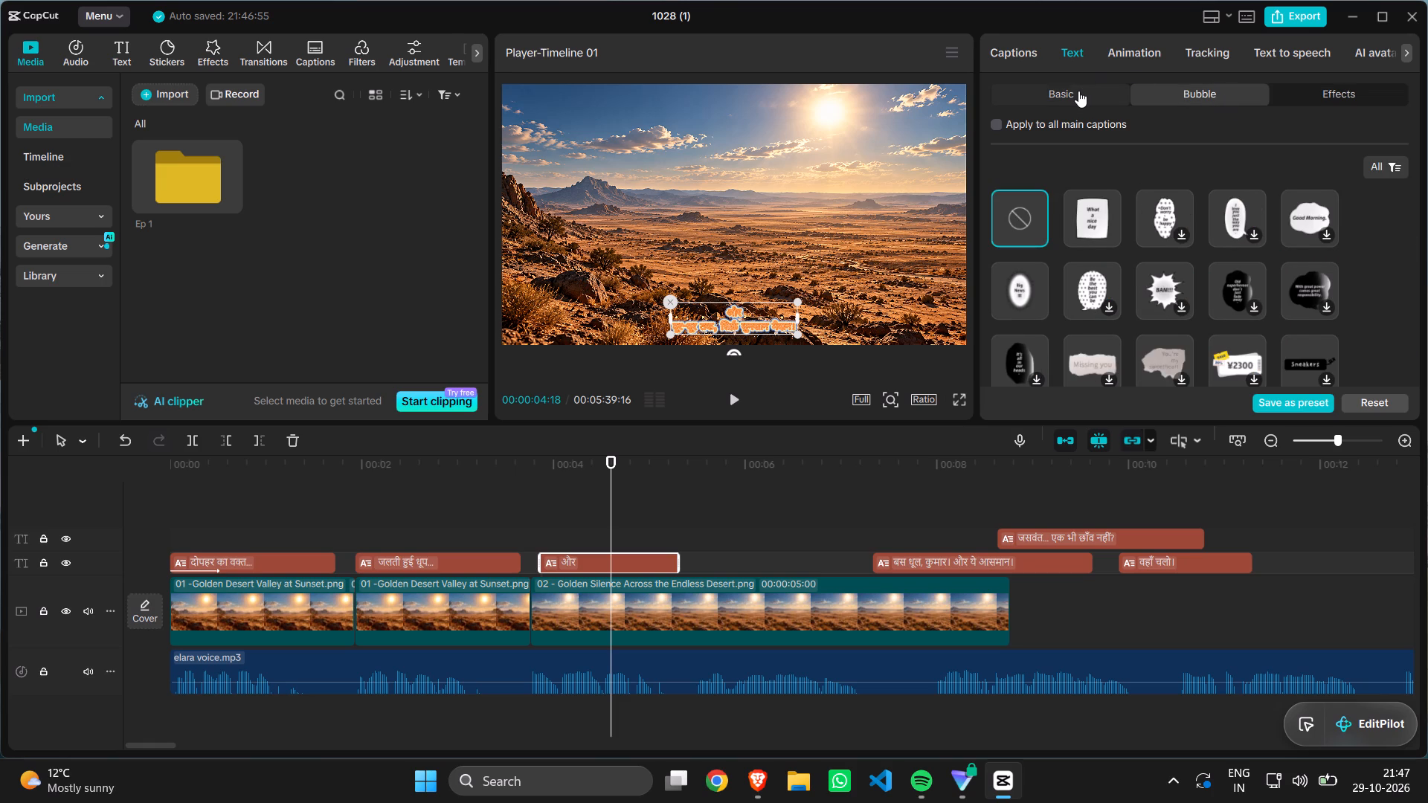
pyautogui.click(1078, 91)
pyautogui.scroll(-1, 1155, 294)
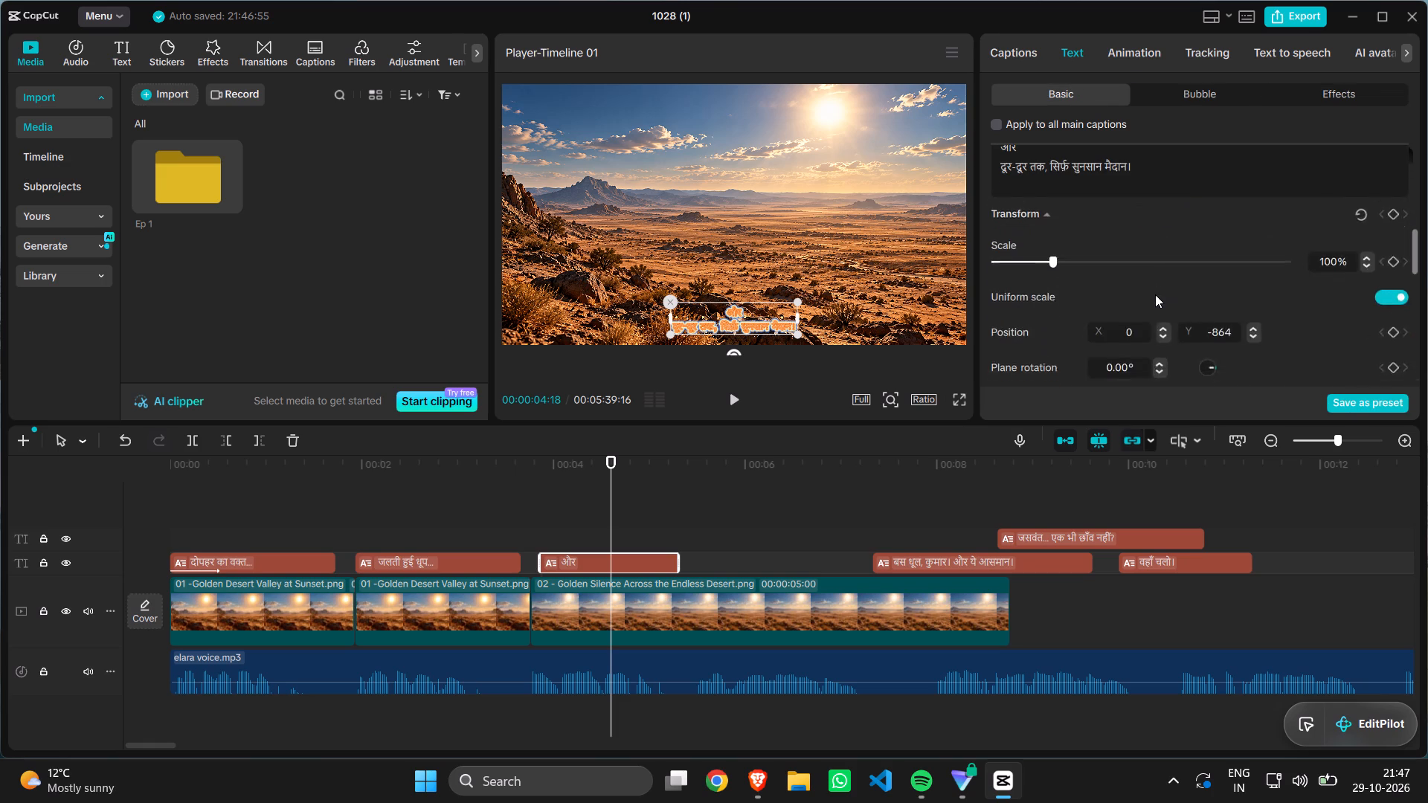
pyautogui.scroll(-1, 1155, 294)
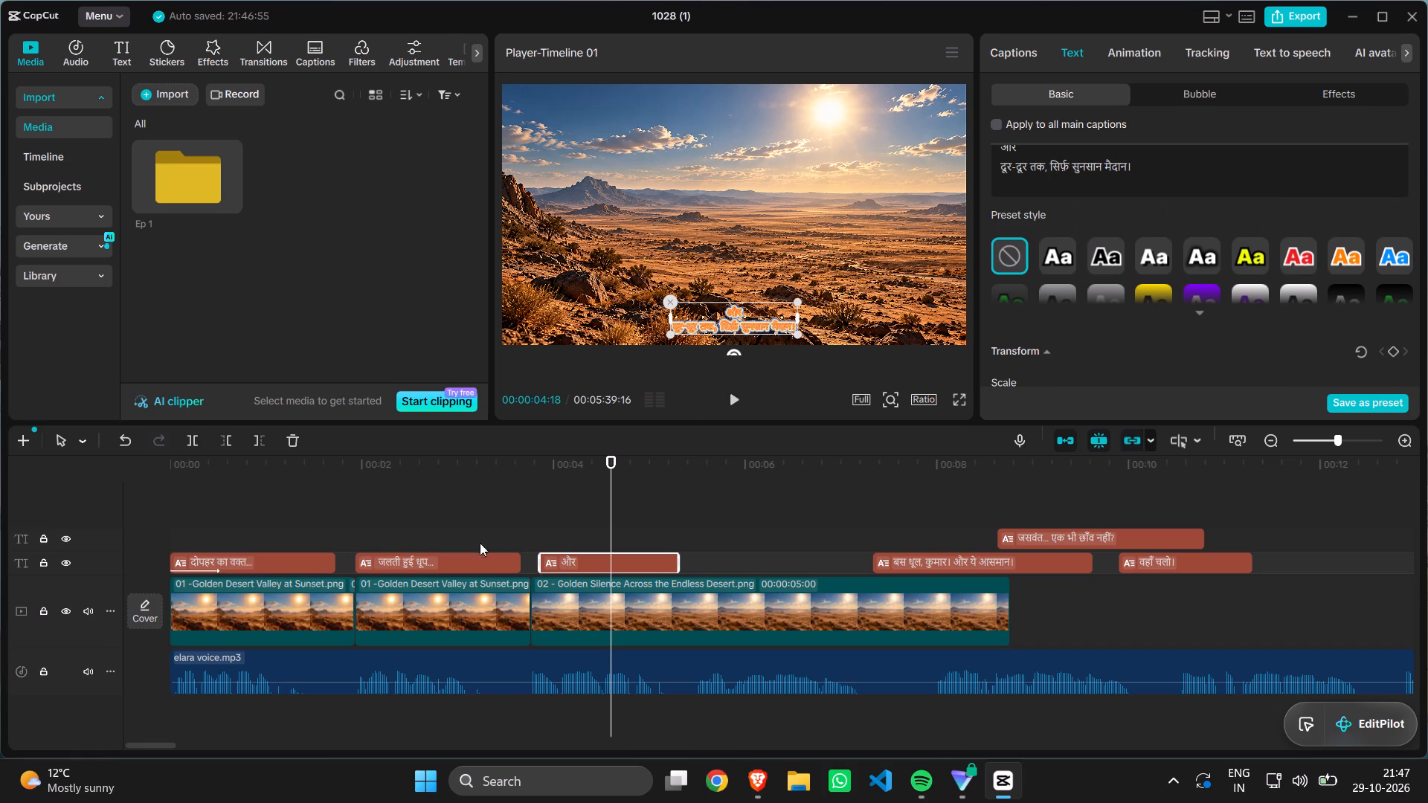
# Apply the green glow preset style with white letters to the जलती हुई धूप caption.
pyautogui.click(479, 562)
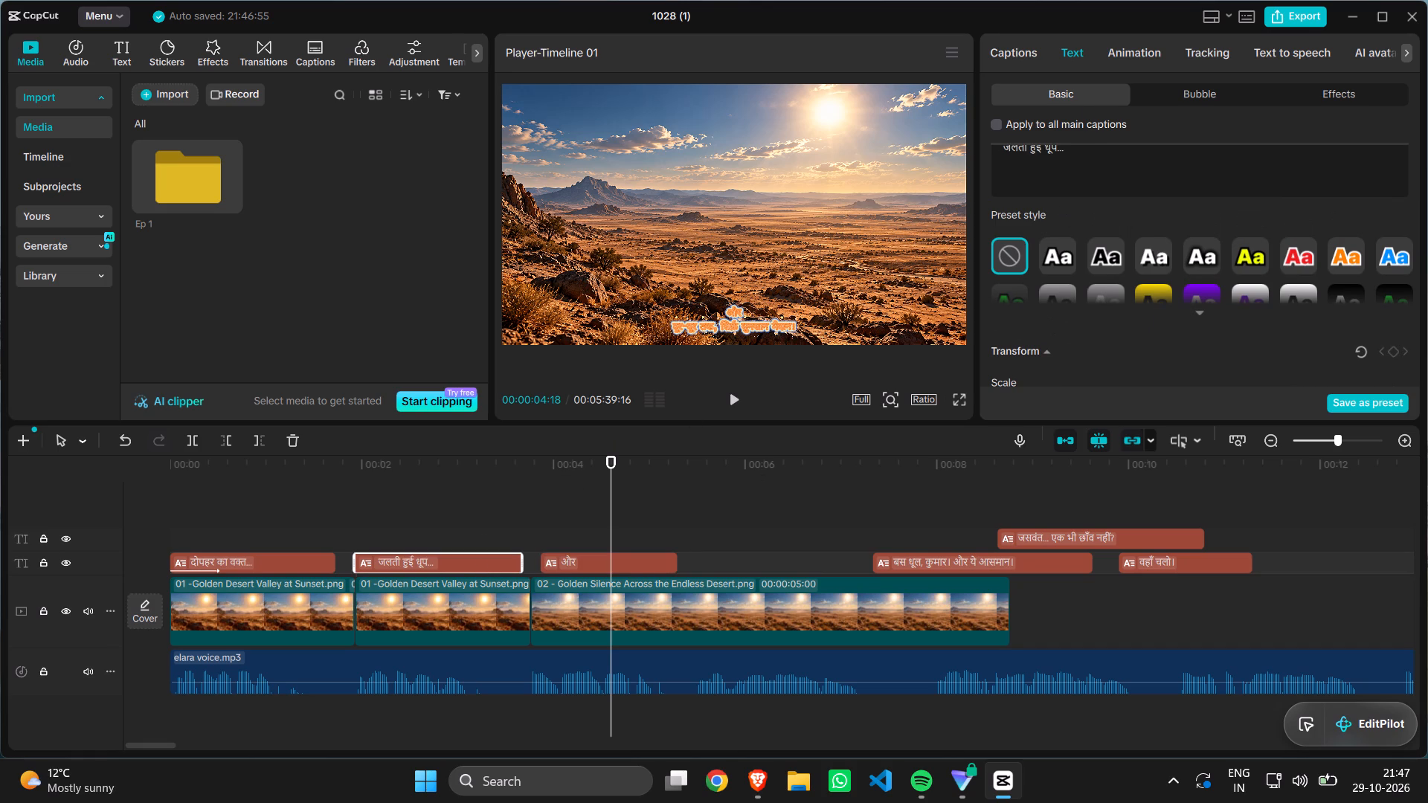
pyautogui.scroll(-1, 1095, 170)
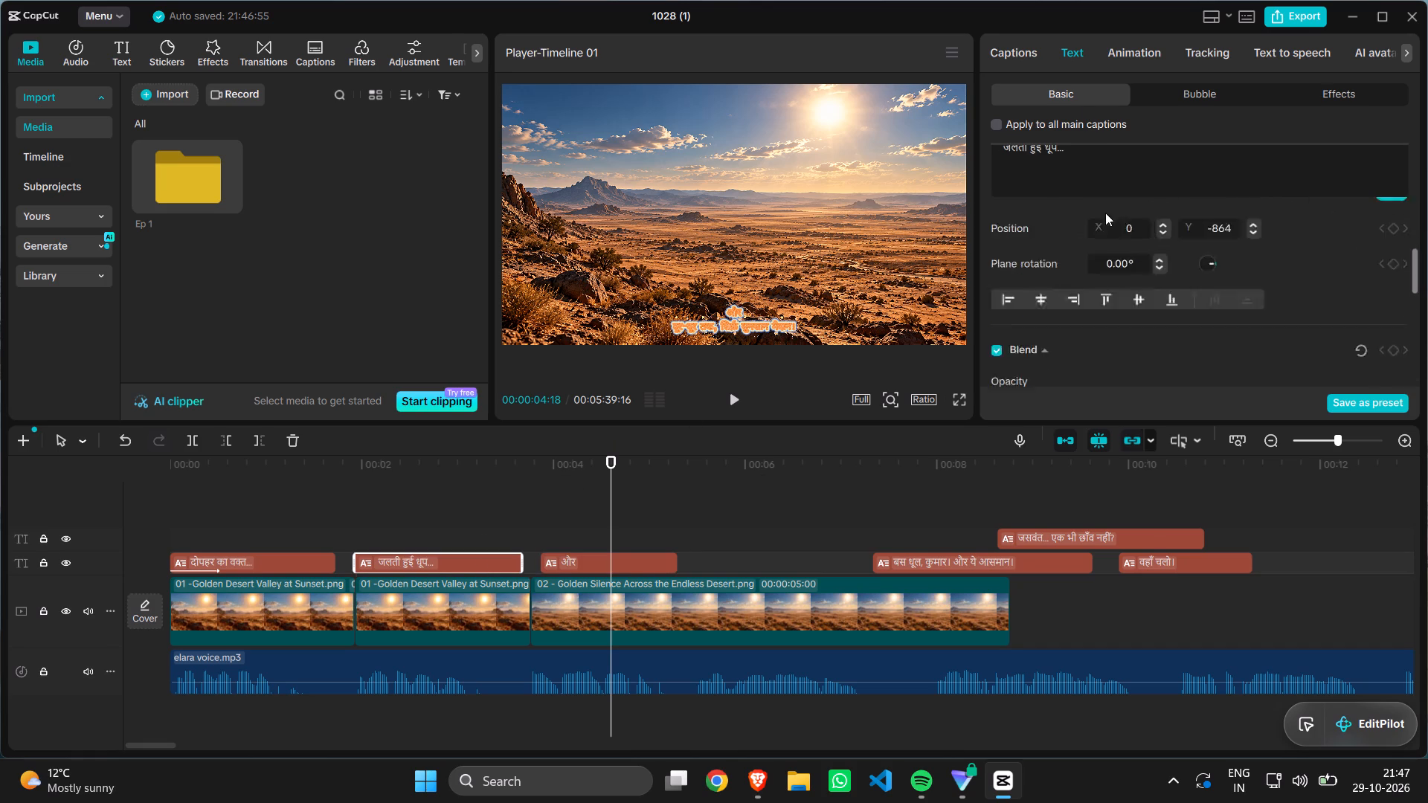
pyautogui.scroll(-1, 1309, 270)
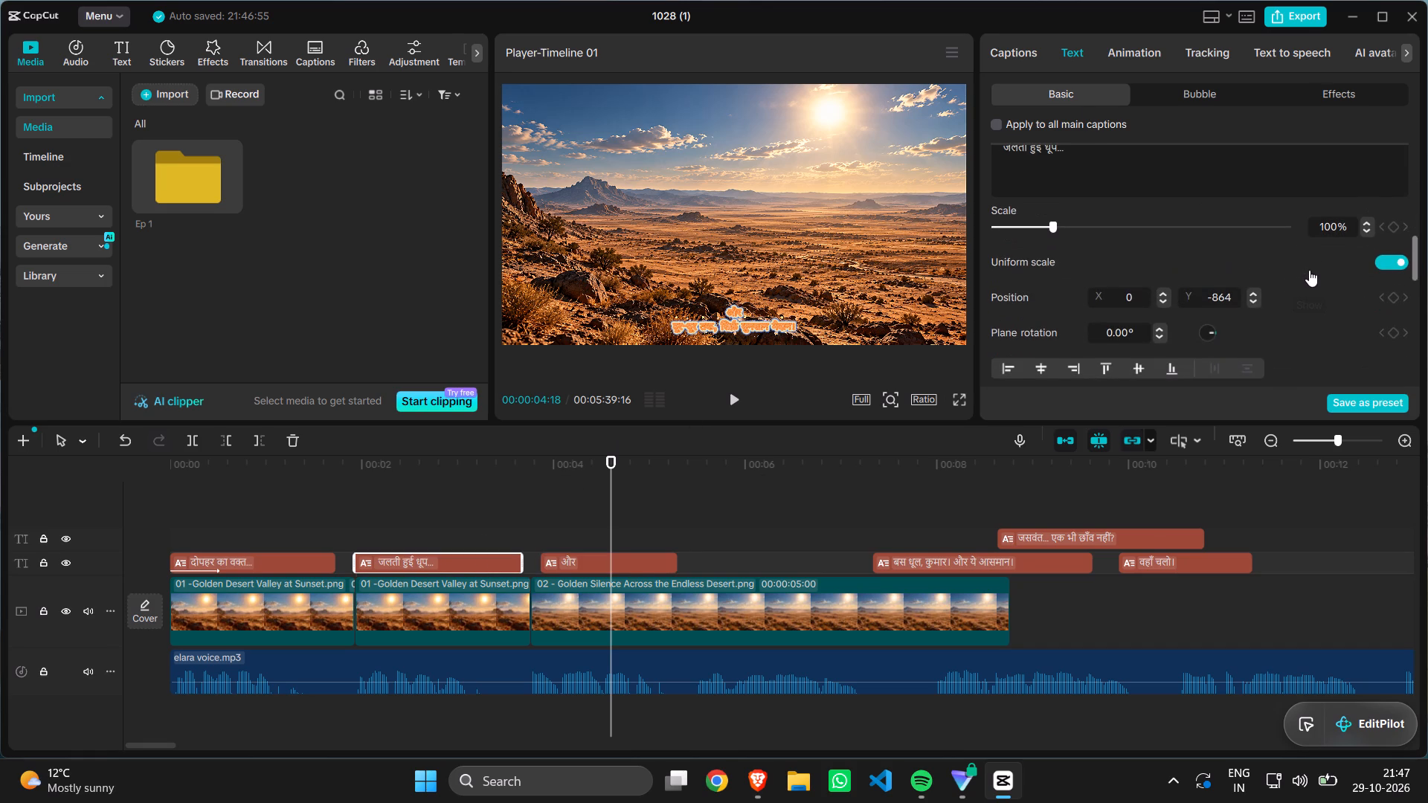
pyautogui.scroll(1, 1305, 390)
pyautogui.scroll(1, 1235, 284)
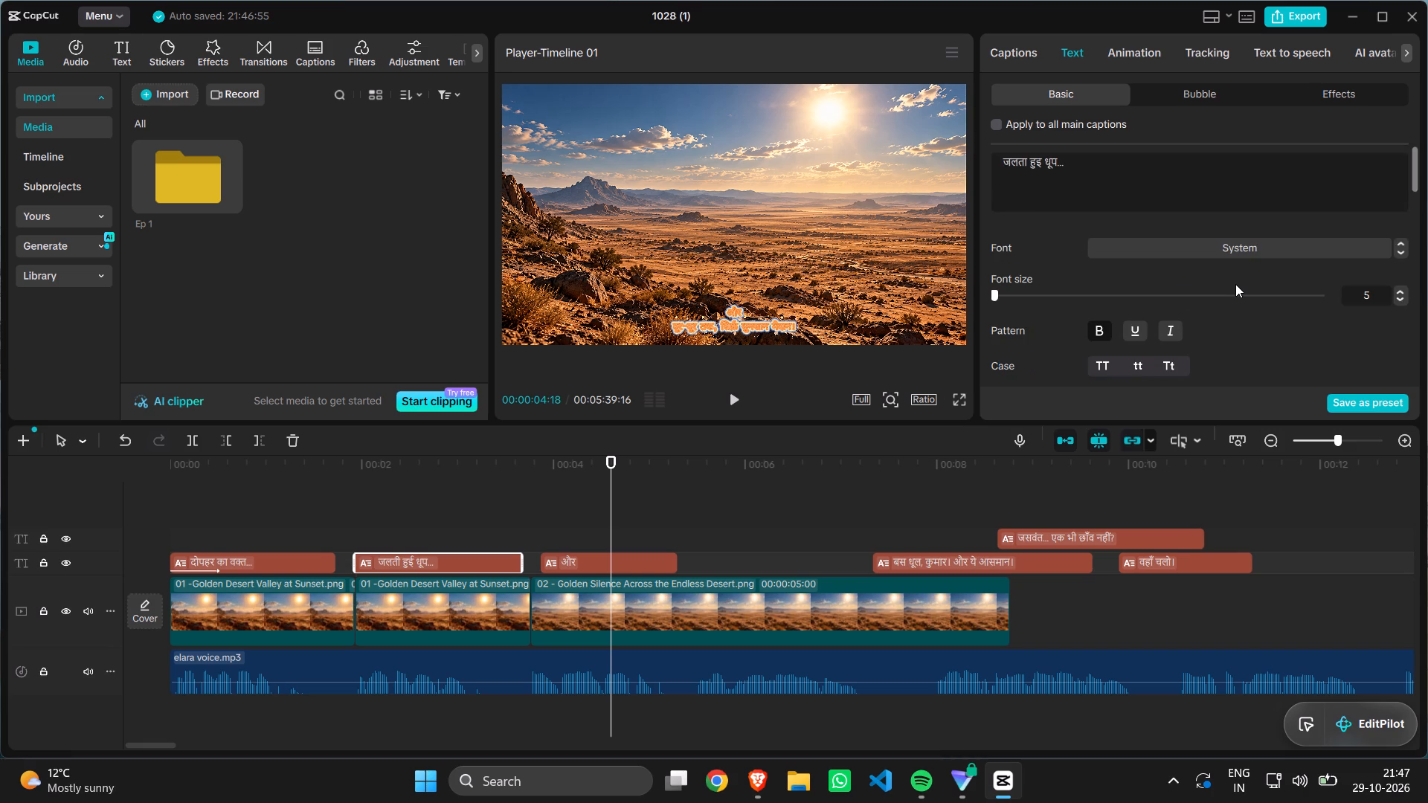
pyautogui.scroll(-3, 1231, 277)
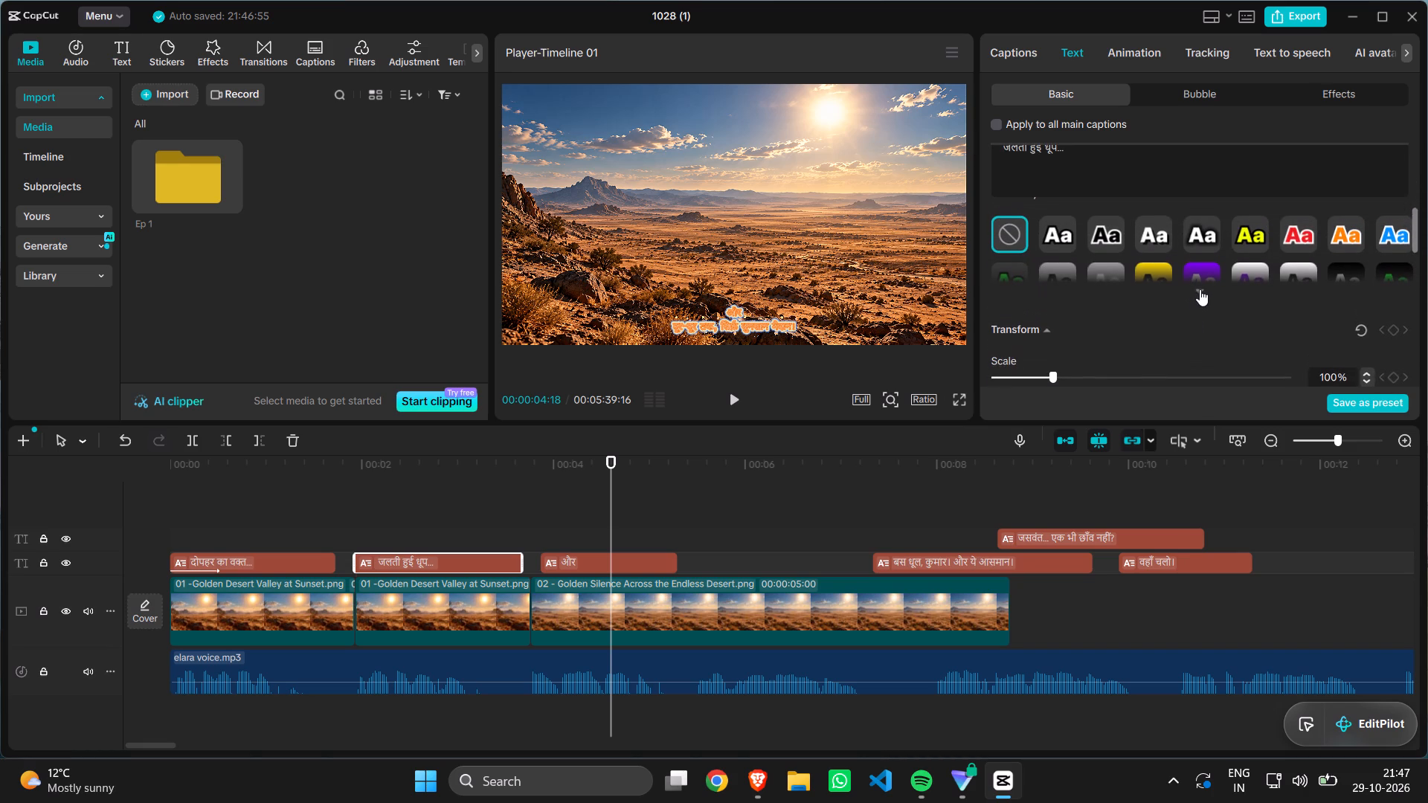
pyautogui.click(1201, 289)
pyautogui.click(1205, 315)
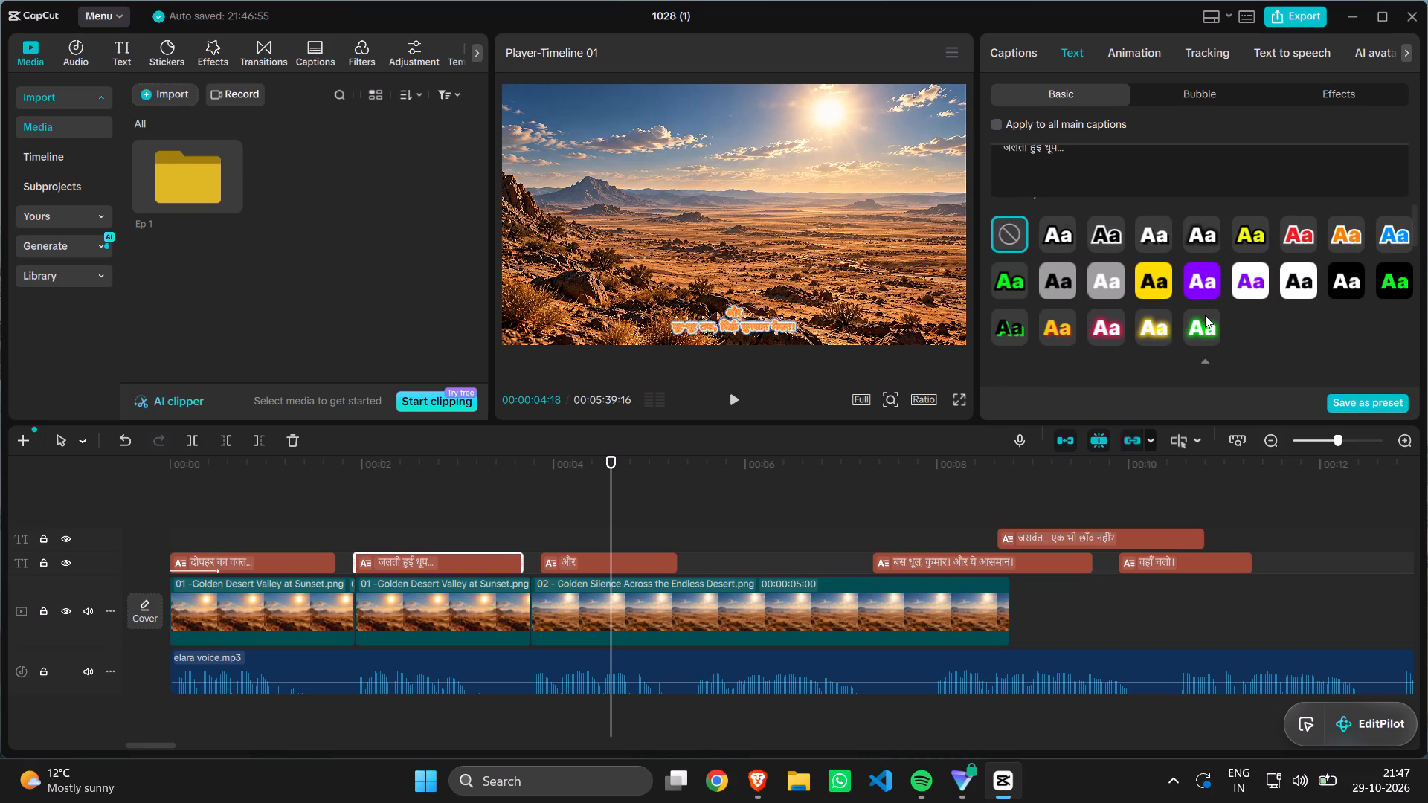
pyautogui.click(1205, 315)
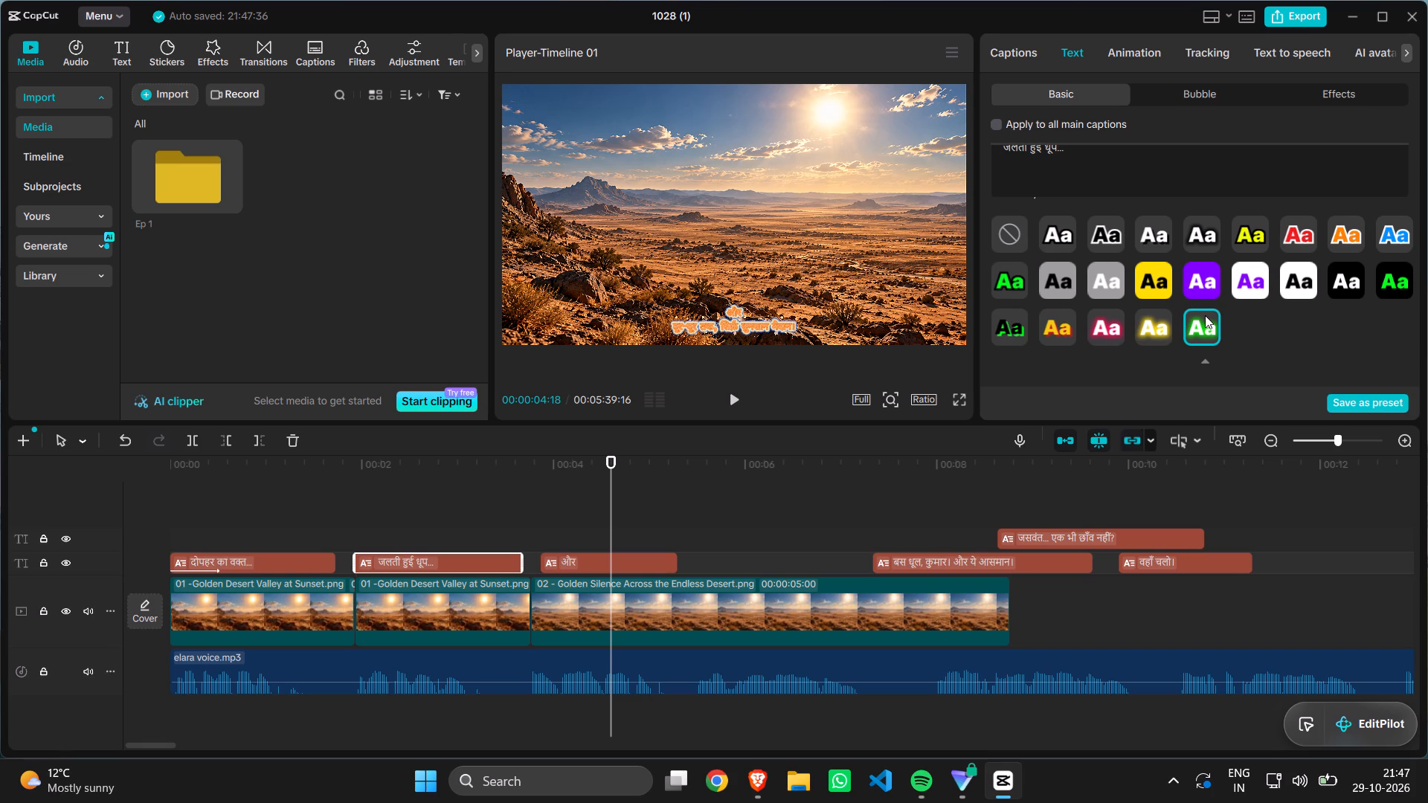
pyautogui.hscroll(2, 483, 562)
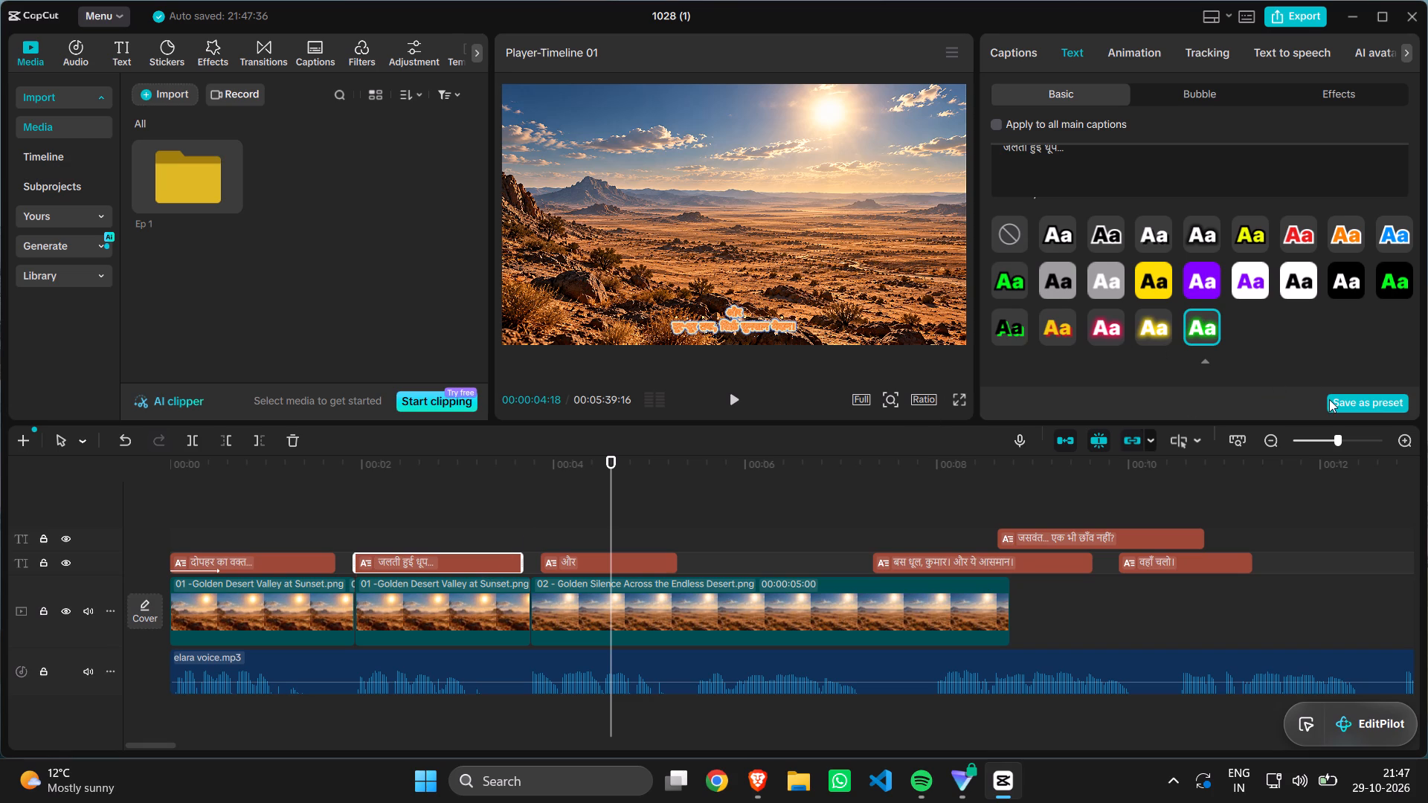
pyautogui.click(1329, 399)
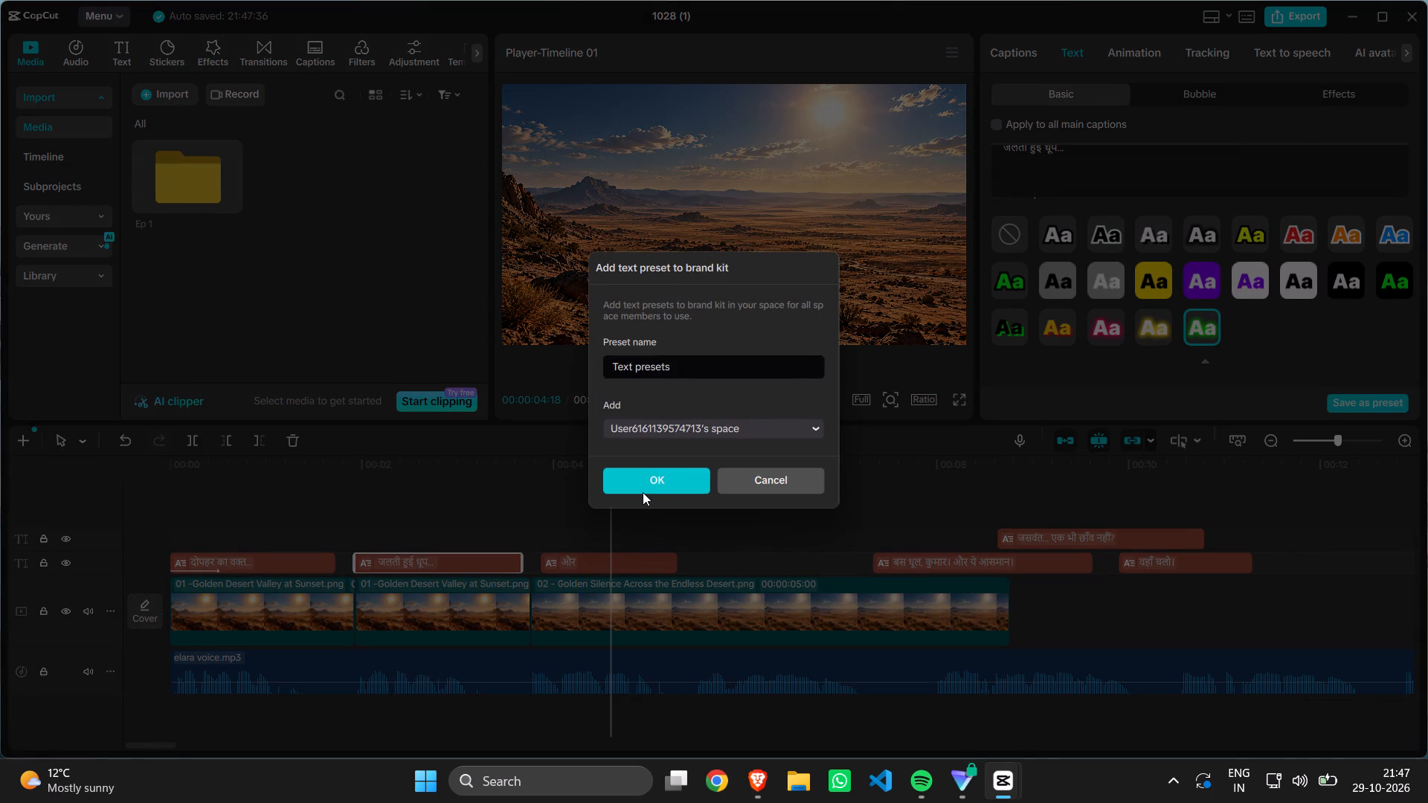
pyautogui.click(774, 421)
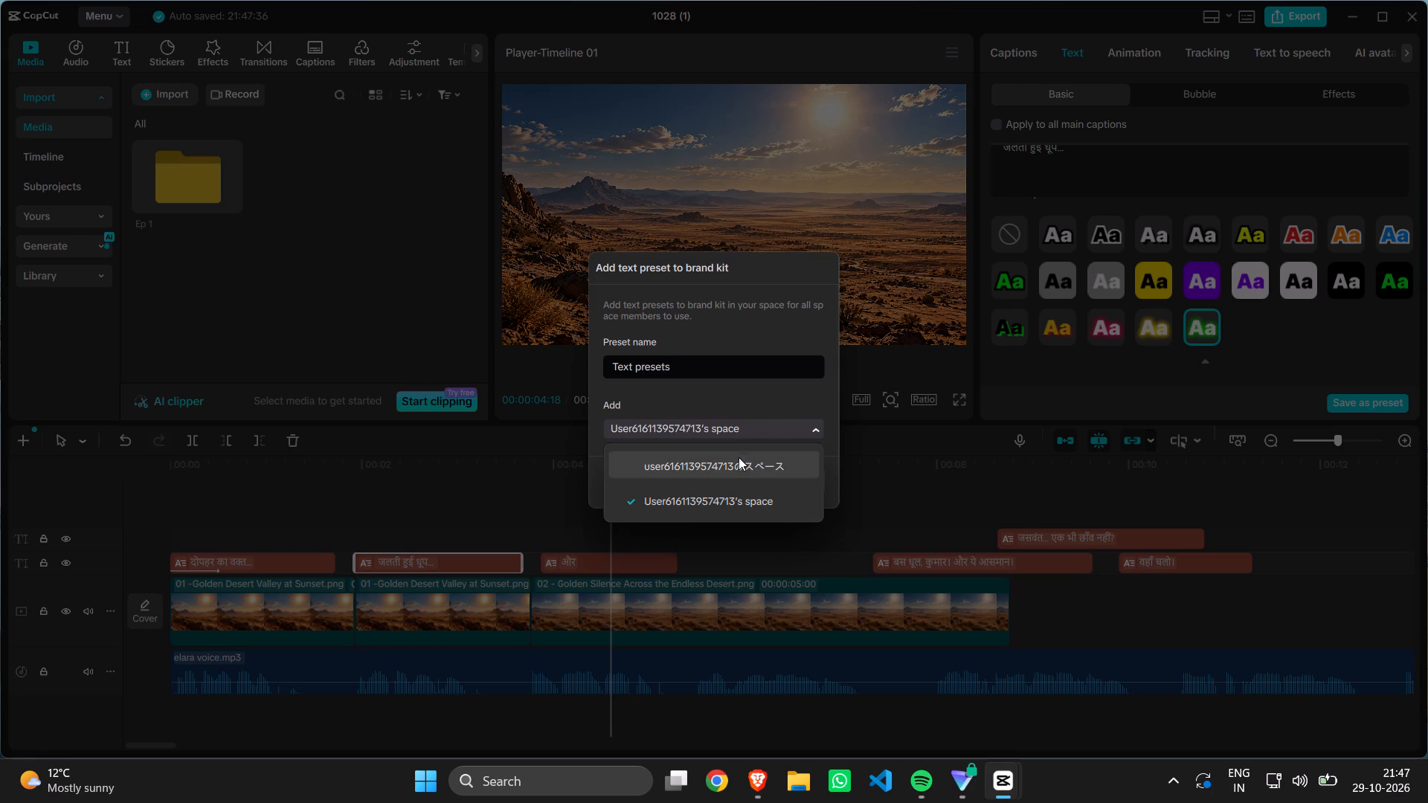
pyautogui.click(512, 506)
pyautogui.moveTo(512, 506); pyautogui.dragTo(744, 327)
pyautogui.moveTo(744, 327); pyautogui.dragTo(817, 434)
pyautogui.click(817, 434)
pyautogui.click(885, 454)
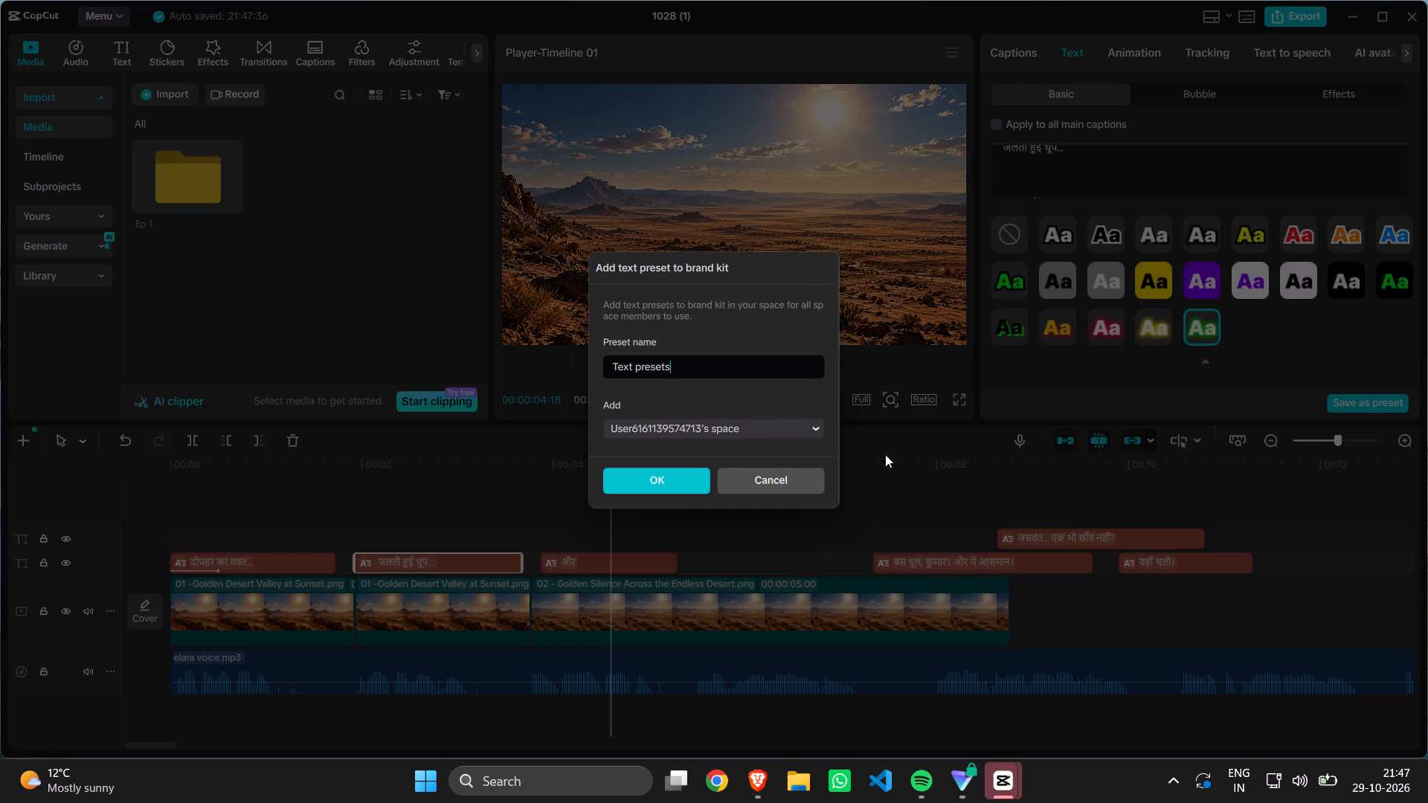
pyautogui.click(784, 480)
# Play the timeline from 00:00:02:26, then step back to 00:00:00:24 to review the captions.
pyautogui.click(443, 538)
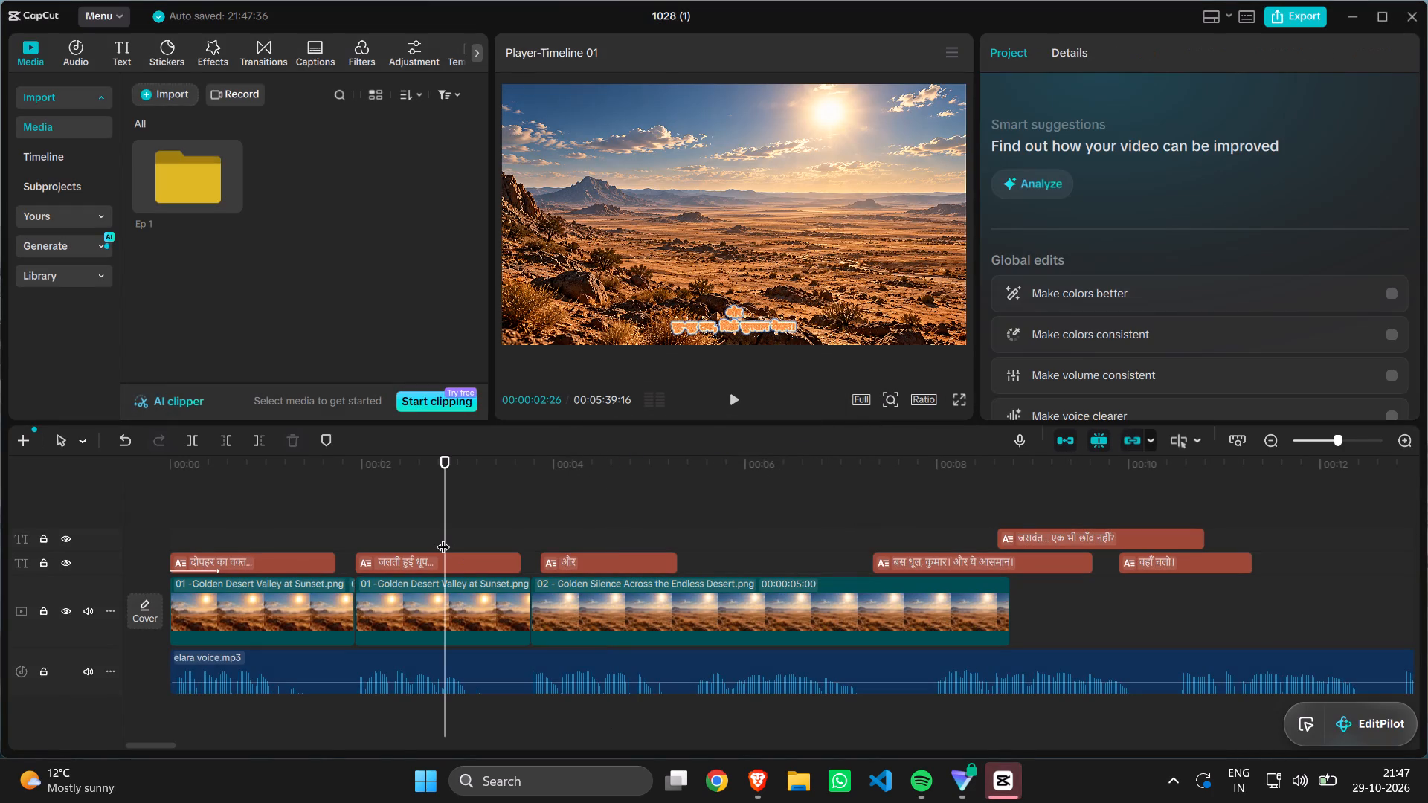
pyautogui.press('space')
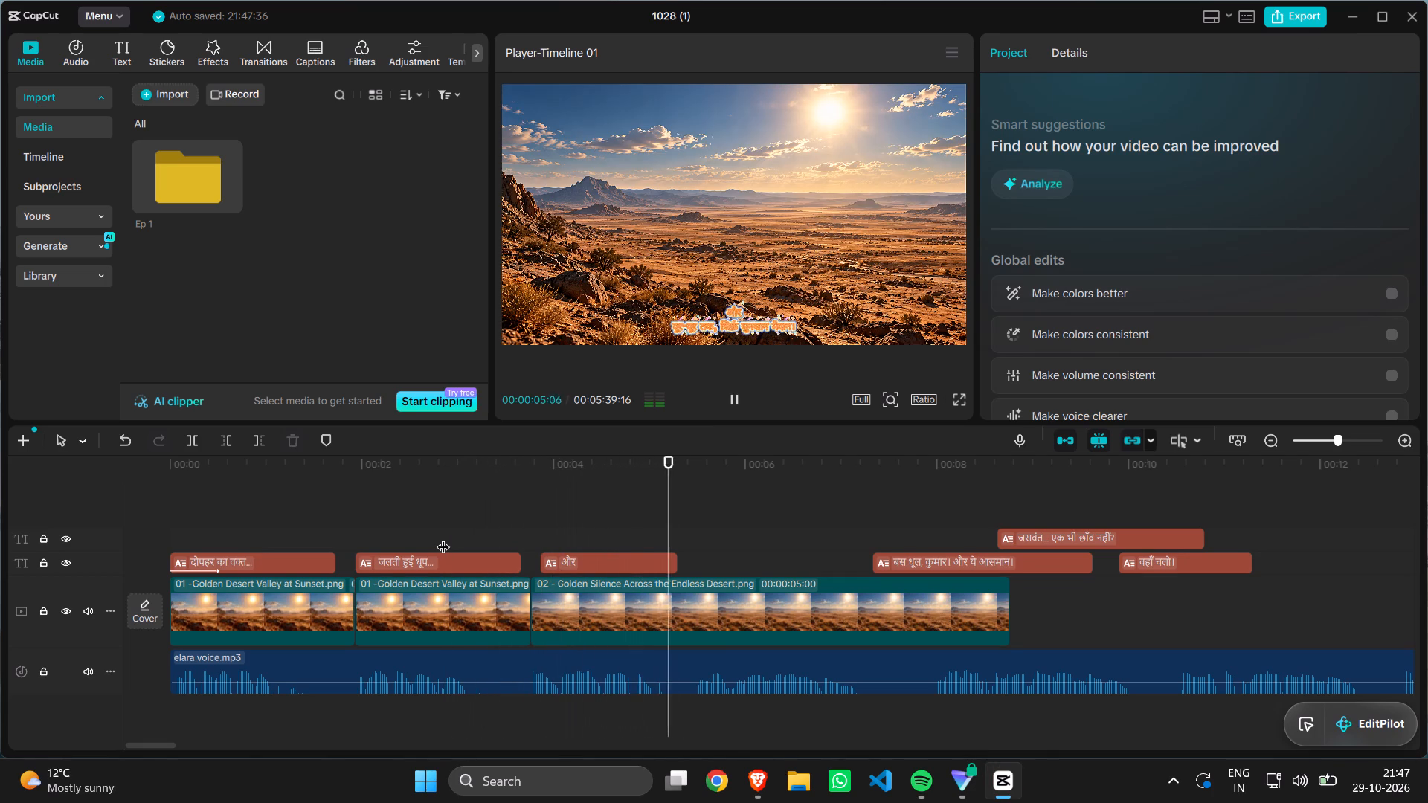
pyautogui.press('Left')
pyautogui.press('Left')
pyautogui.press('Left')
pyautogui.press('Left')
pyautogui.press('Left')
pyautogui.press('Left')
pyautogui.press('Left')
pyautogui.press('Left')
pyautogui.press('Left')
pyautogui.press('Left')
pyautogui.press('Left')
pyautogui.press('Left')
pyautogui.press('Left')
pyautogui.press('Left')
pyautogui.press('Left')
pyautogui.press('Left')
pyautogui.press('Left')
pyautogui.press('Left')
pyautogui.press('Left')
pyautogui.press('Left')
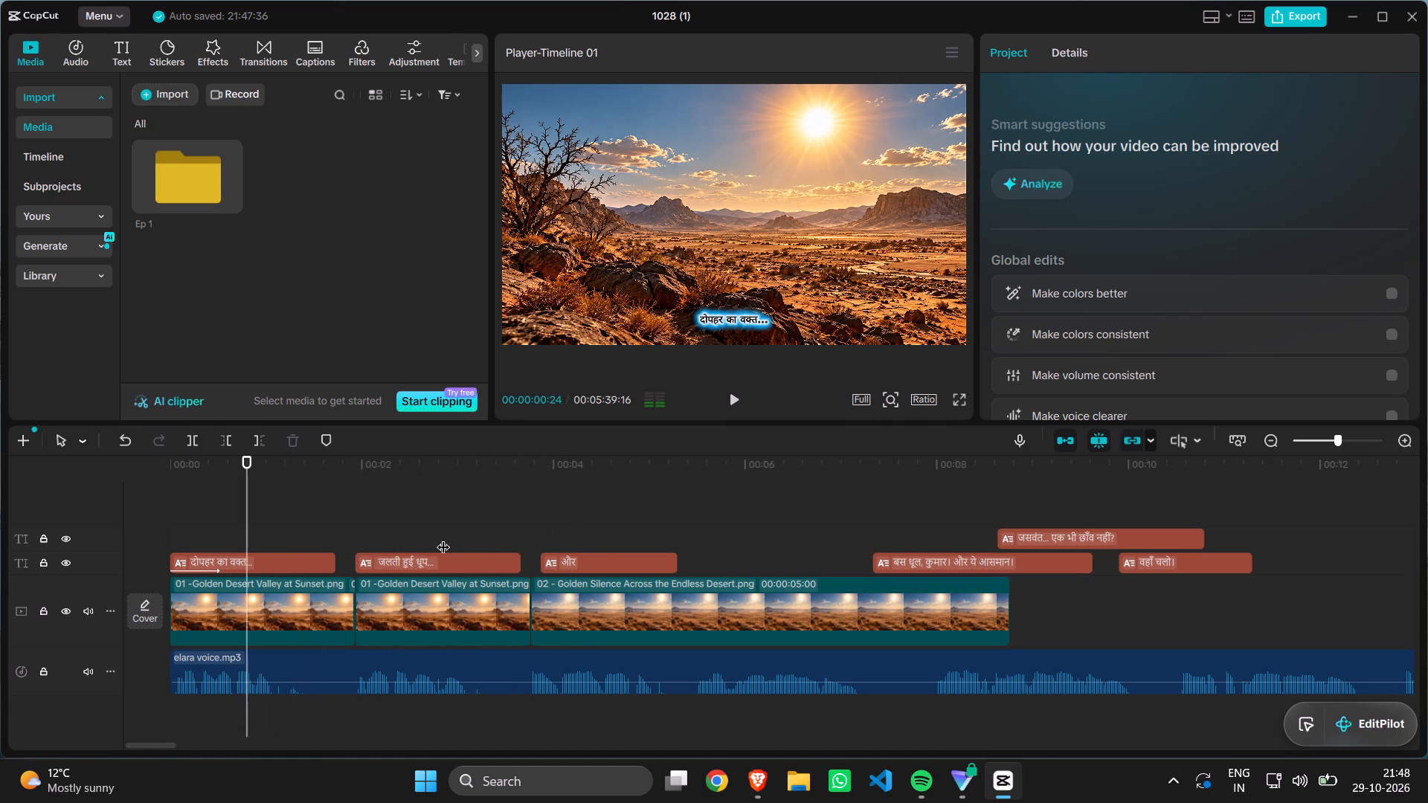
# Examine the preset styles, bubbles and Trending text effects available for the दोपहर का वक्त caption.
pyautogui.click(727, 323)
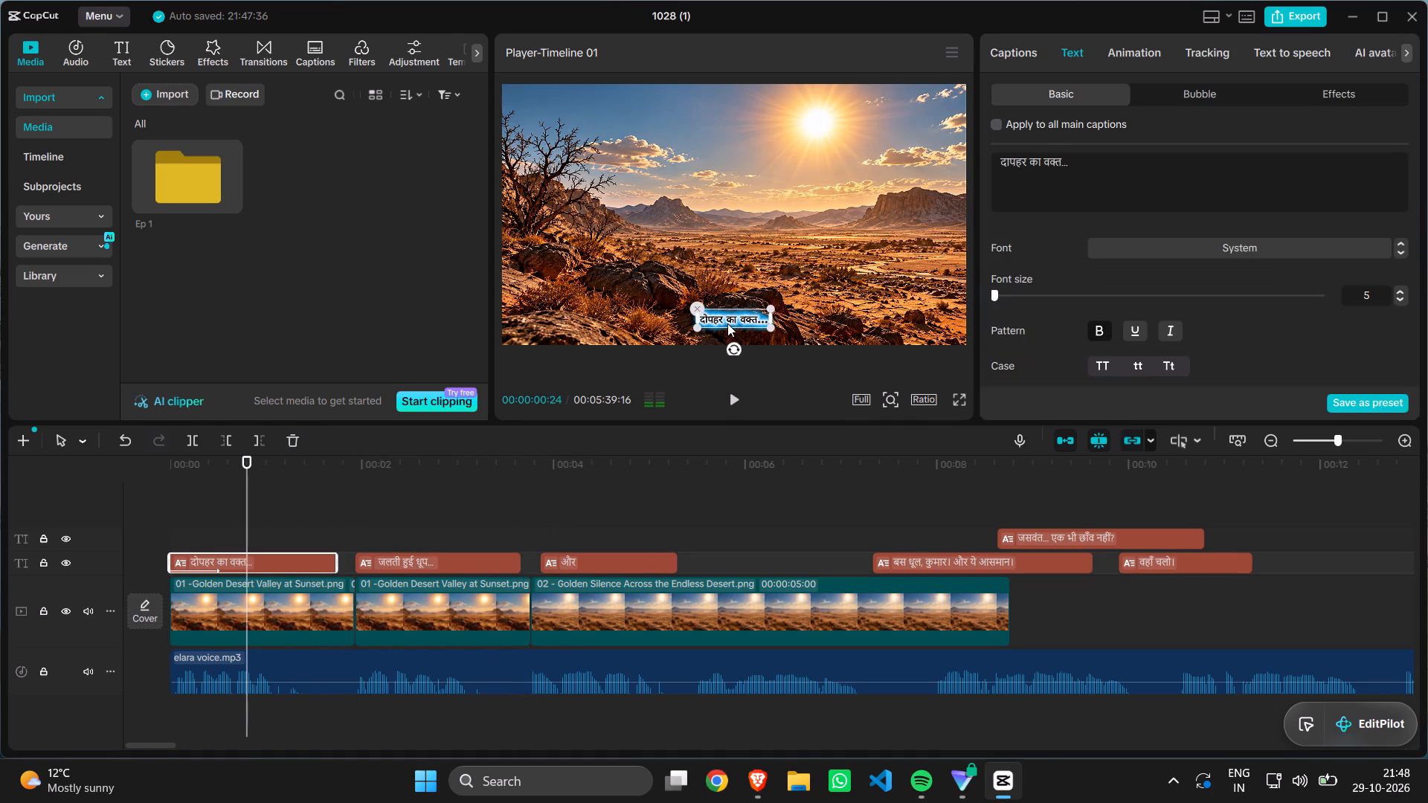
pyautogui.scroll(-1, 1119, 284)
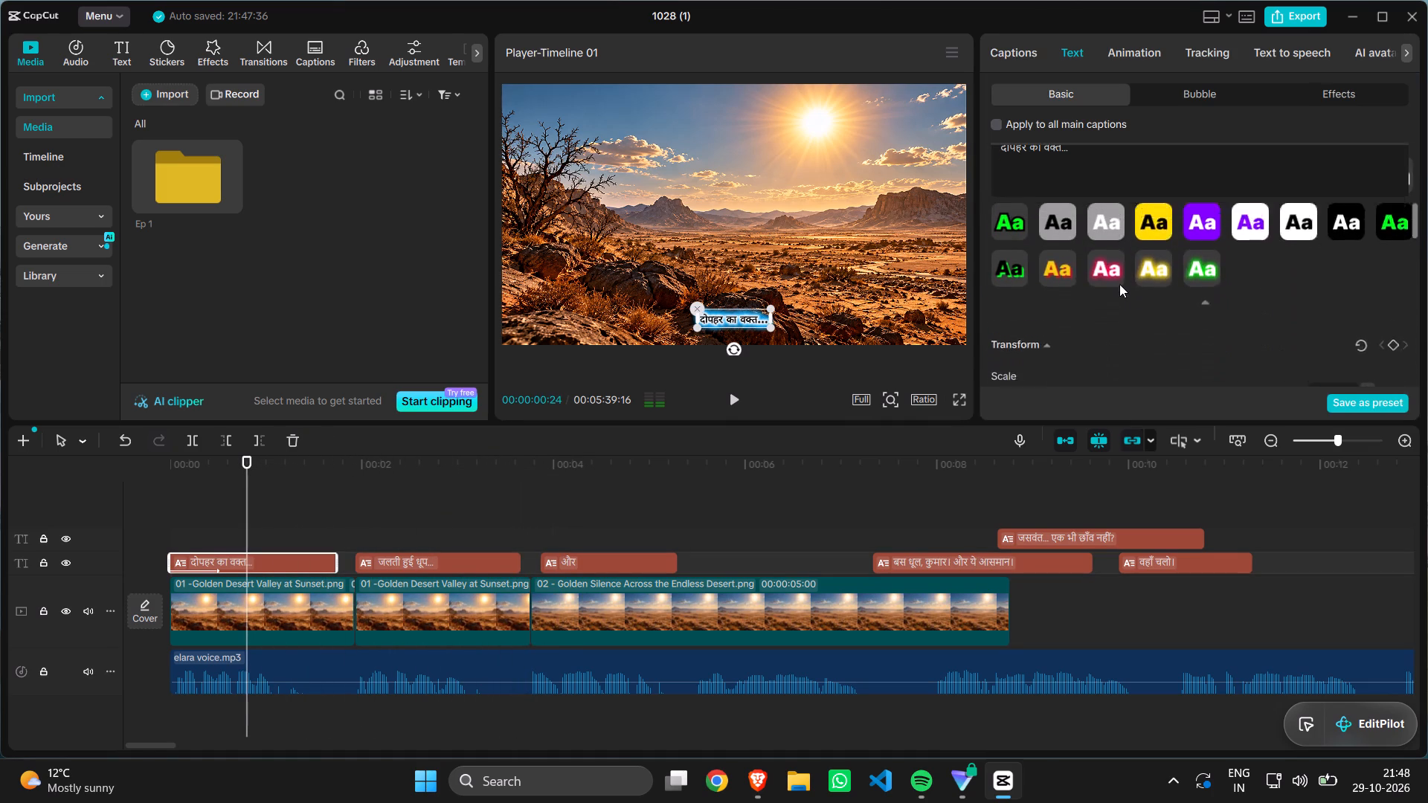
pyautogui.scroll(-1, 1119, 284)
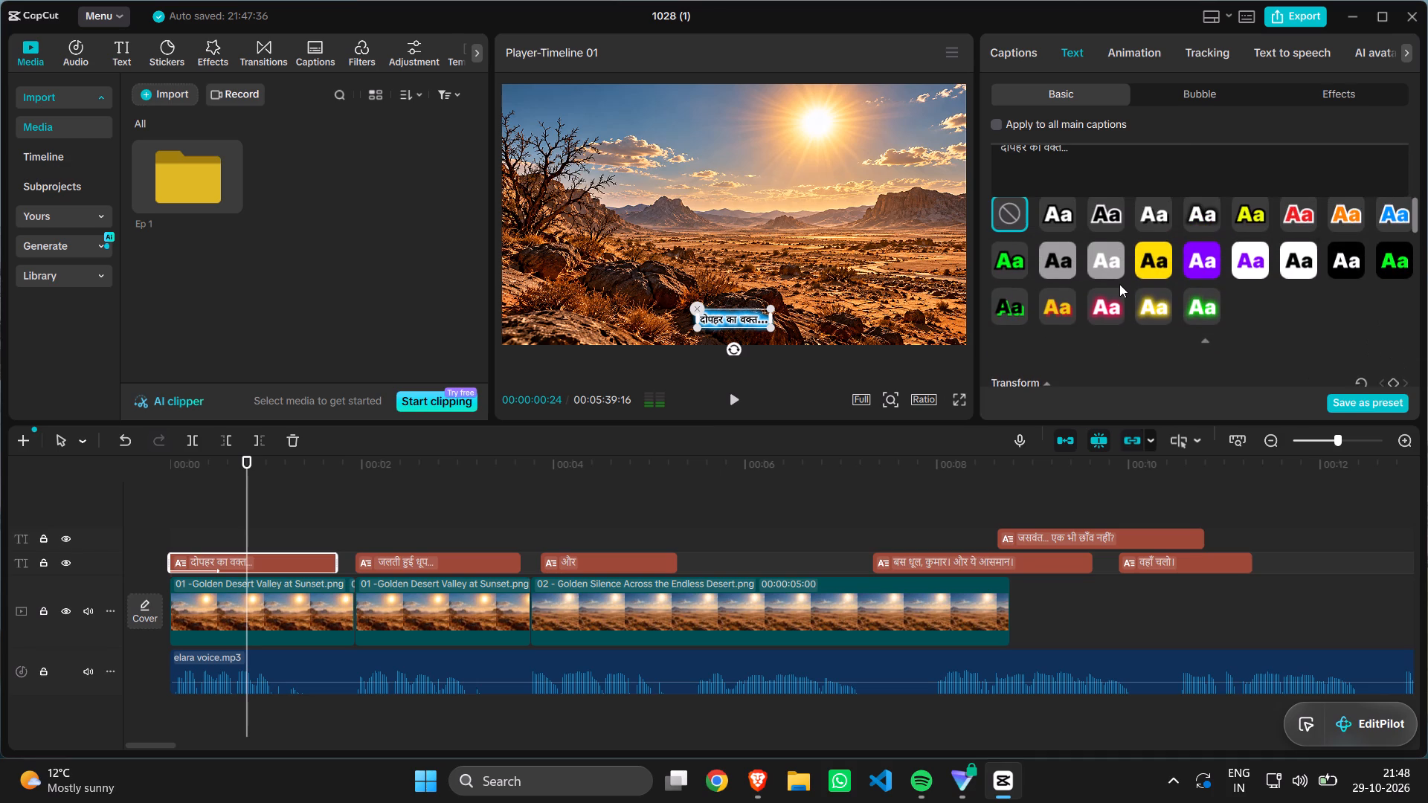
pyautogui.click(1203, 95)
pyautogui.scroll(-1, 1209, 234)
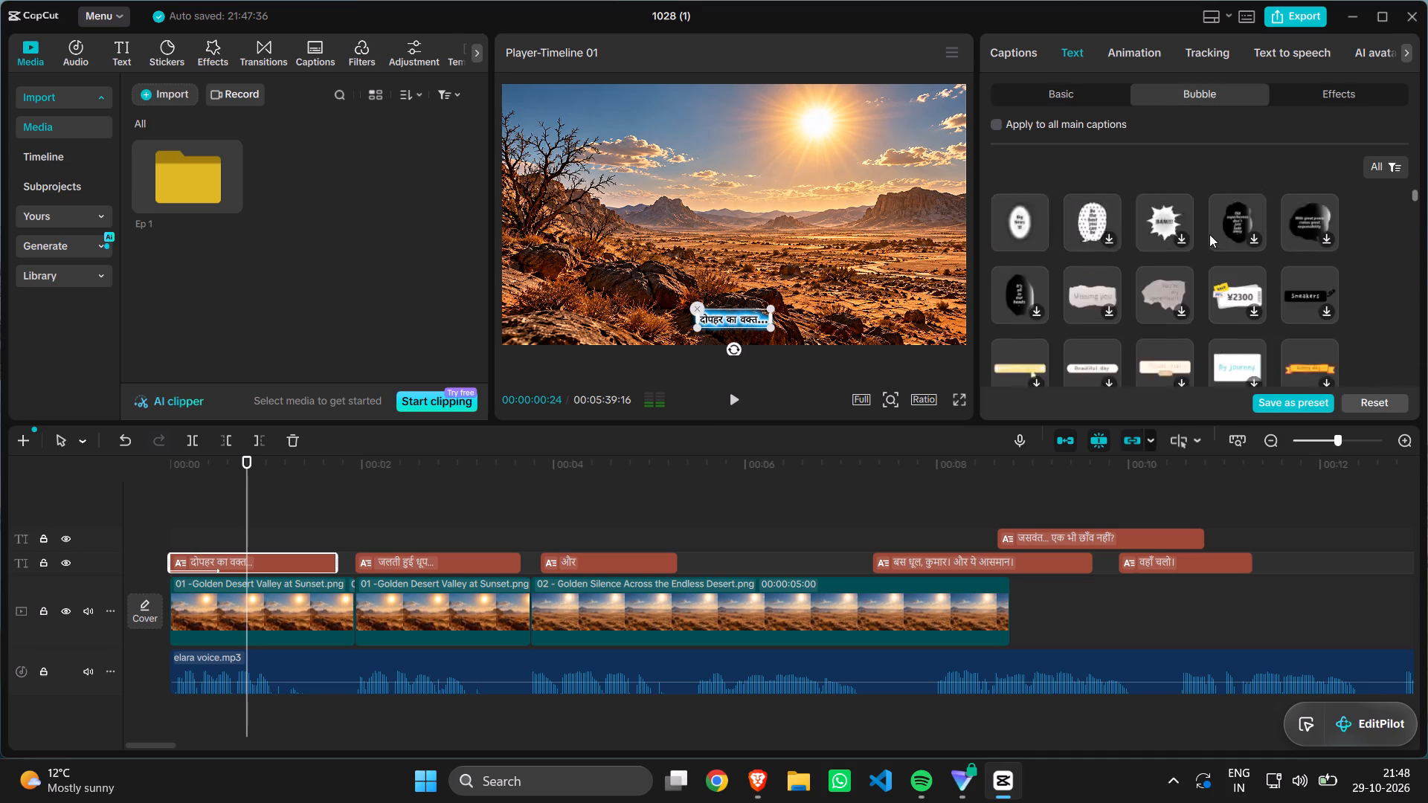
pyautogui.scroll(-1, 1209, 234)
pyautogui.click(1327, 94)
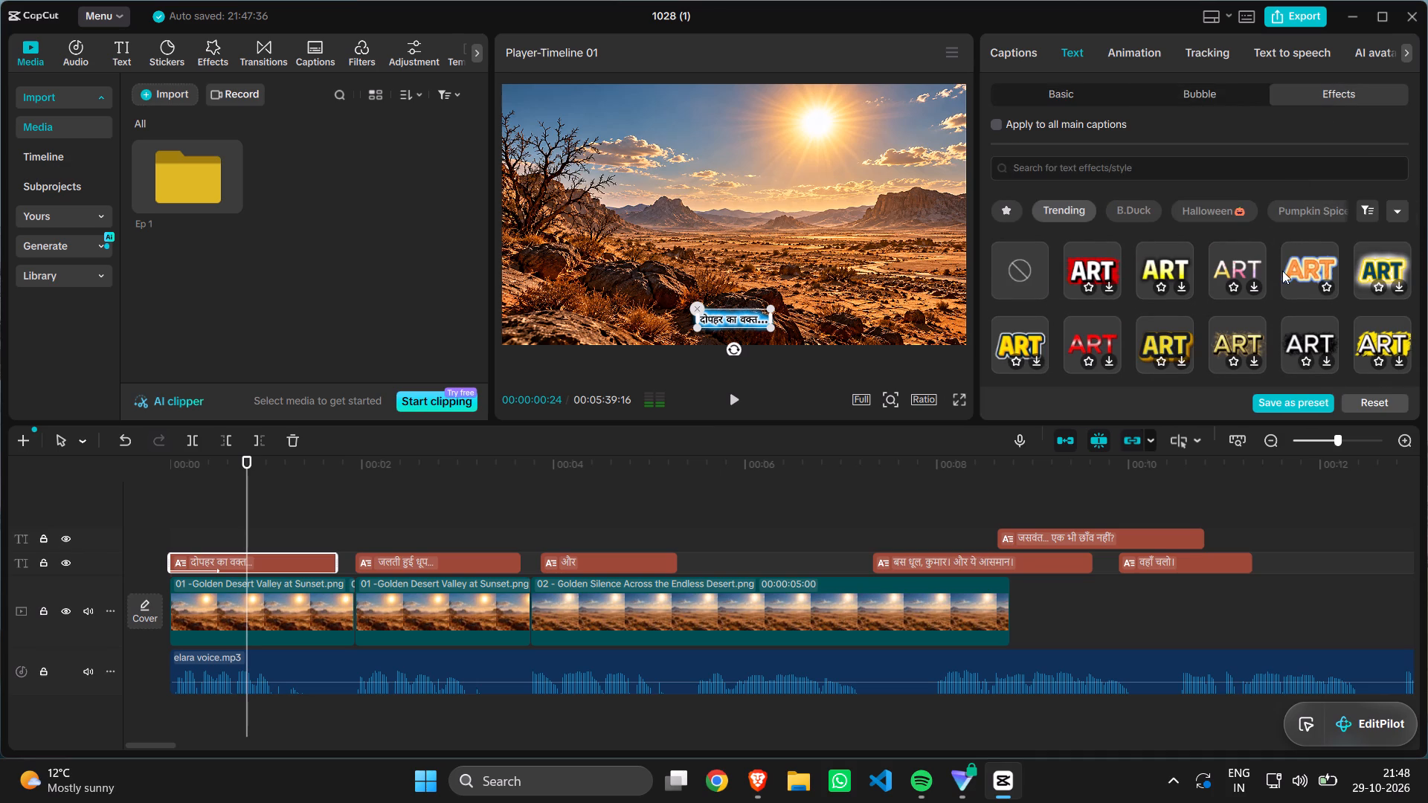
pyautogui.scroll(-2, 1282, 271)
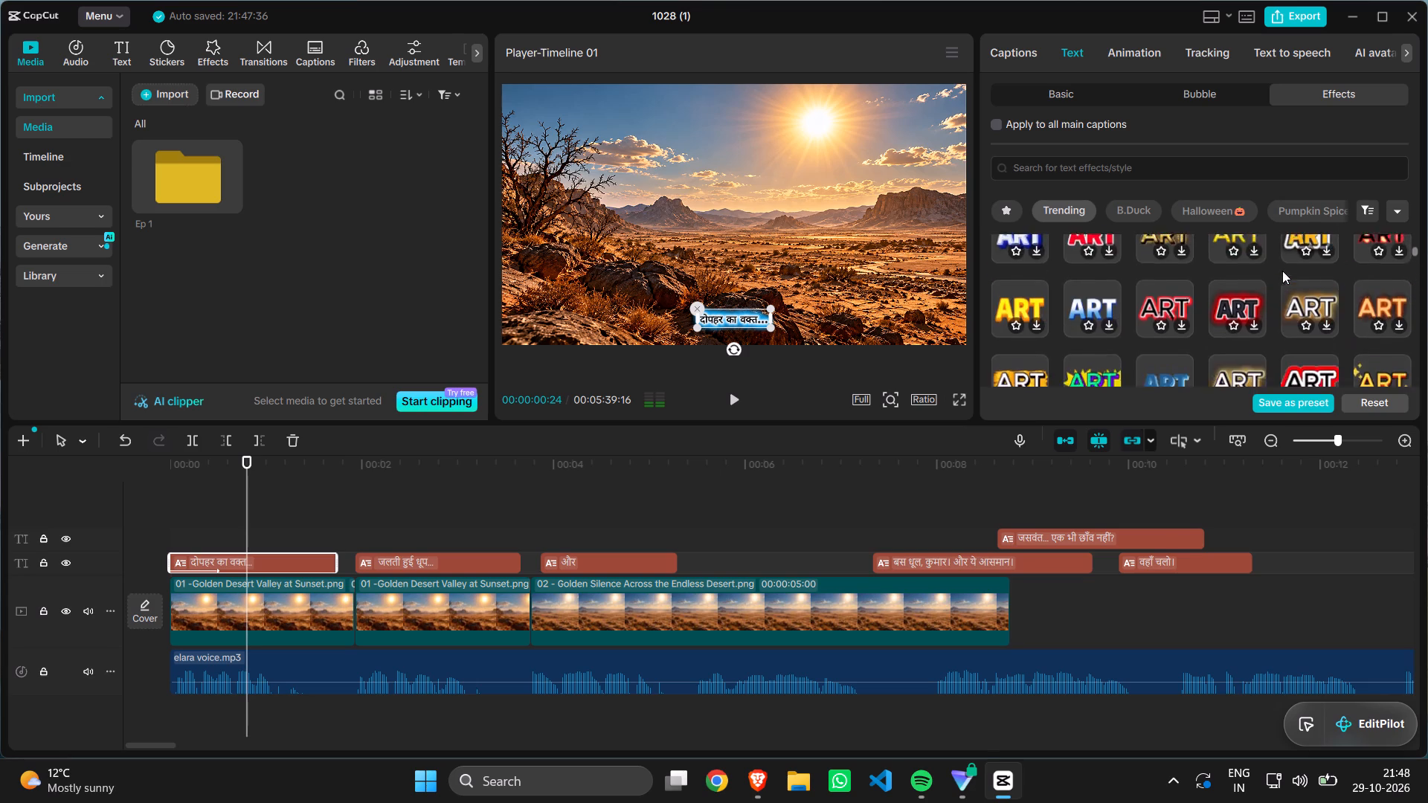
pyautogui.scroll(-2, 1282, 271)
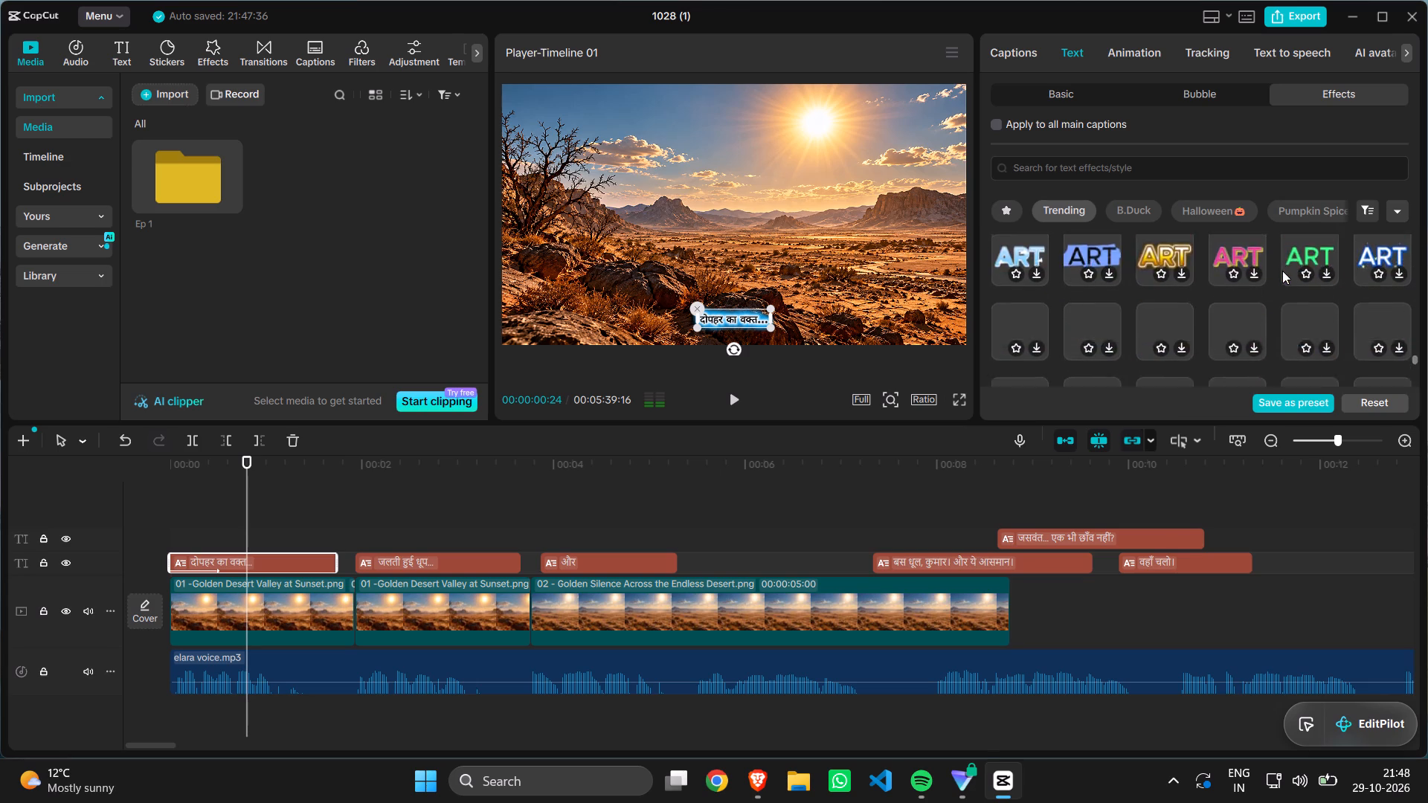
pyautogui.scroll(-7, 1282, 271)
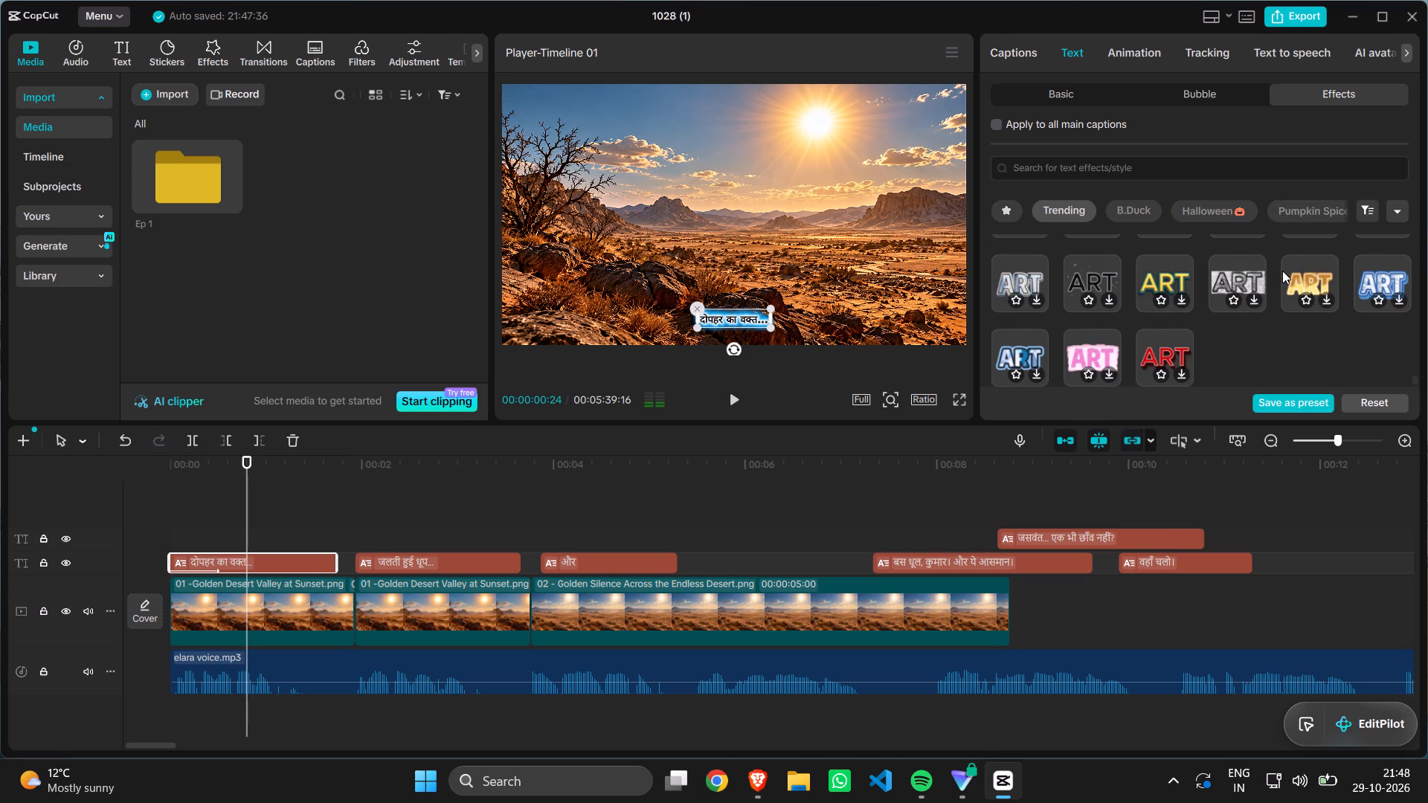
pyautogui.scroll(-8, 1282, 271)
pyautogui.scroll(11, 1245, 355)
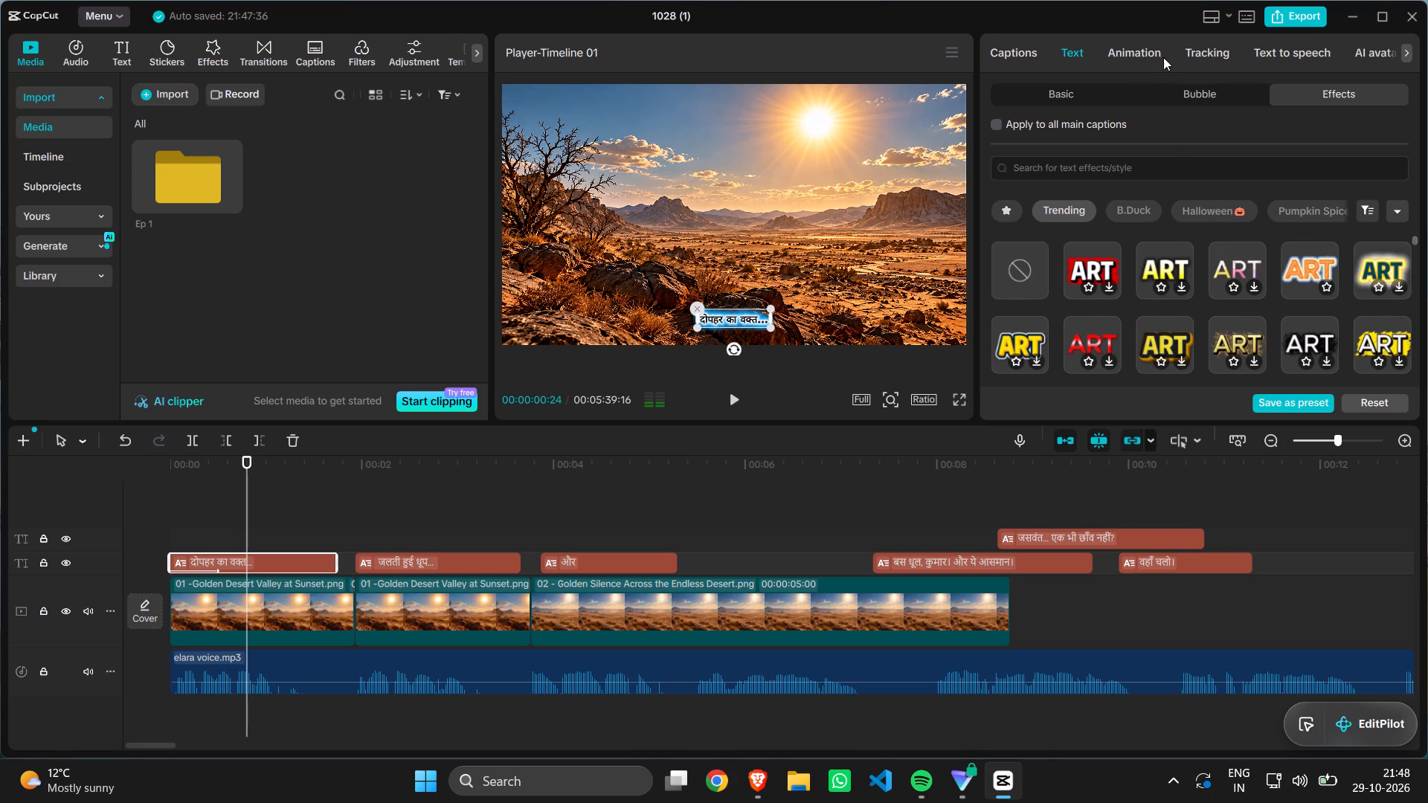
# Examine the In animations available for the दोपहर का वक्त caption.
pyautogui.click(1157, 57)
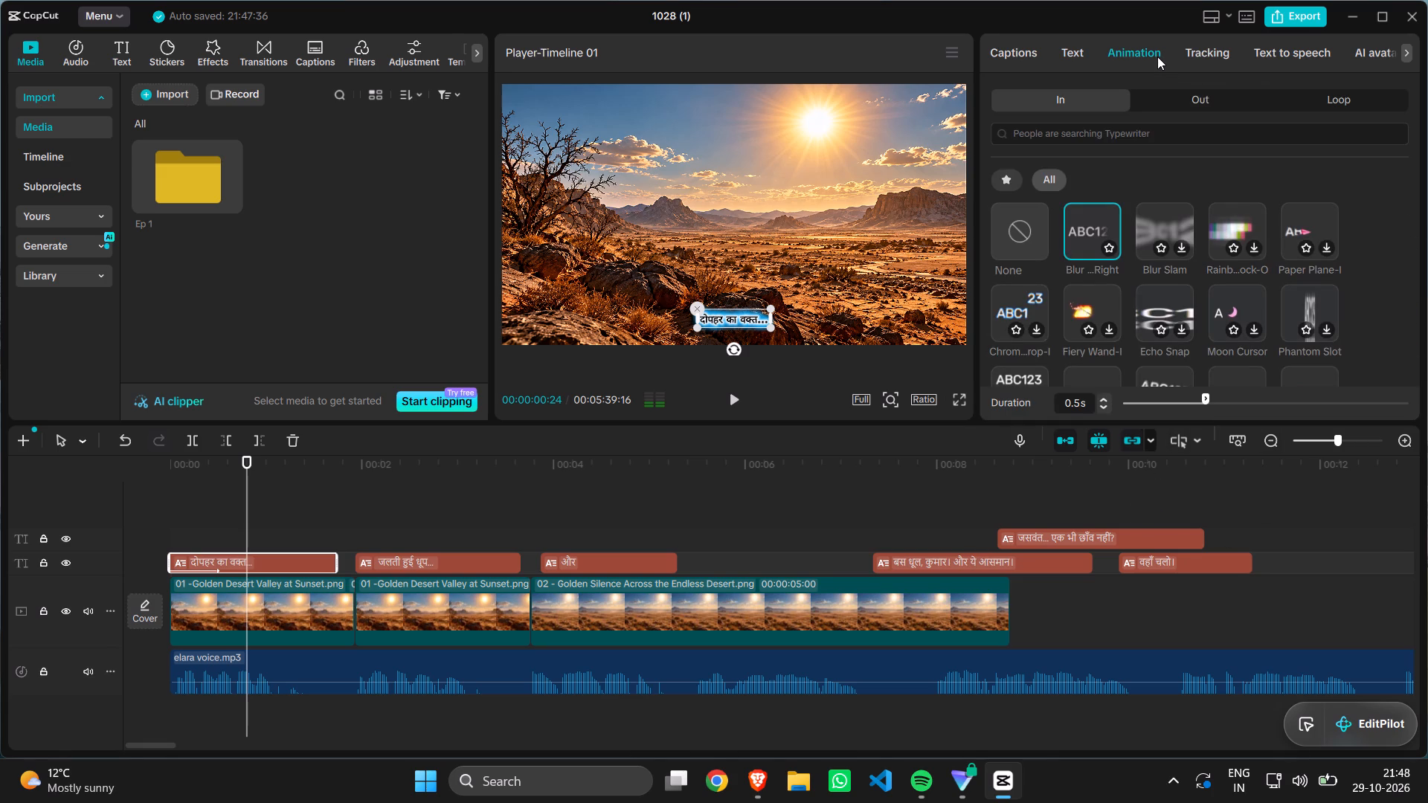
pyautogui.click(1094, 224)
pyautogui.click(1149, 225)
pyautogui.scroll(2, 1317, 316)
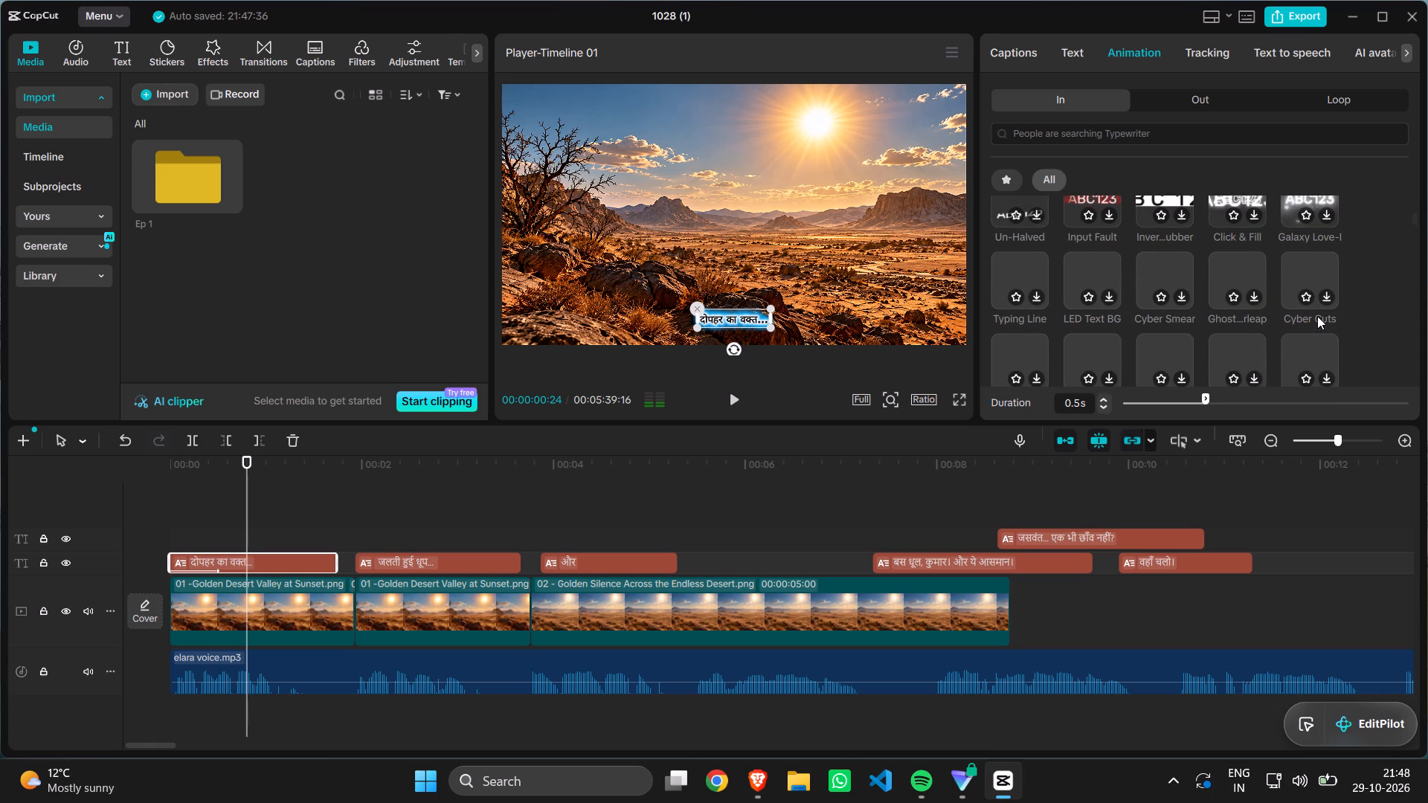
pyautogui.scroll(3, 1317, 316)
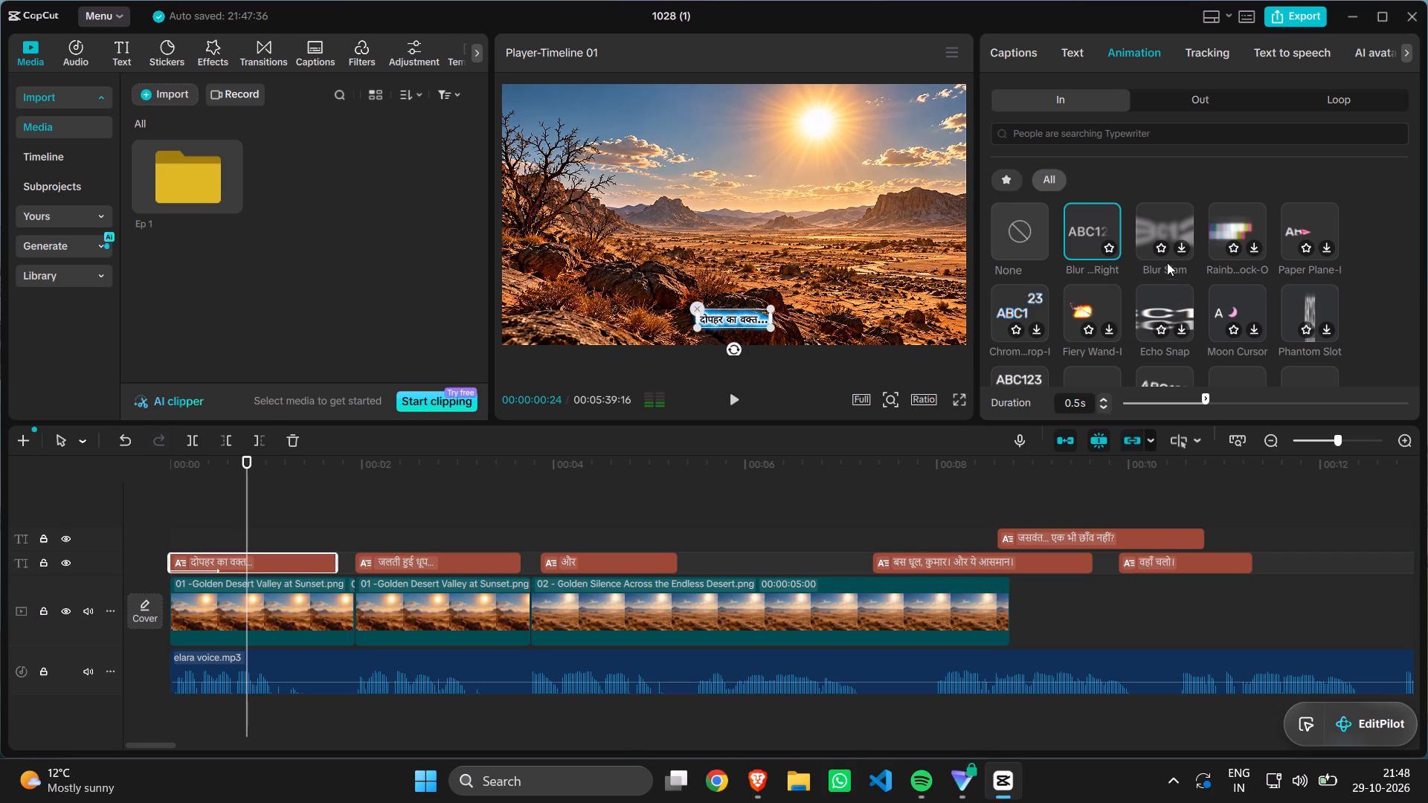
# Apply the Out animation labelled Arcad…row-O, in the third row, to the दोपहर का वक्त caption.
pyautogui.click(1212, 116)
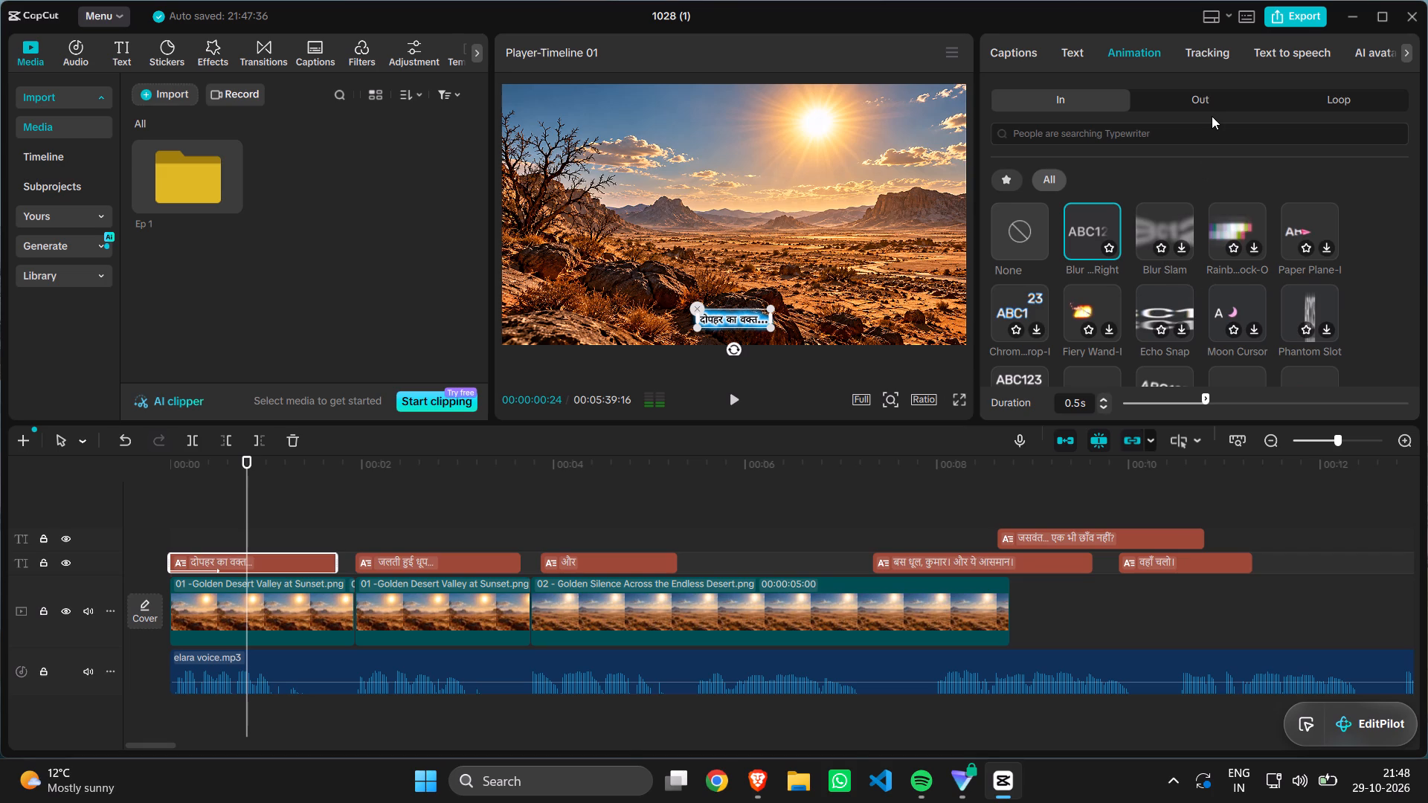
pyautogui.click(1204, 100)
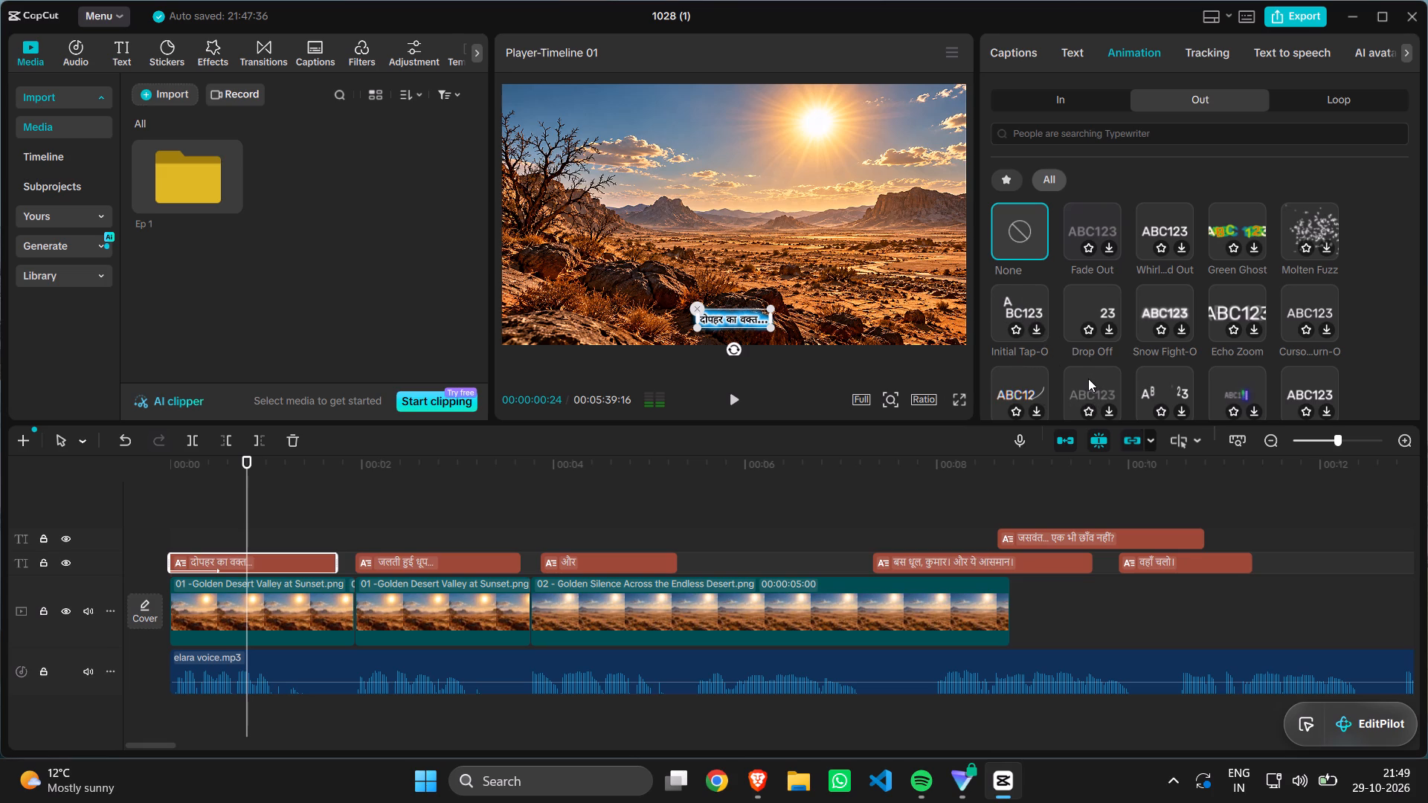
pyautogui.click(1241, 390)
pyautogui.scroll(-1, 1241, 390)
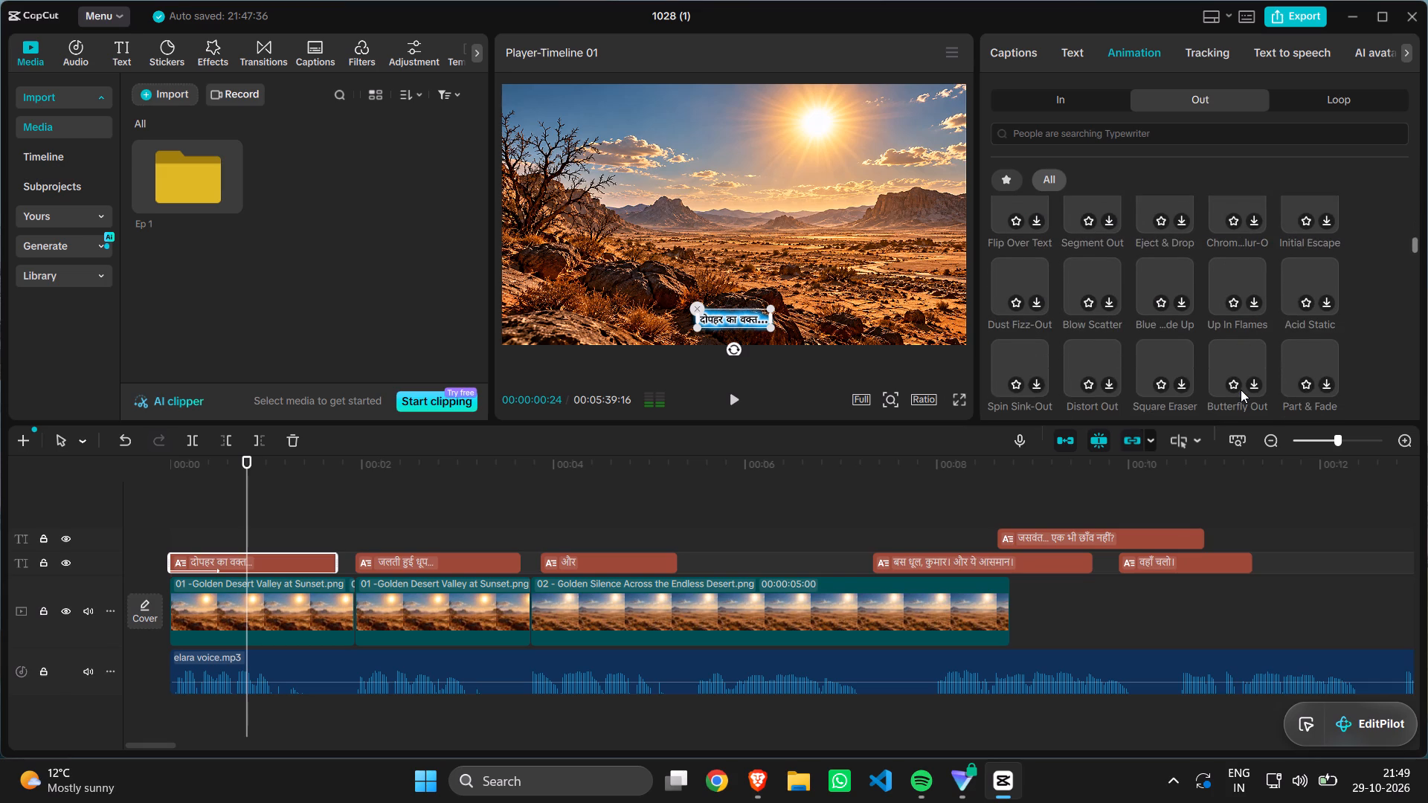
pyautogui.scroll(-1, 1241, 390)
pyautogui.scroll(5, 1252, 359)
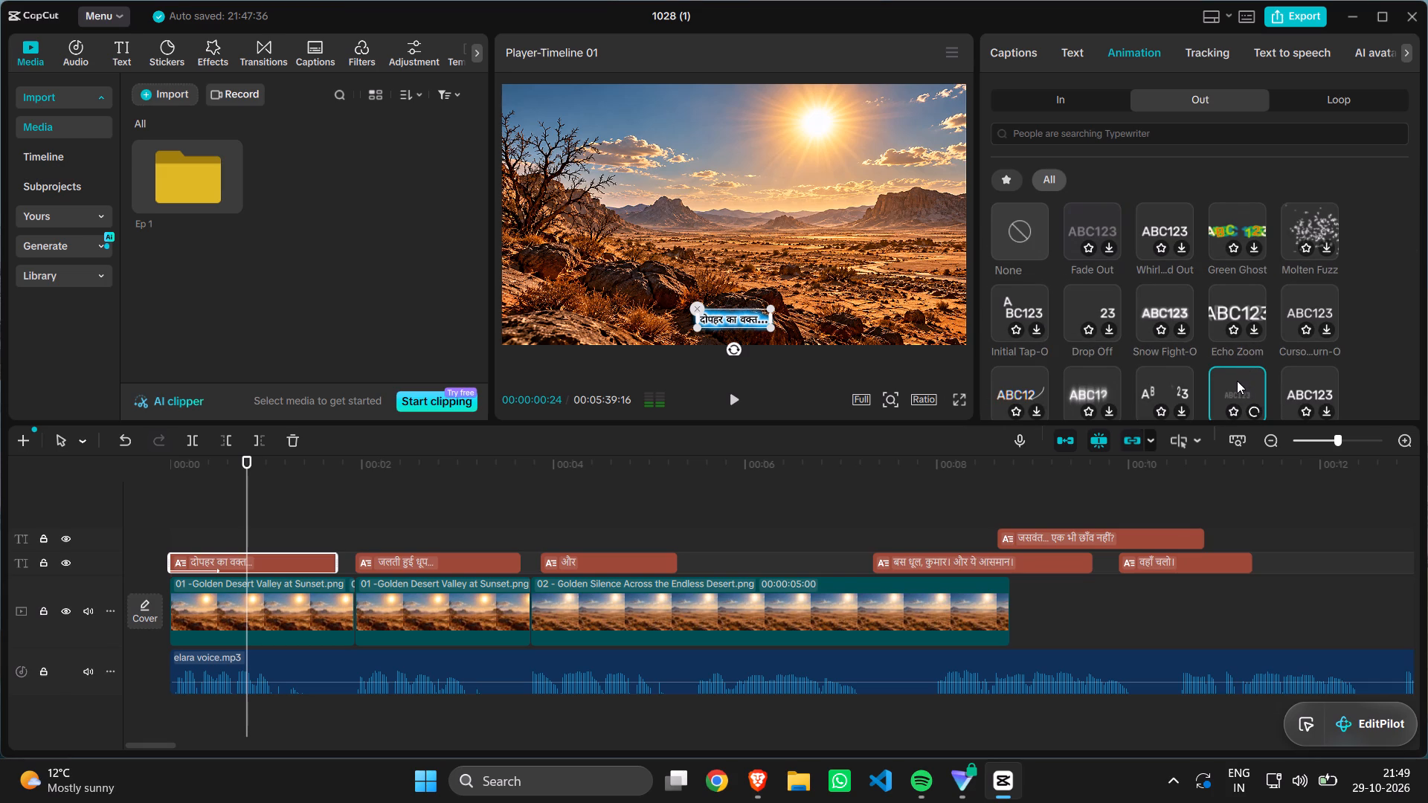
pyautogui.scroll(-1, 1237, 381)
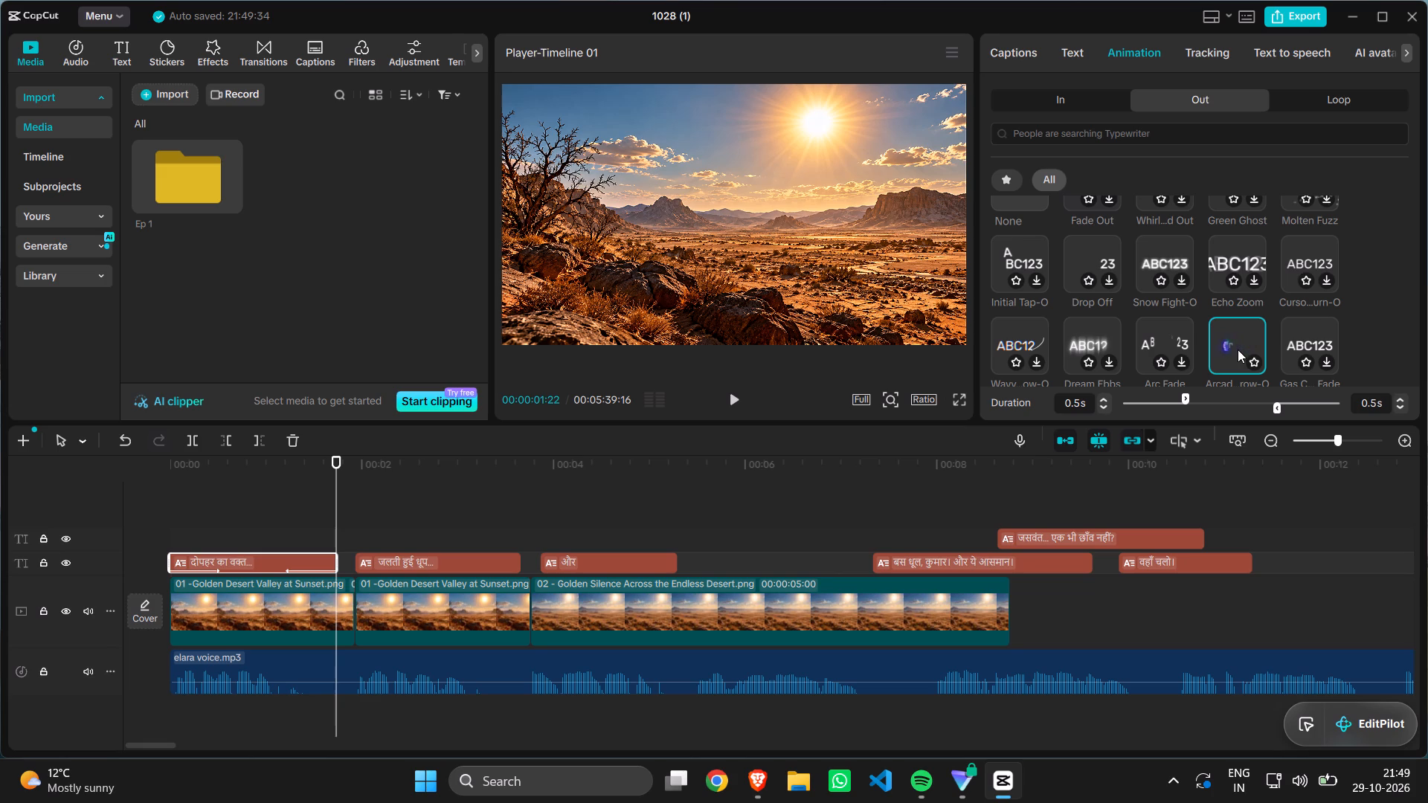
pyautogui.scroll(6, 1238, 349)
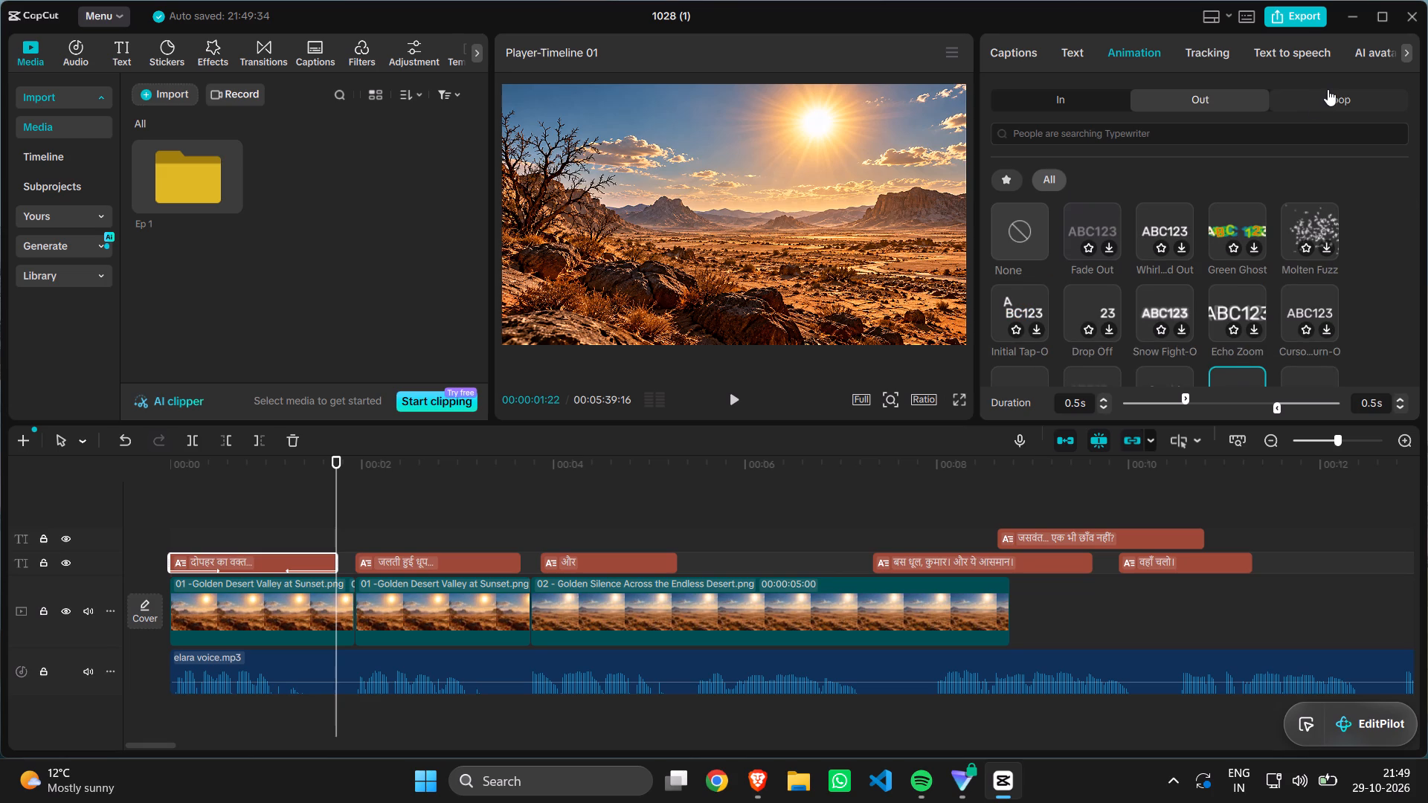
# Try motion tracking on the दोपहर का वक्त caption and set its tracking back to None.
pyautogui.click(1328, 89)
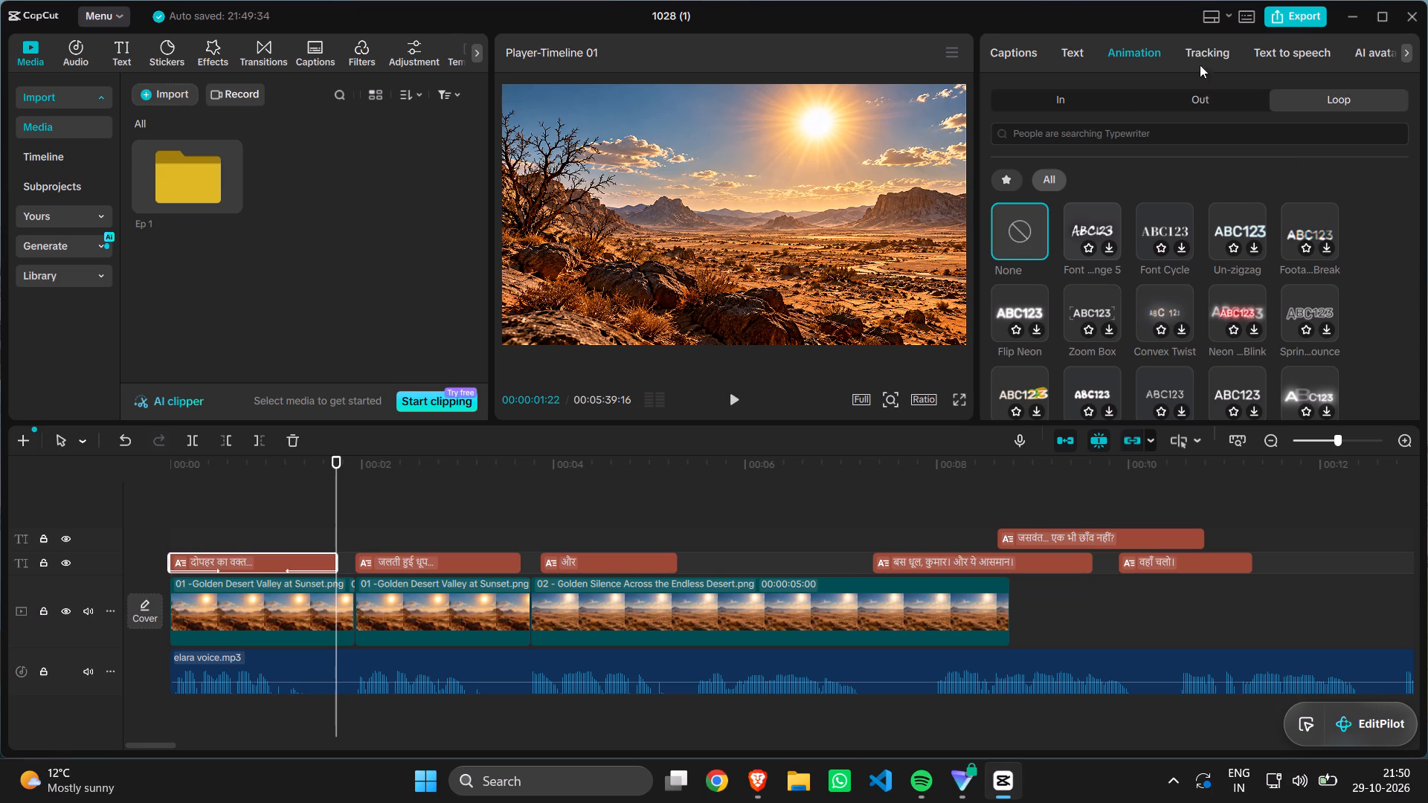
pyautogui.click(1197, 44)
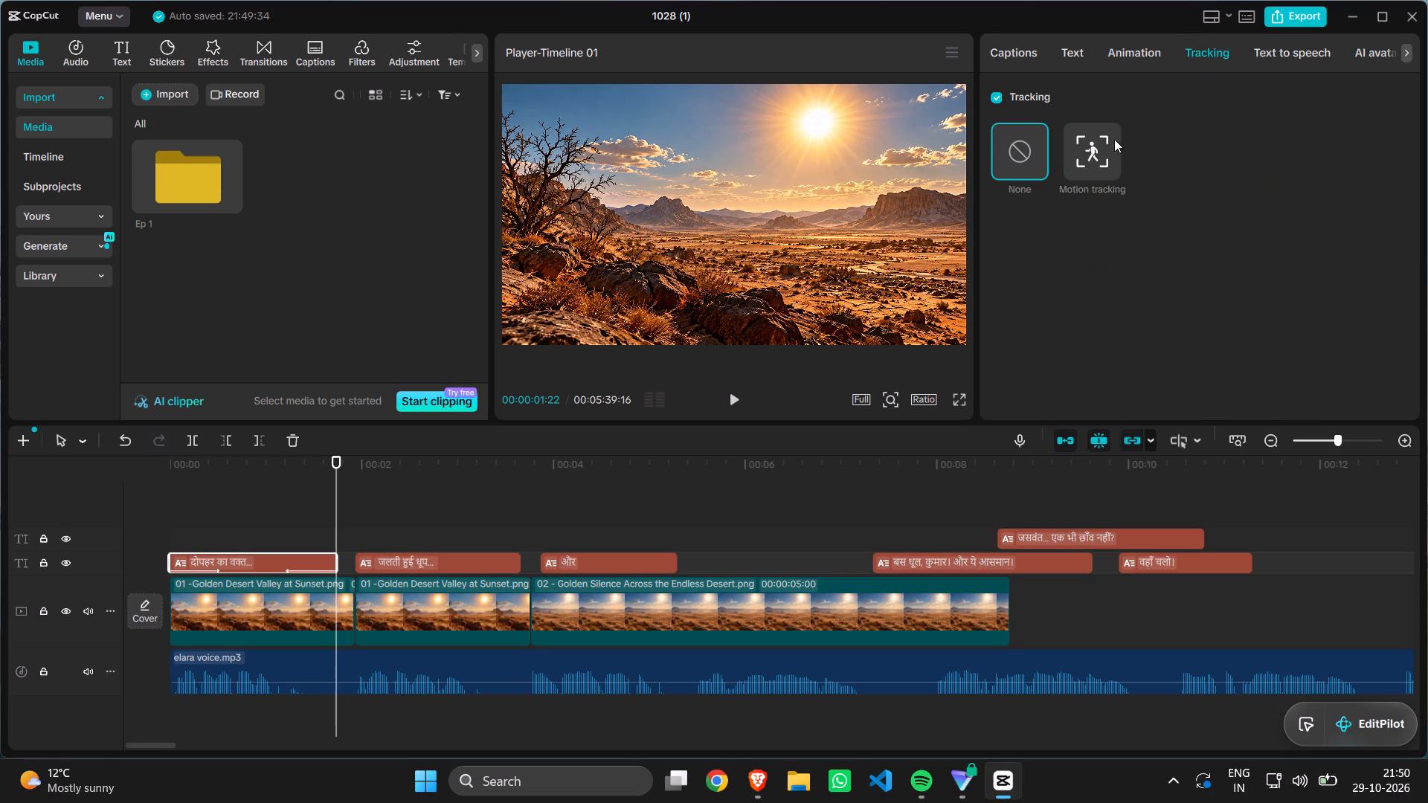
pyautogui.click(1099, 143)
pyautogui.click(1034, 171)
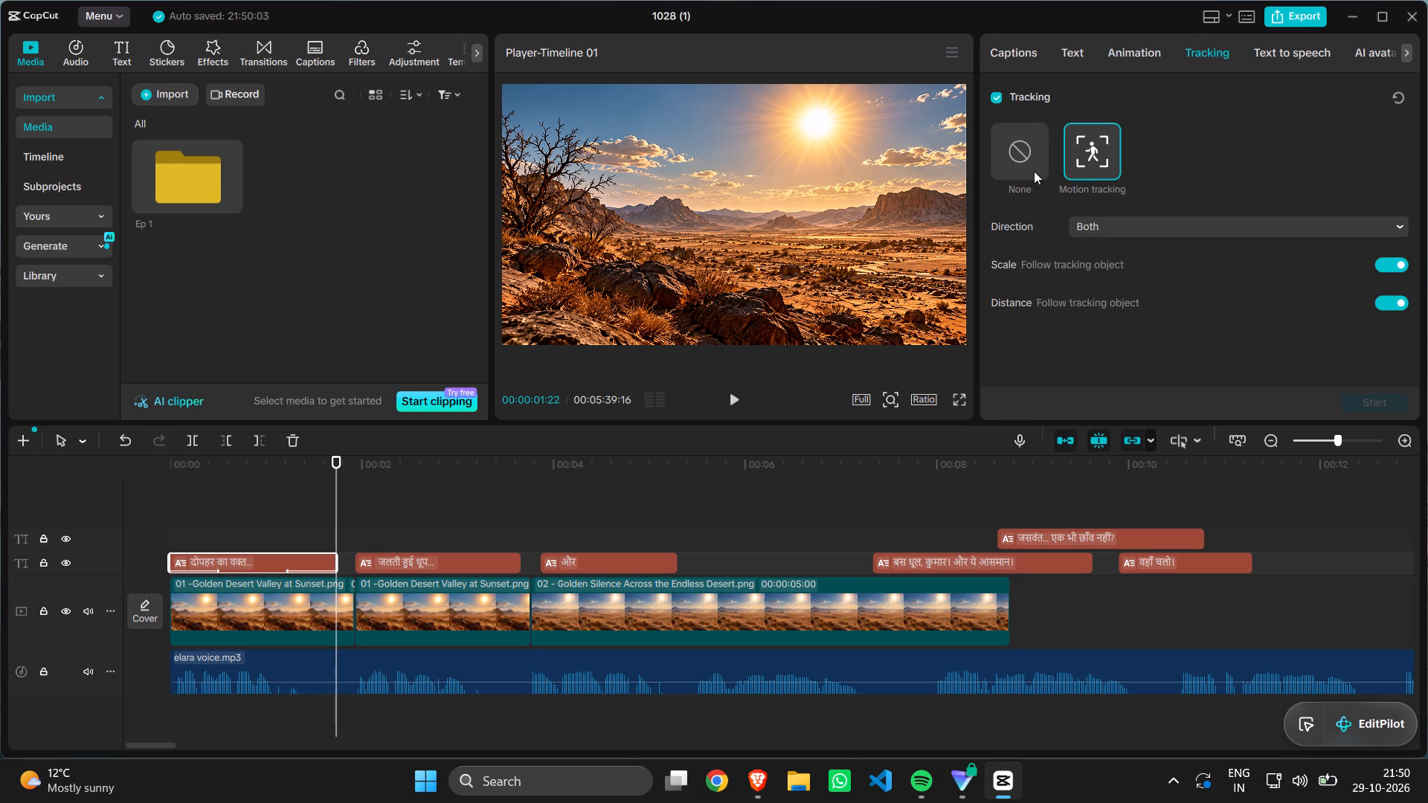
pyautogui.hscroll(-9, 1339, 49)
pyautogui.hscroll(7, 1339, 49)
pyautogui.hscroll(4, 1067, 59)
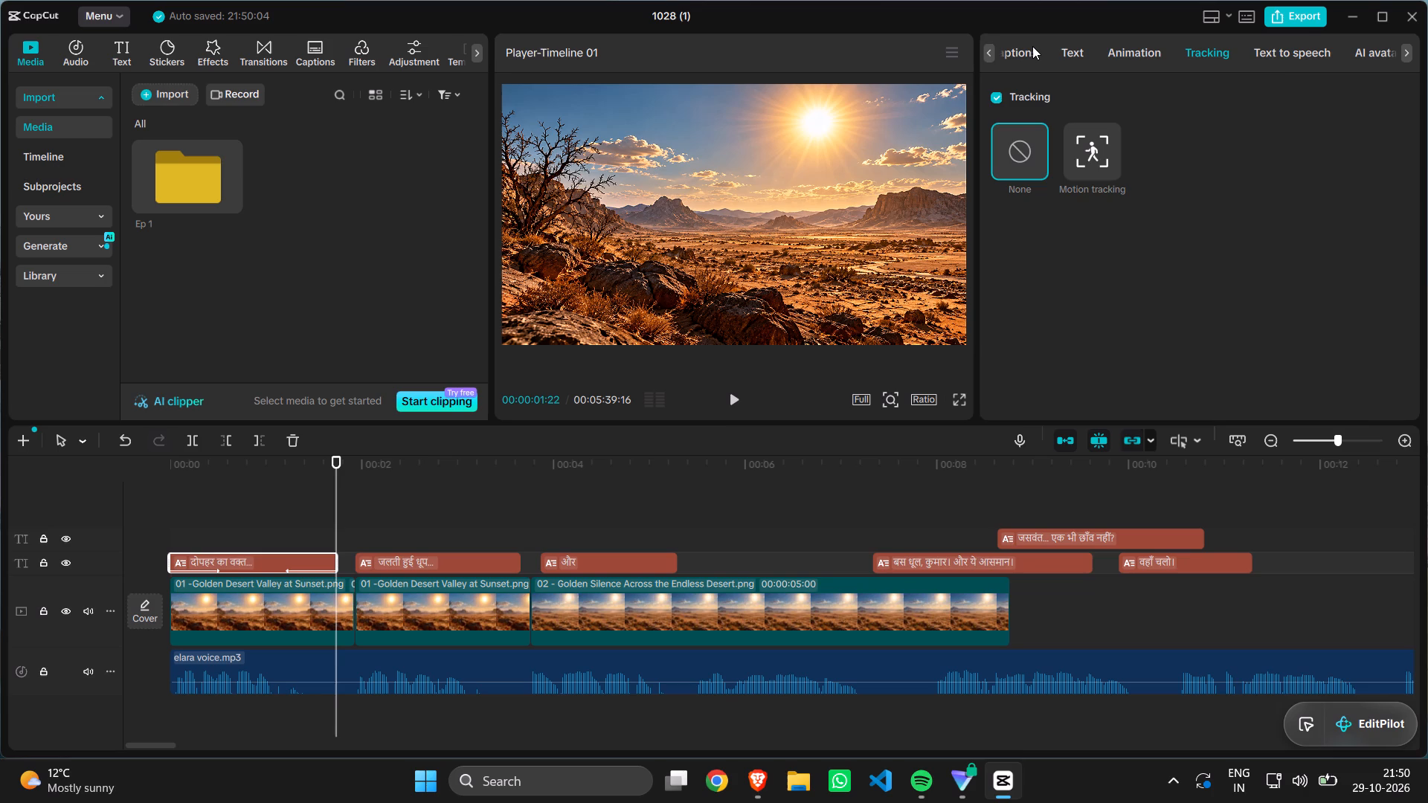
# Examine the project's caption list from दोपहर का वक्त down to the captions after वहाँ चलो।.
pyautogui.click(1032, 46)
pyautogui.hscroll(1, 1203, 206)
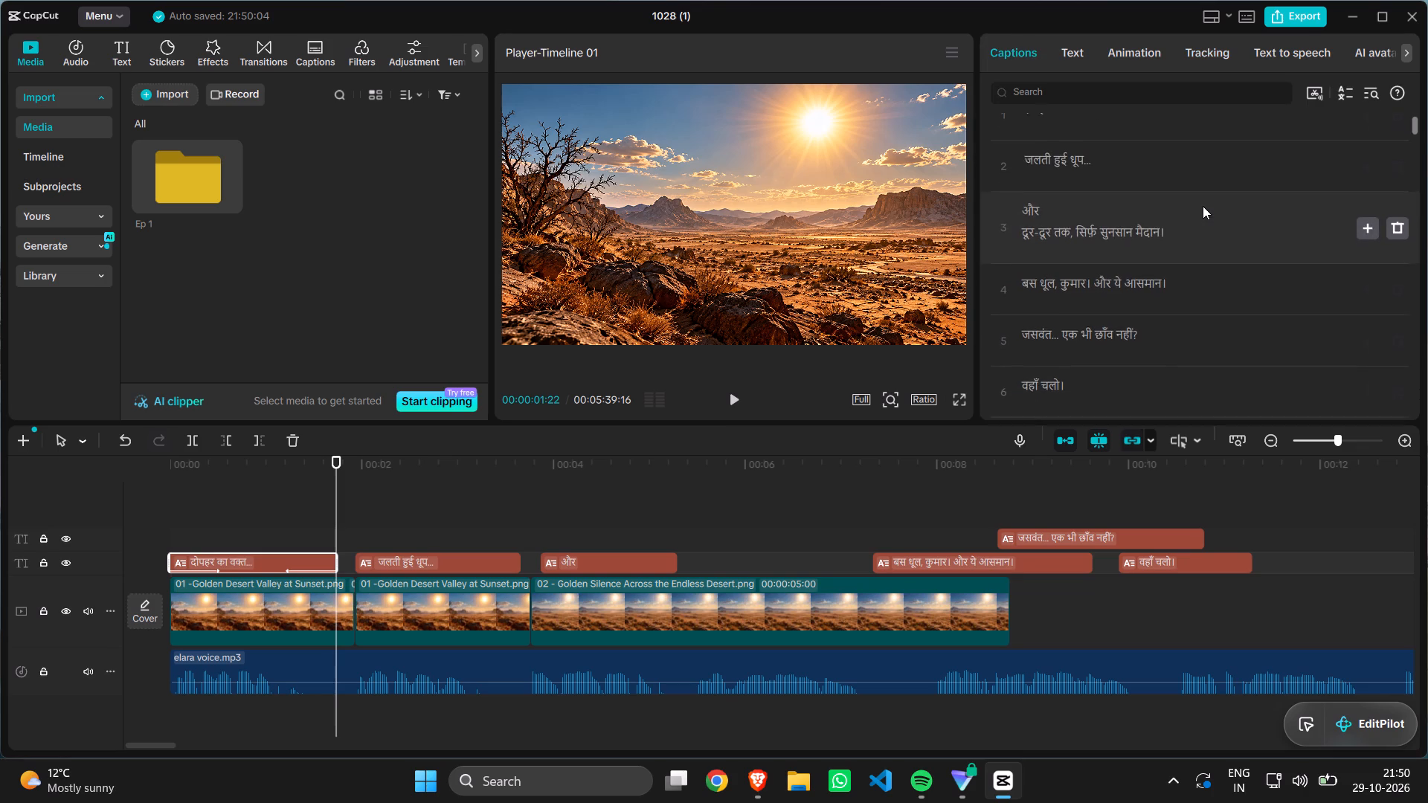
pyautogui.hscroll(1, 1203, 206)
pyautogui.scroll(3, 1203, 206)
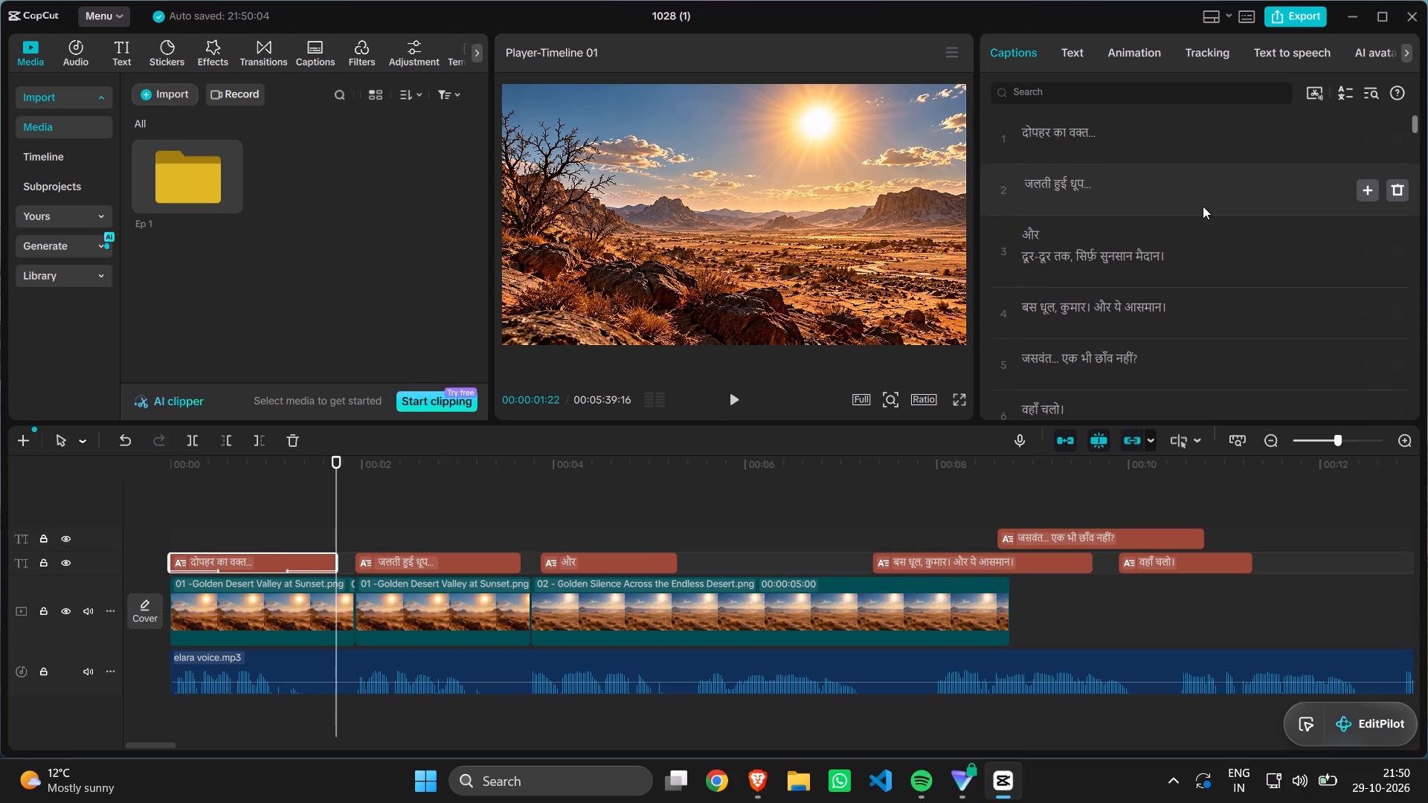
pyautogui.scroll(-2, 1203, 206)
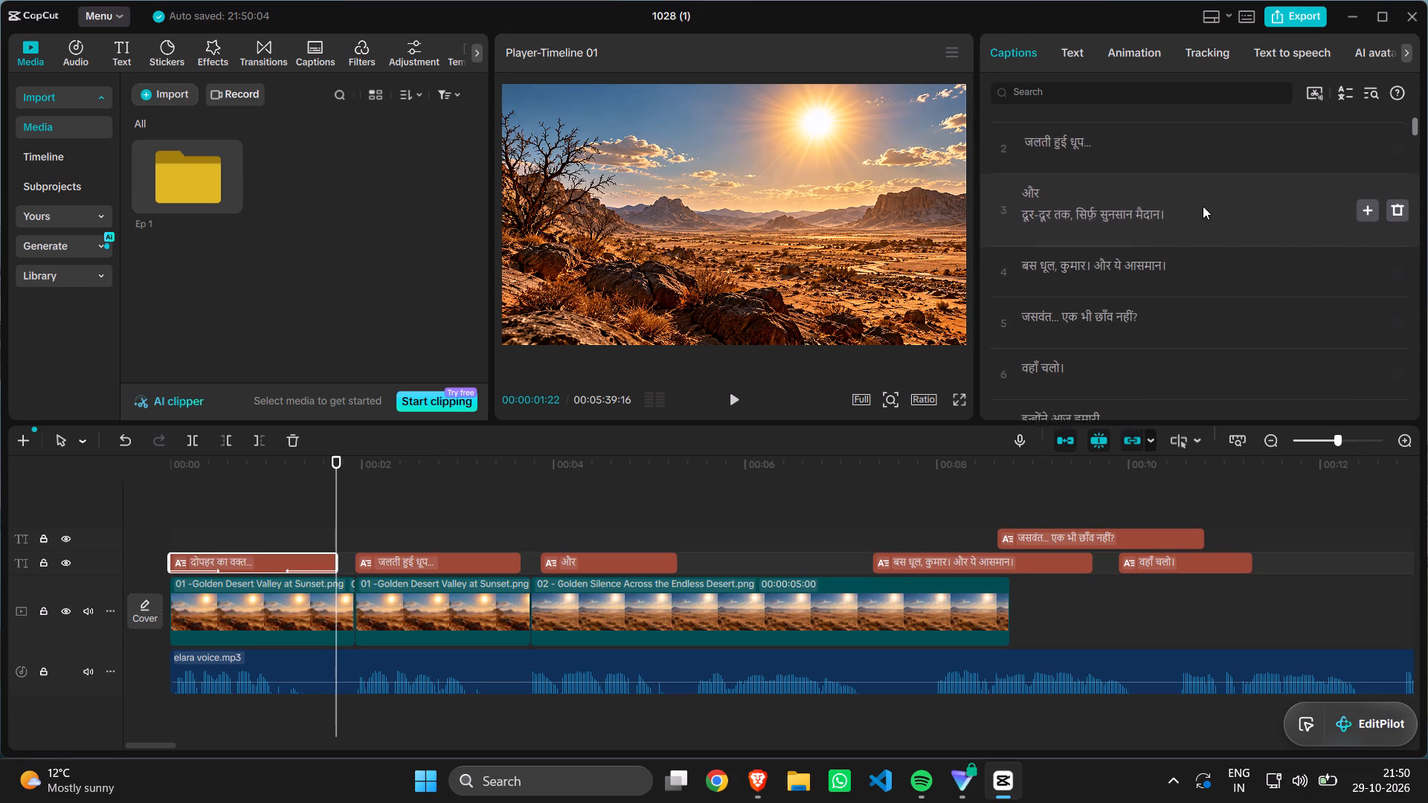
pyautogui.scroll(-1, 1203, 206)
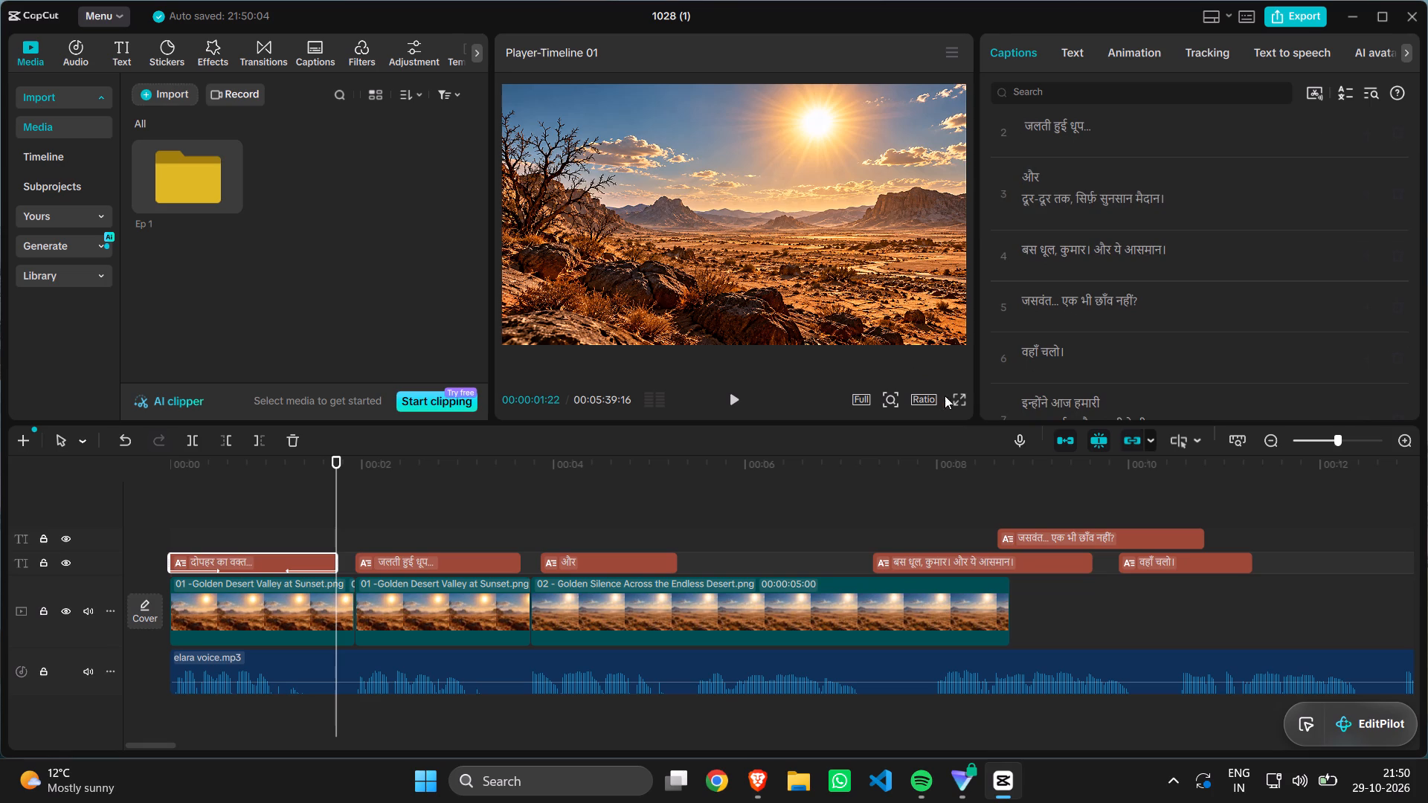
# Return the playhead to 00:00:00:00 and play the timeline to about 00:00:04:02 to review the styled captions.
pyautogui.click(787, 251)
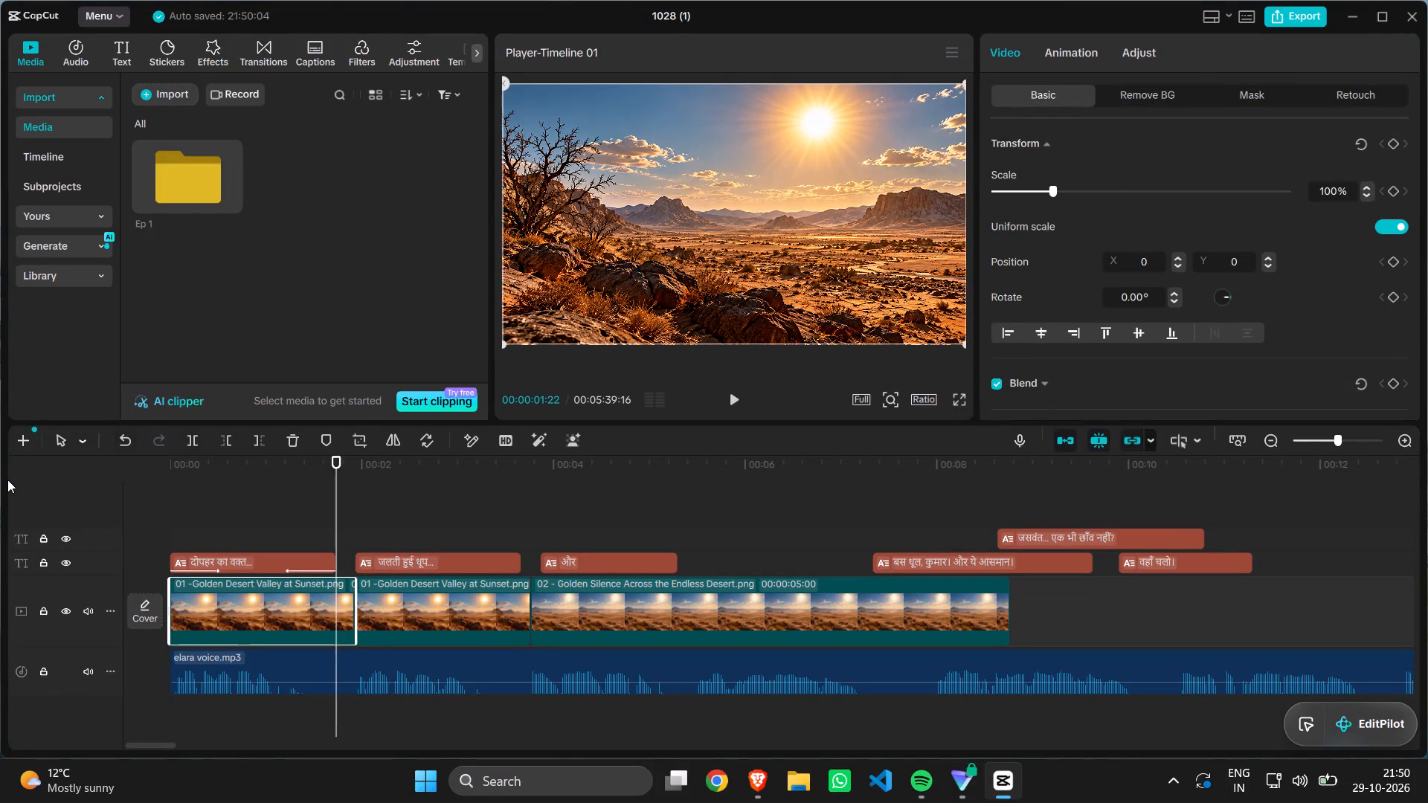
pyautogui.hscroll(7, 327, 523)
pyautogui.hscroll(-1, 327, 523)
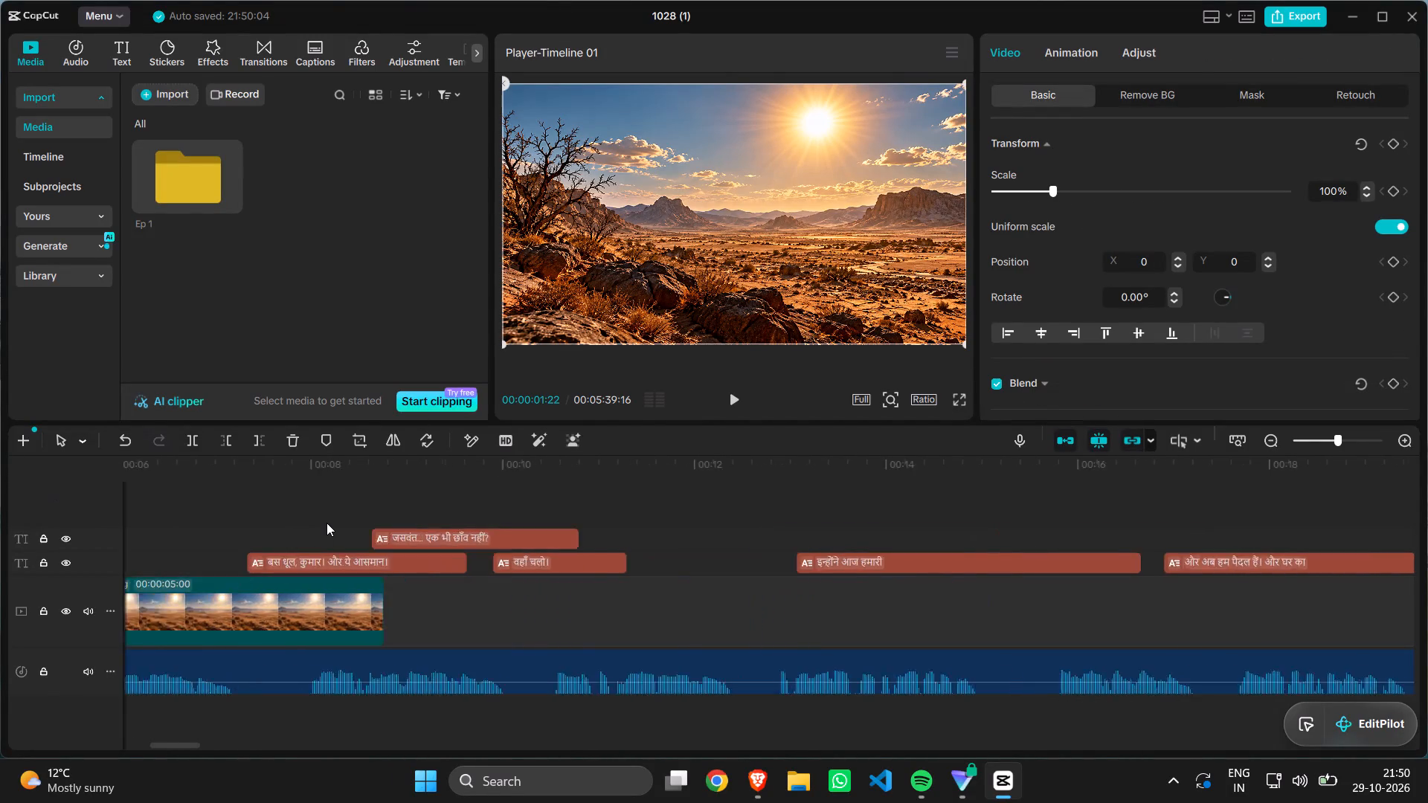
pyautogui.hscroll(-2, 327, 523)
pyautogui.hscroll(8, 327, 523)
pyautogui.press('Left')
pyautogui.press('Left')
pyautogui.press('Left')
pyautogui.press('Left')
pyautogui.press('Left')
pyautogui.press('Left')
pyautogui.press('Left')
pyautogui.press('Left')
pyautogui.press('Left')
pyautogui.press('Left')
pyautogui.press('Left')
pyautogui.press('Left')
pyautogui.press('Left')
pyautogui.press('Left')
pyautogui.press('Left')
pyautogui.press('Left')
pyautogui.press('Left')
pyautogui.press('Left')
pyautogui.press('Left')
pyautogui.press('Left')
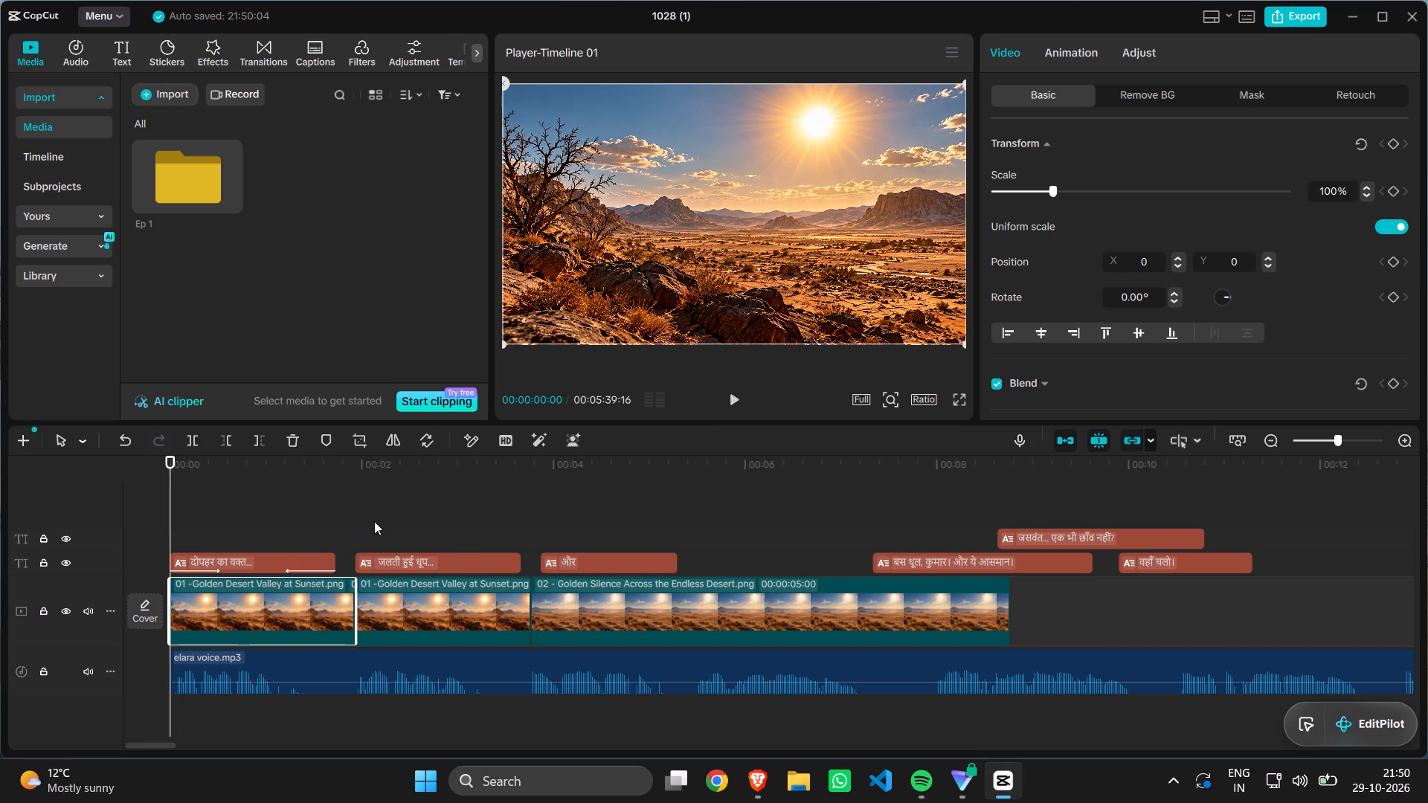
pyautogui.press('space')
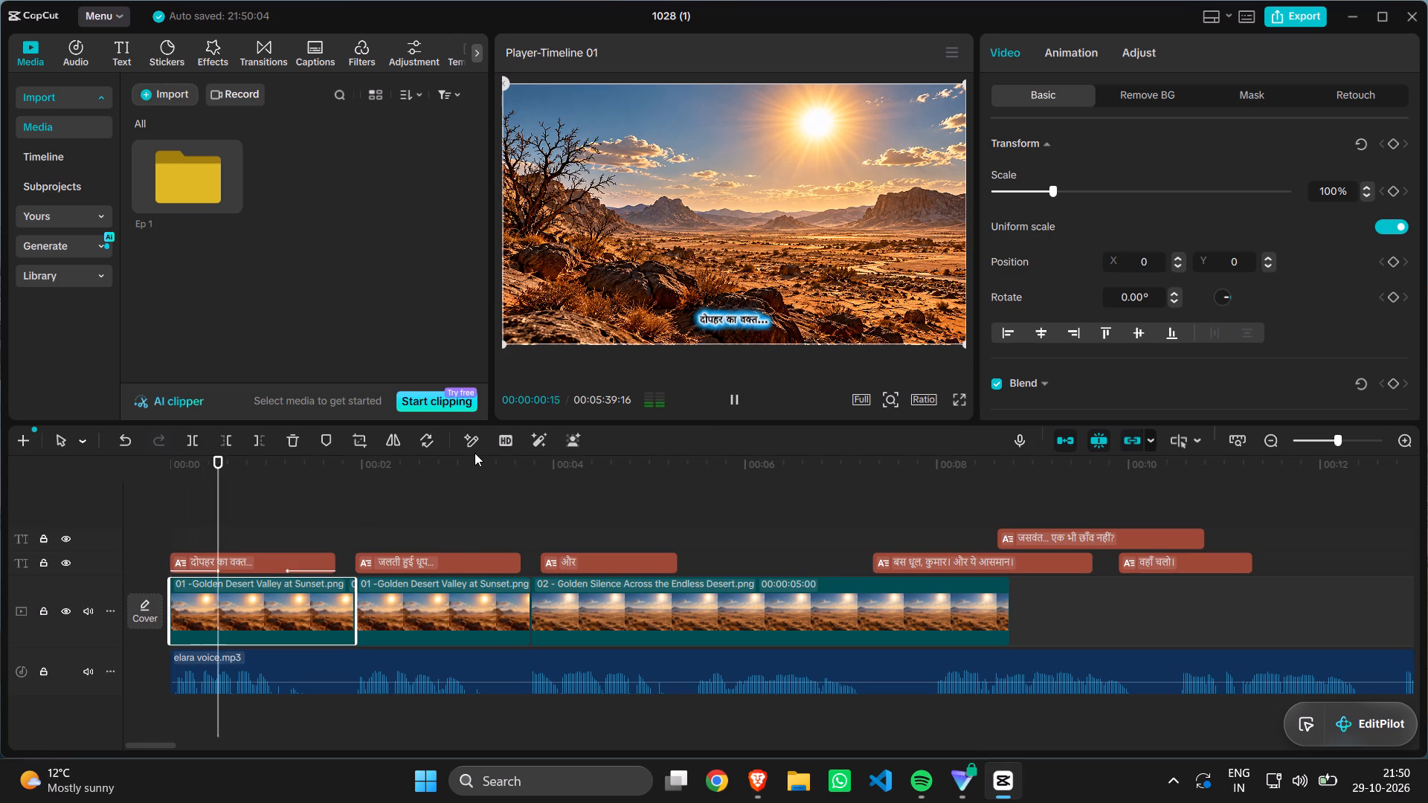
pyautogui.press('space')
pyautogui.press('space')
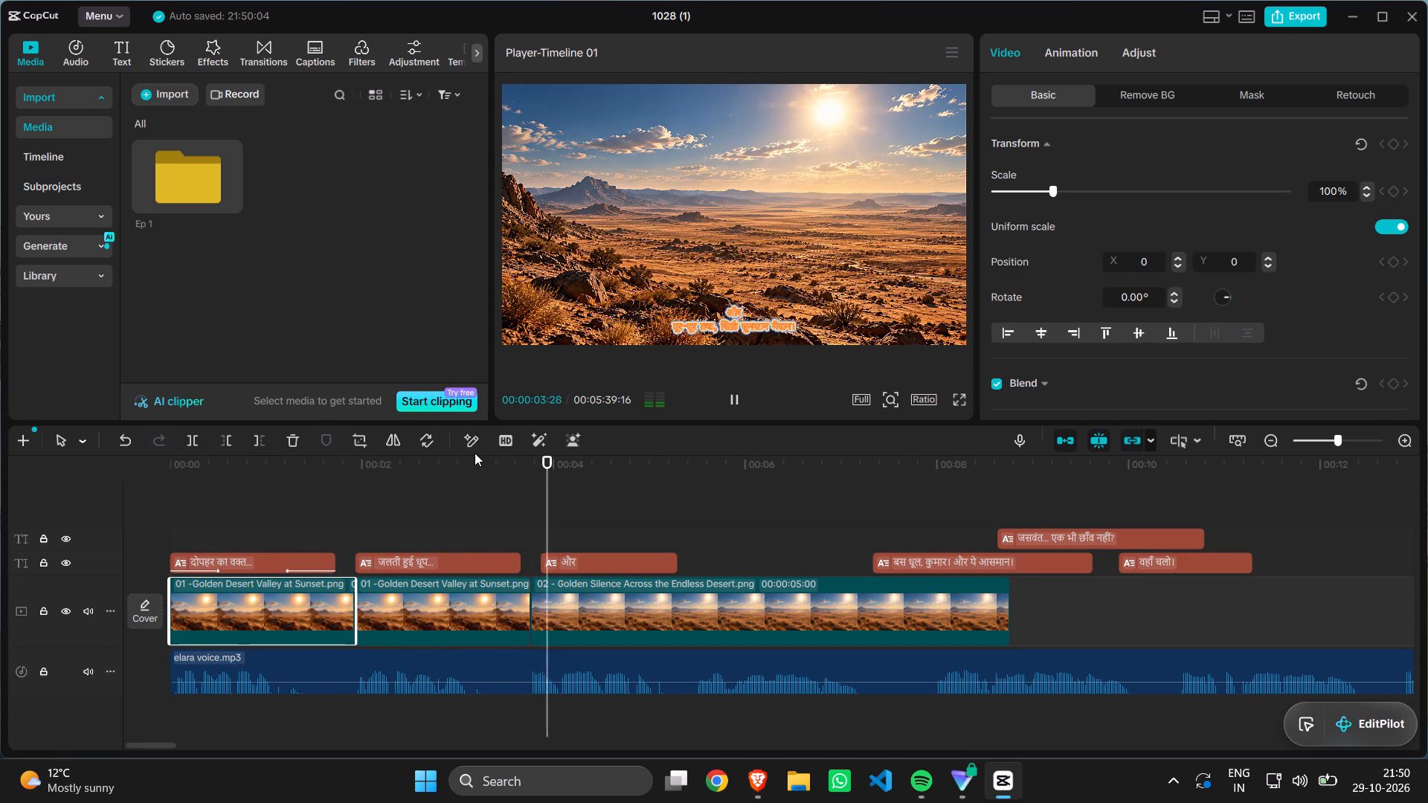
pyautogui.press('space')
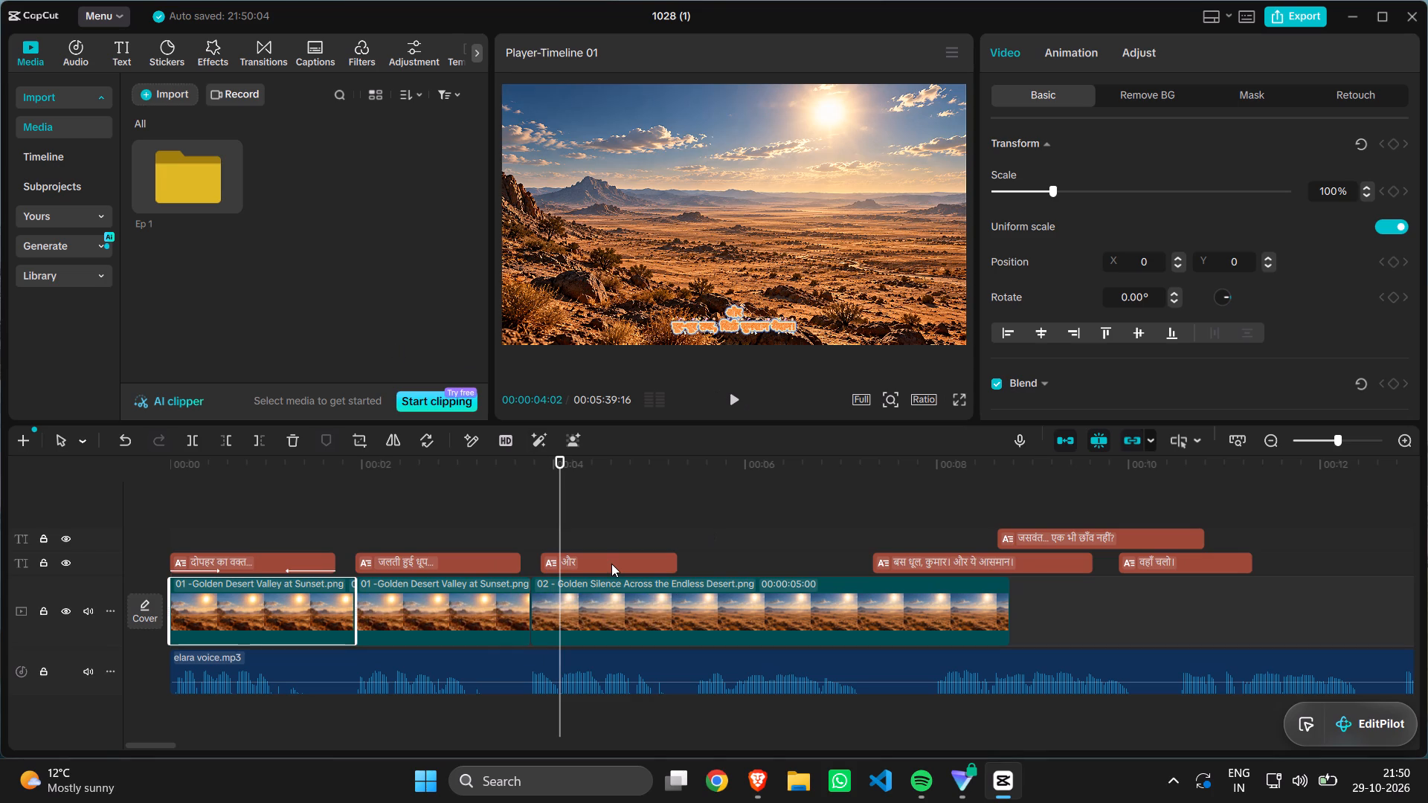
# Preview the और caption up to 00:00:04:25 and examine the Trending text effects available for it.
pyautogui.click(611, 564)
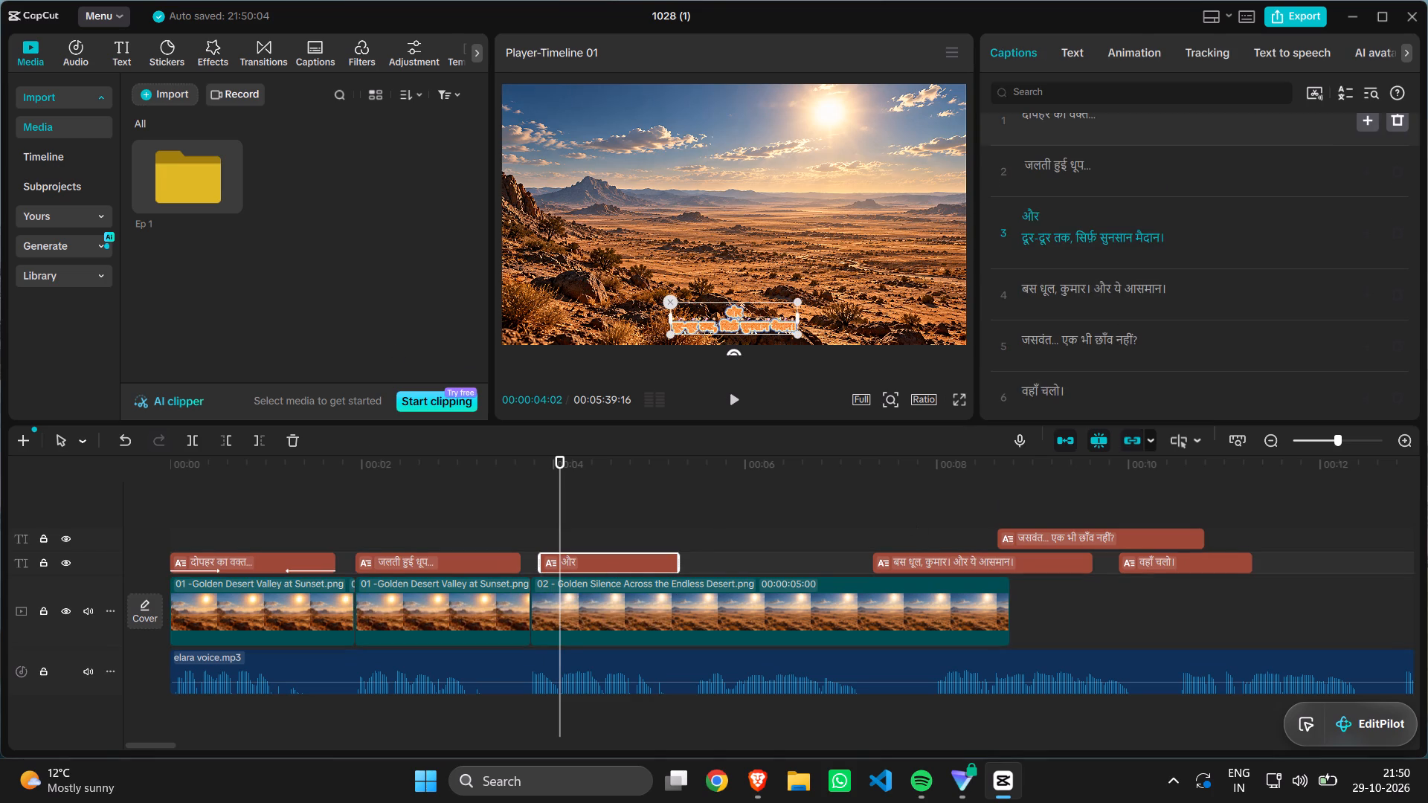
pyautogui.click(1149, 51)
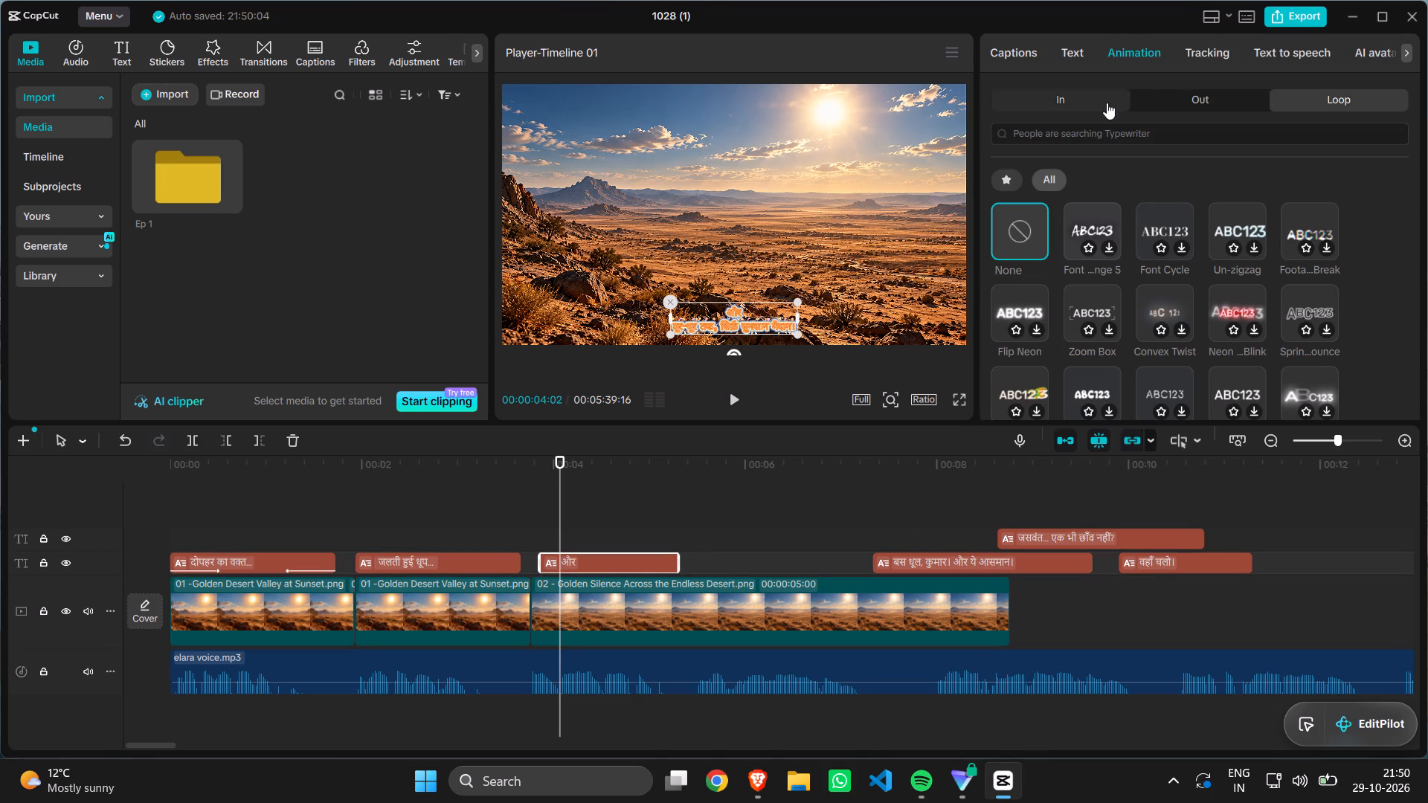
pyautogui.click(1067, 51)
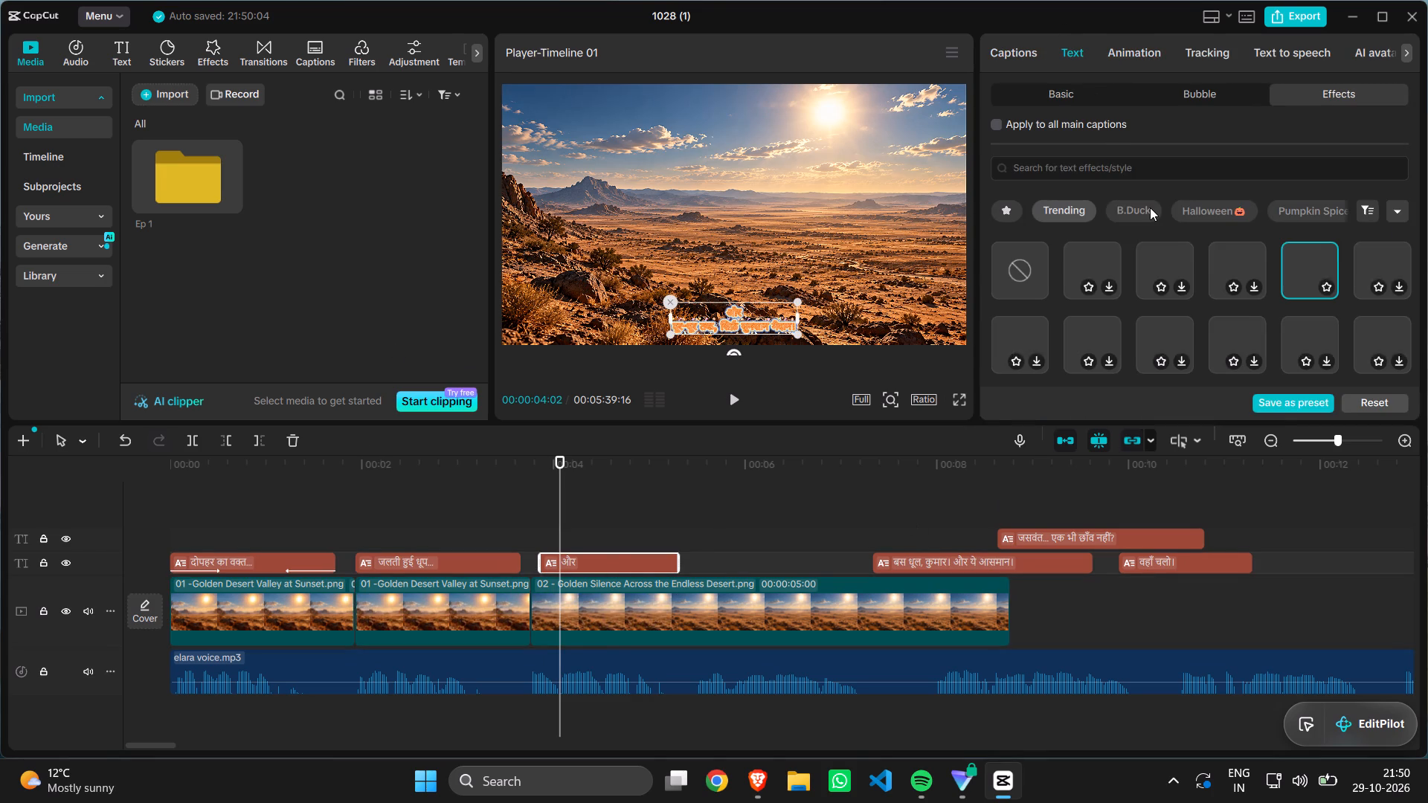
pyautogui.press('space')
pyautogui.press('space')
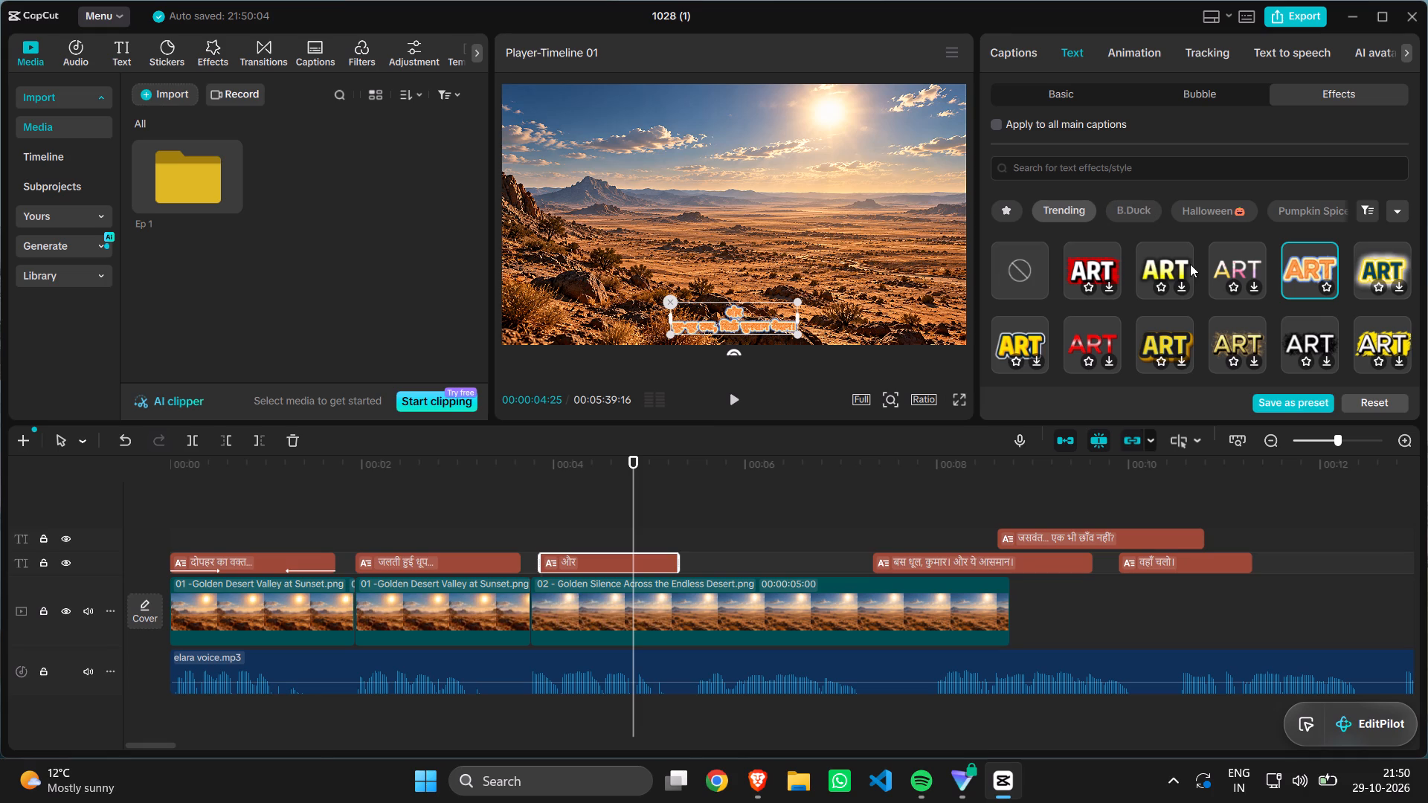
pyautogui.scroll(-1, 1190, 264)
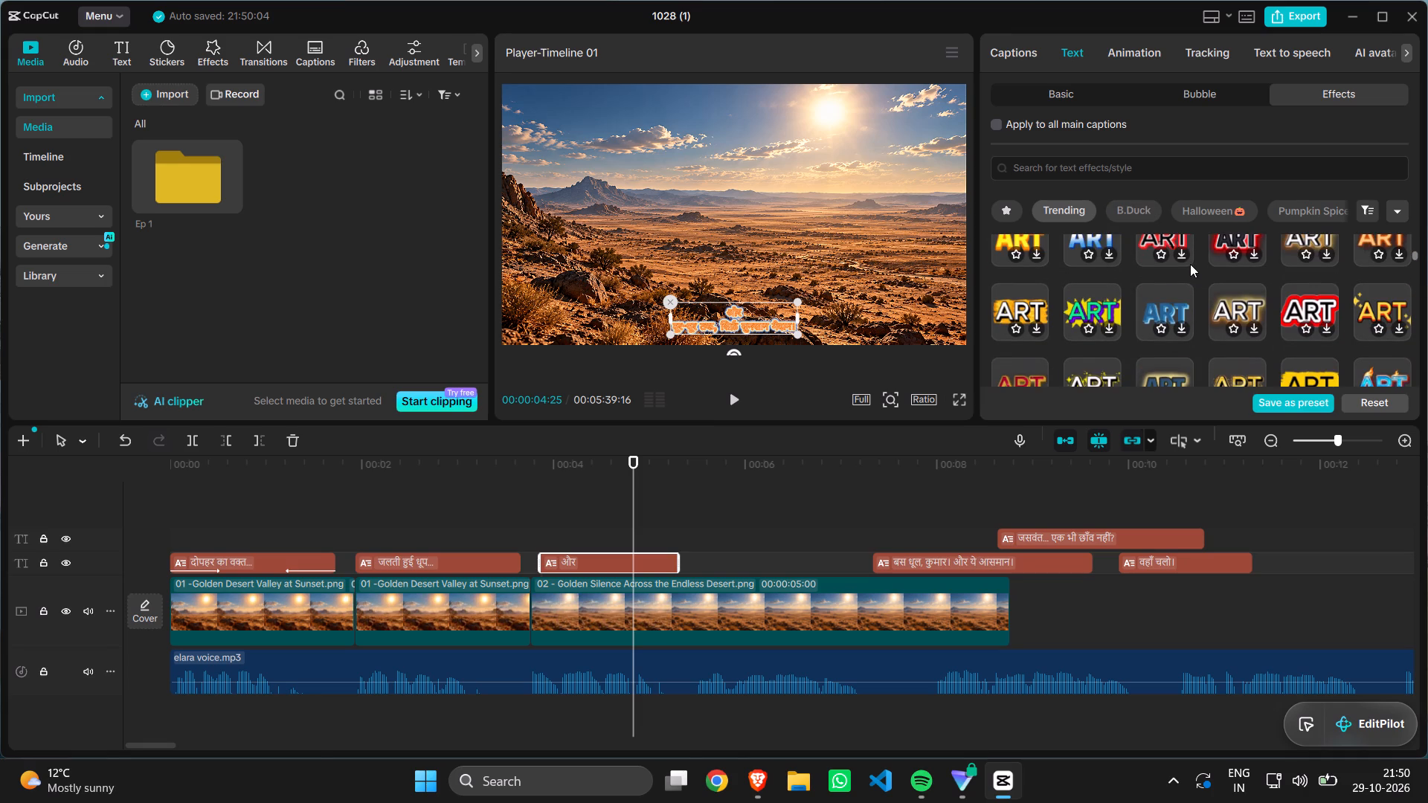
pyautogui.scroll(-2, 1190, 264)
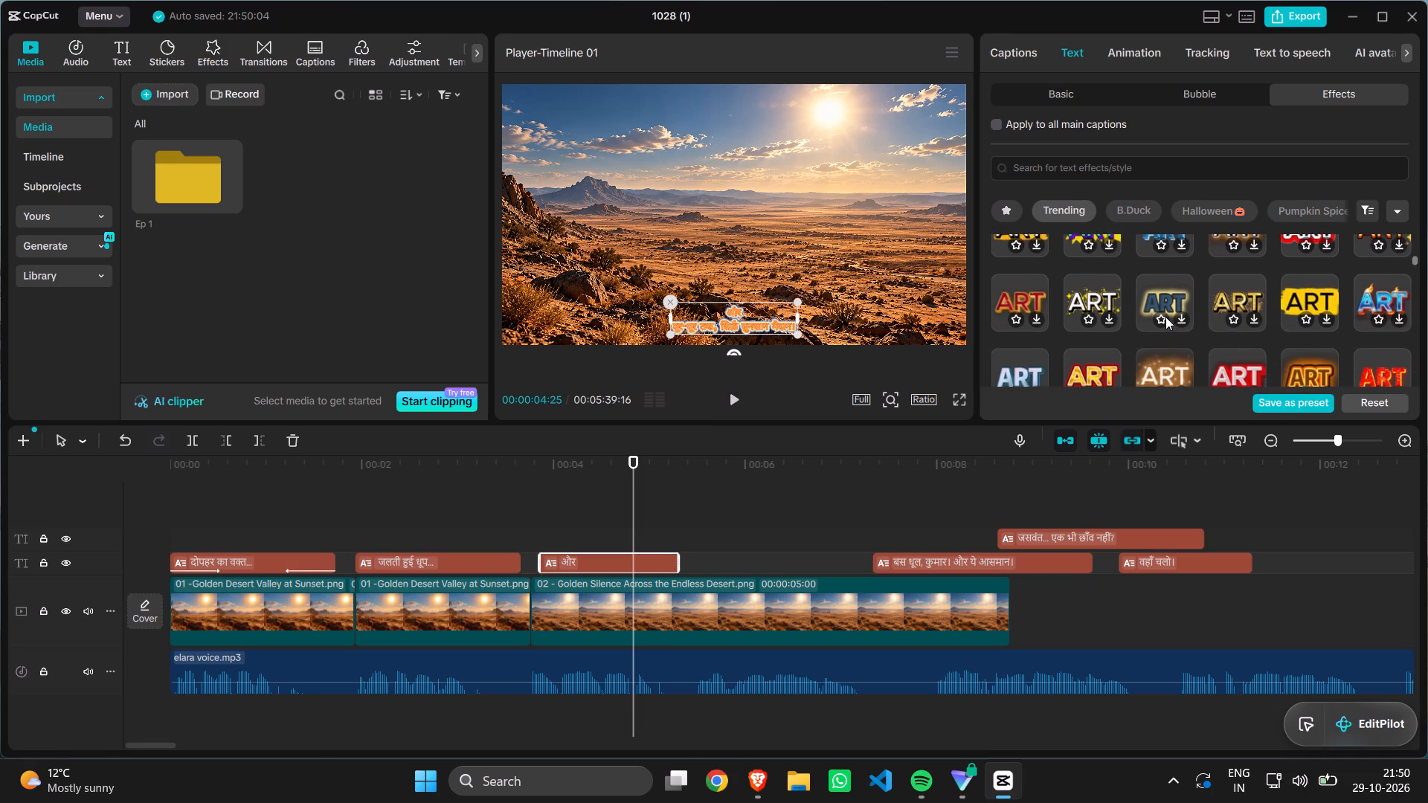
pyautogui.scroll(-1, 1165, 317)
pyautogui.hscroll(1, 1165, 317)
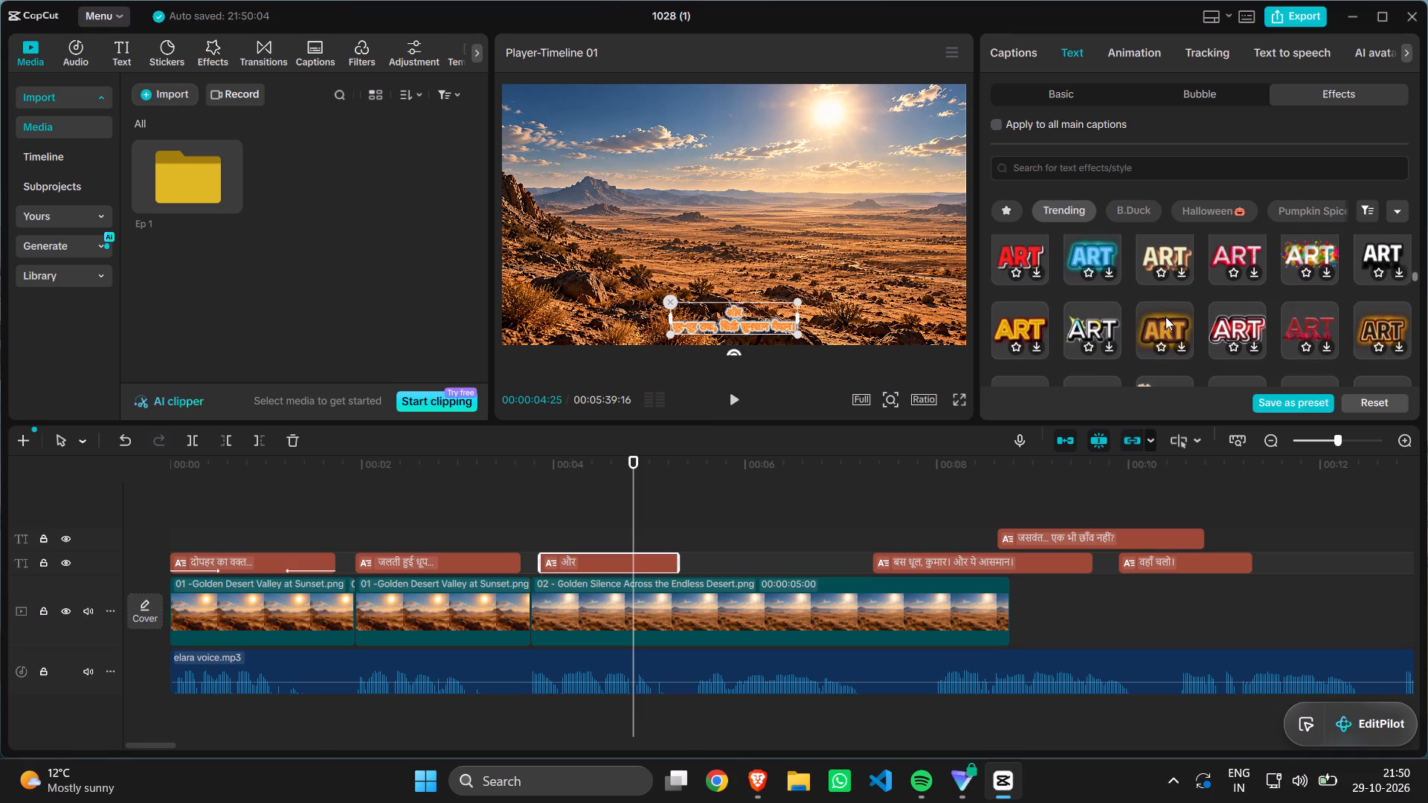
pyautogui.hscroll(1, 1165, 317)
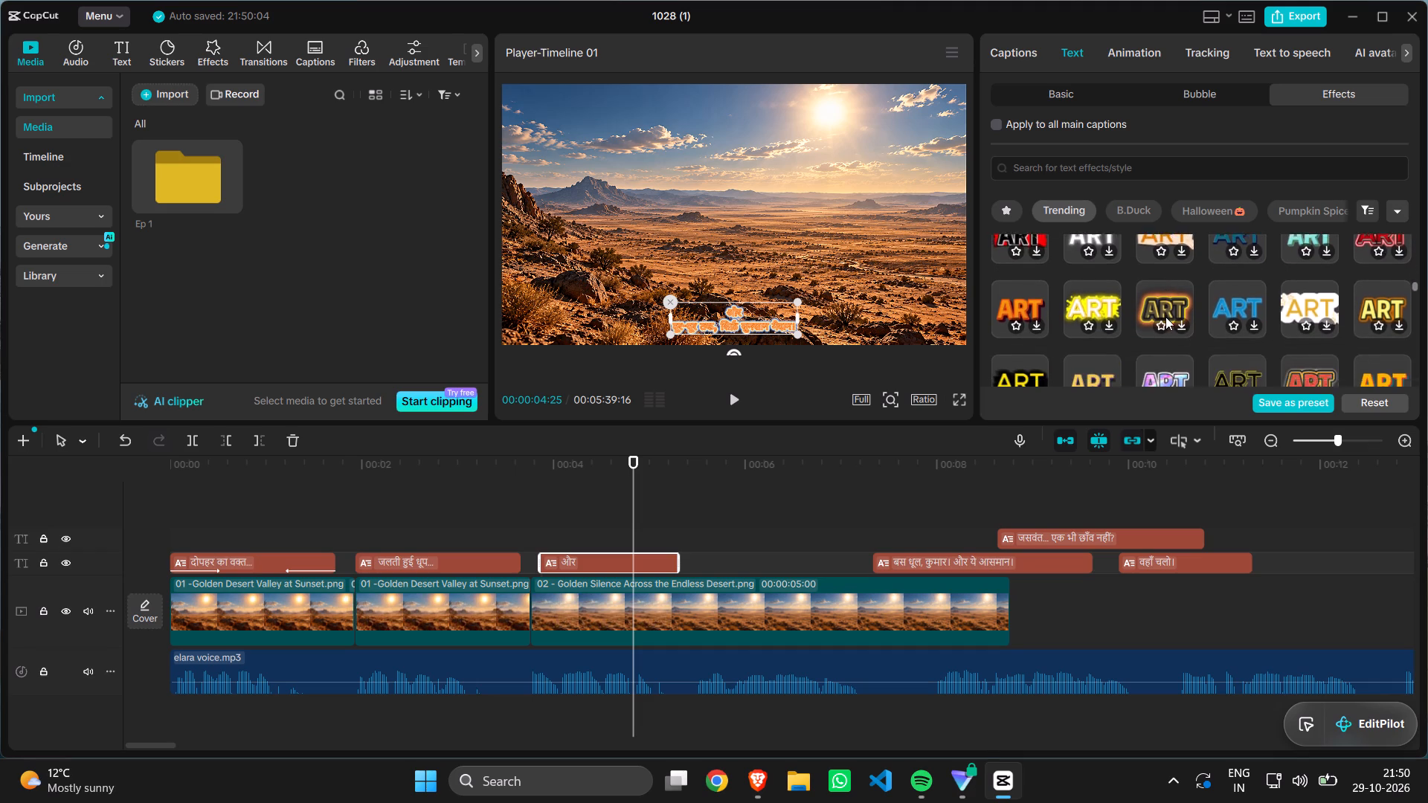
pyautogui.hscroll(1, 1165, 317)
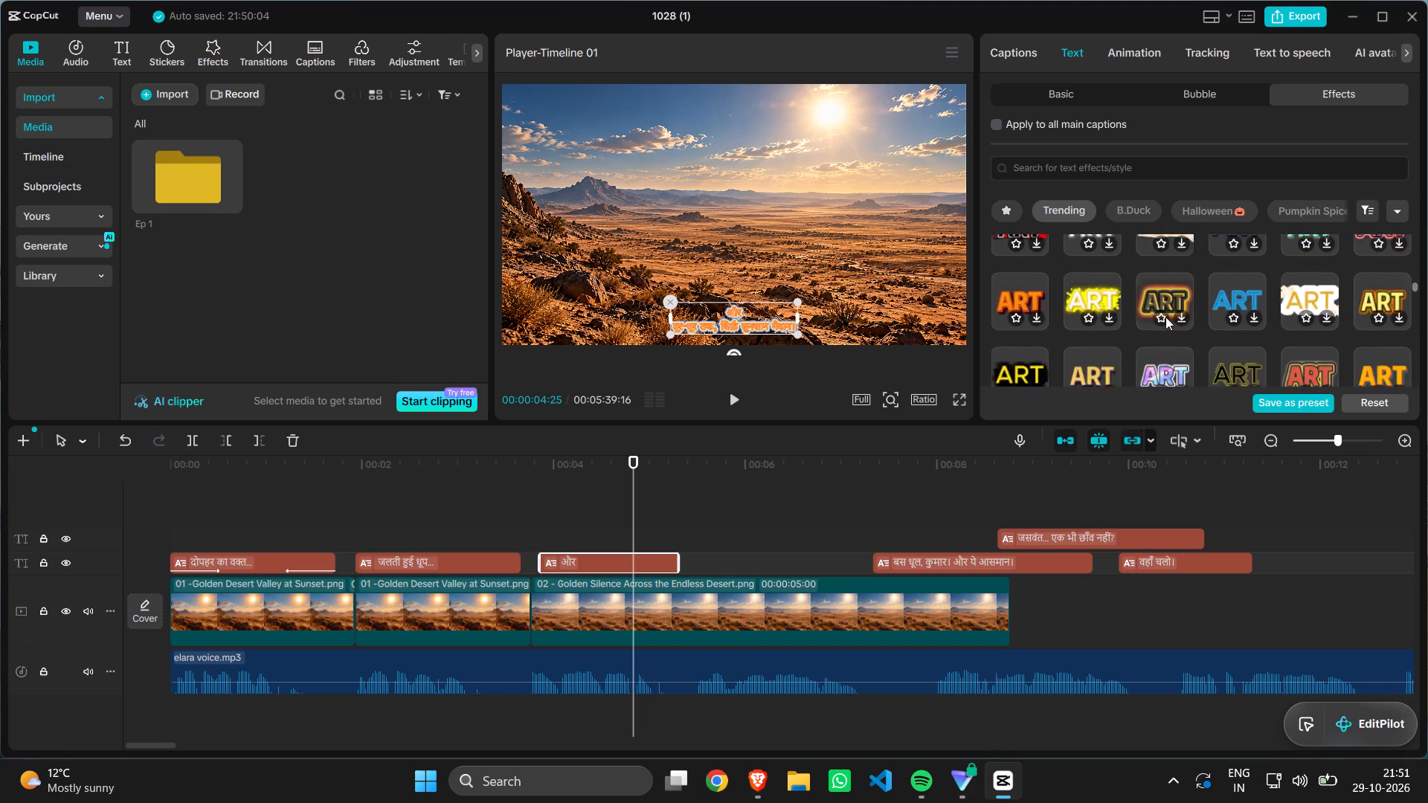
pyautogui.hscroll(1, 1165, 317)
pyautogui.scroll(2, 1165, 317)
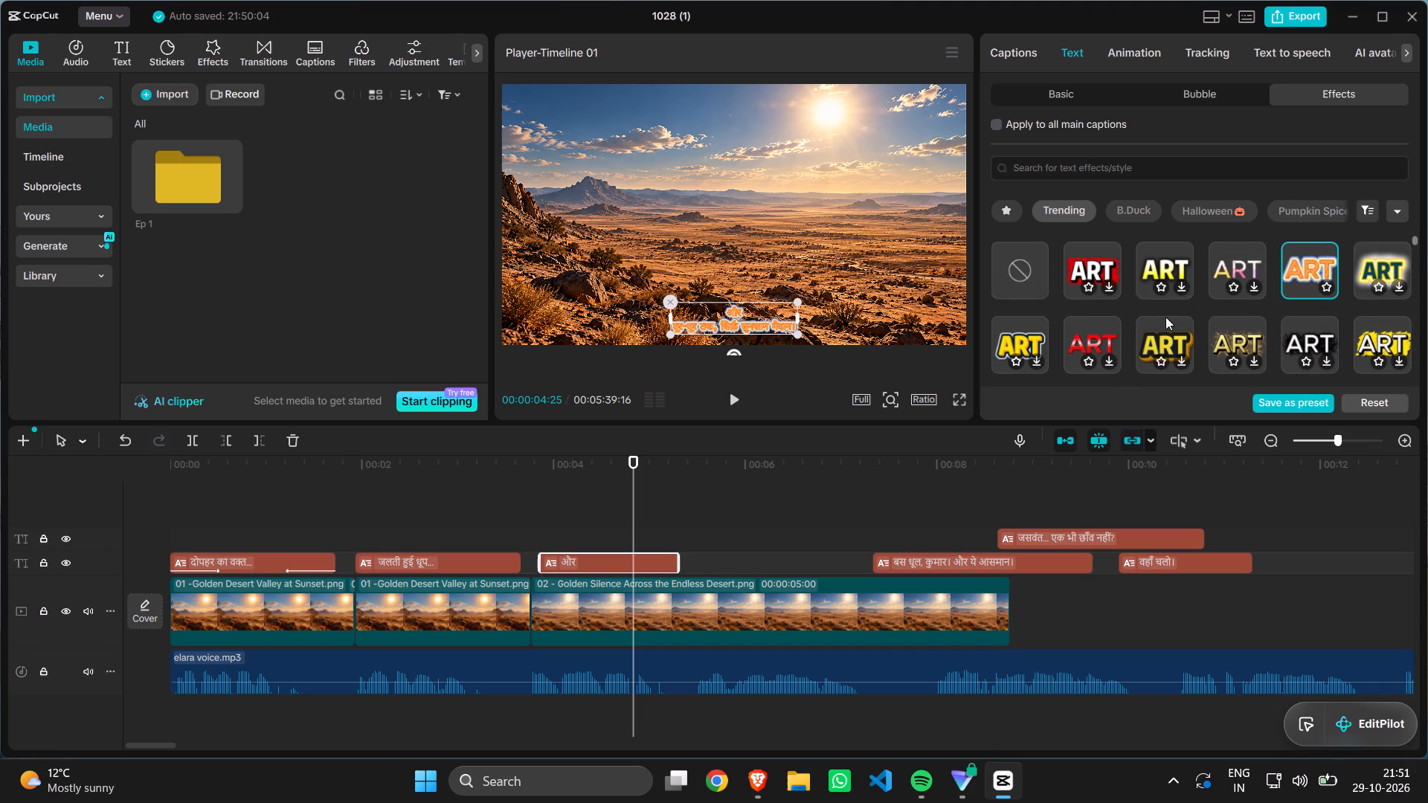
# Examine the Black Friday, Hits and Animation categories of text effects for the और caption.
pyautogui.scroll(1, 1165, 317)
pyautogui.hscroll(-8, 1238, 199)
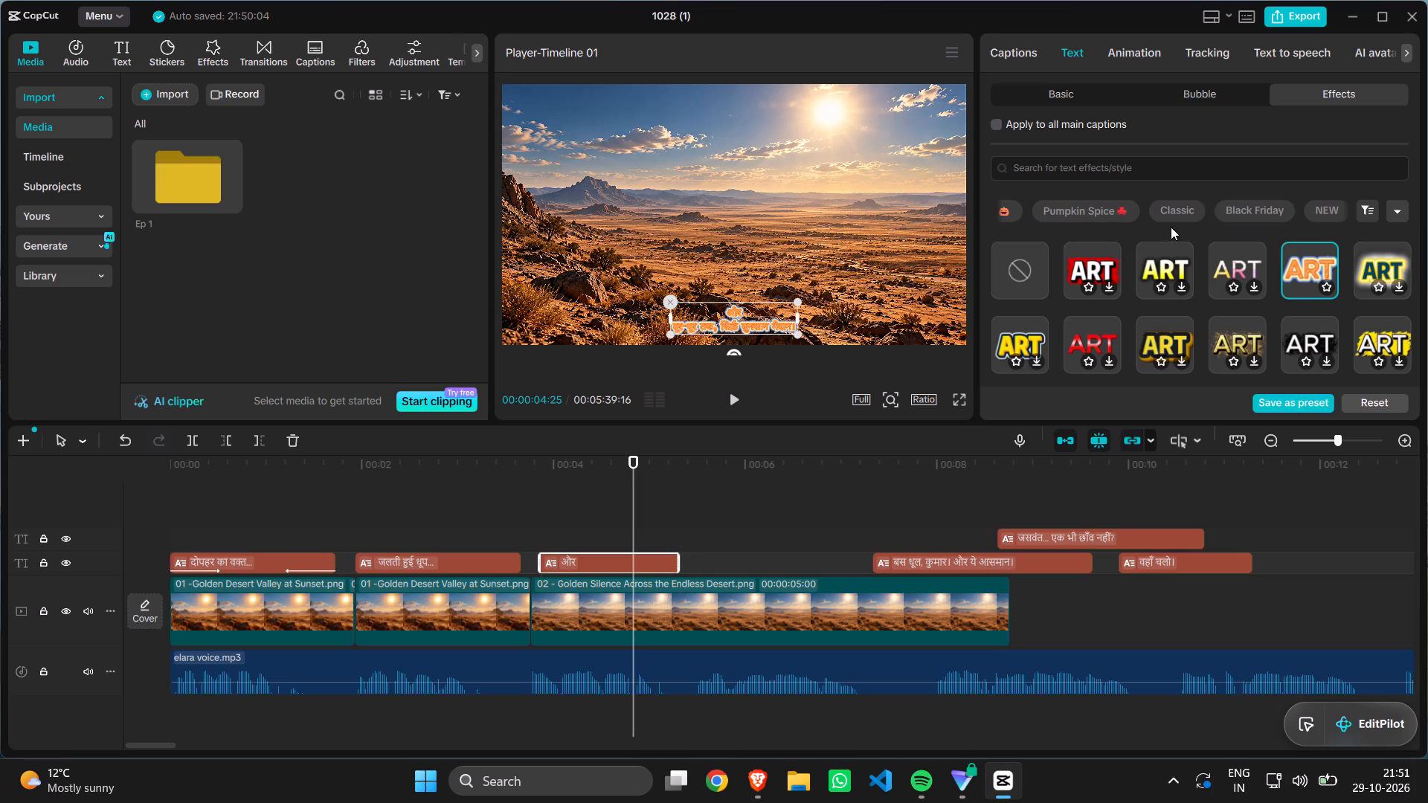
pyautogui.click(1262, 218)
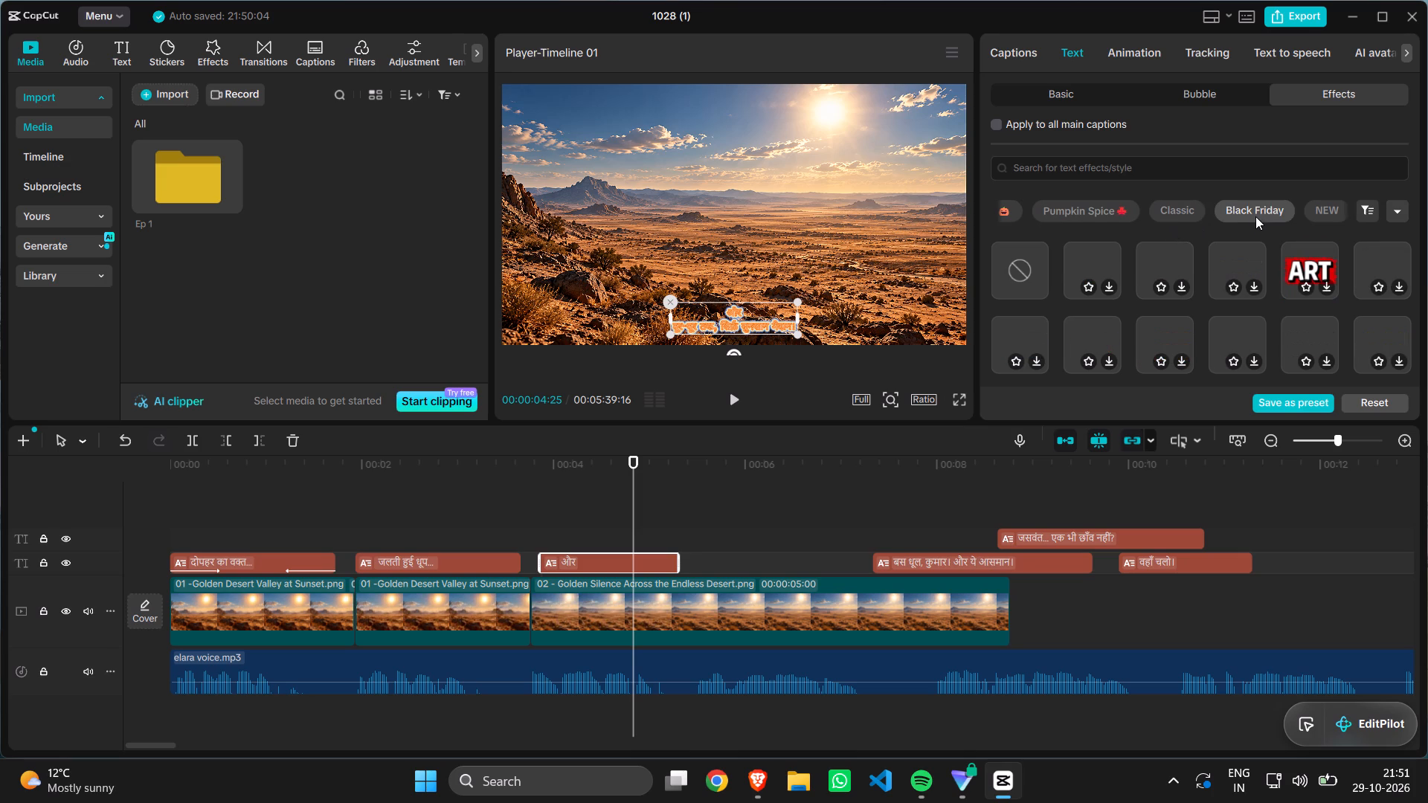
pyautogui.hscroll(-3, 1244, 213)
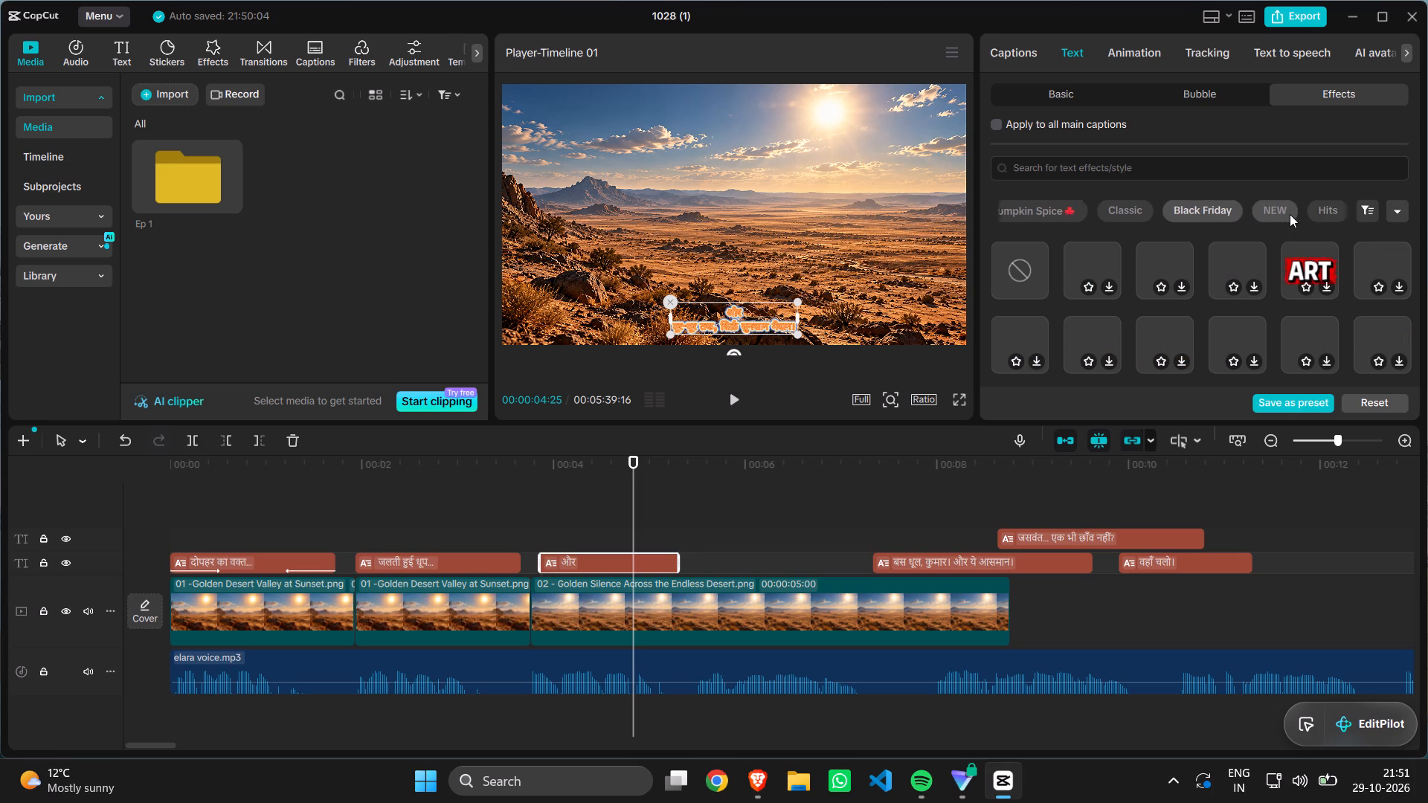
pyautogui.hscroll(-1, 1290, 214)
pyautogui.click(1290, 214)
pyautogui.hscroll(-1, 1290, 214)
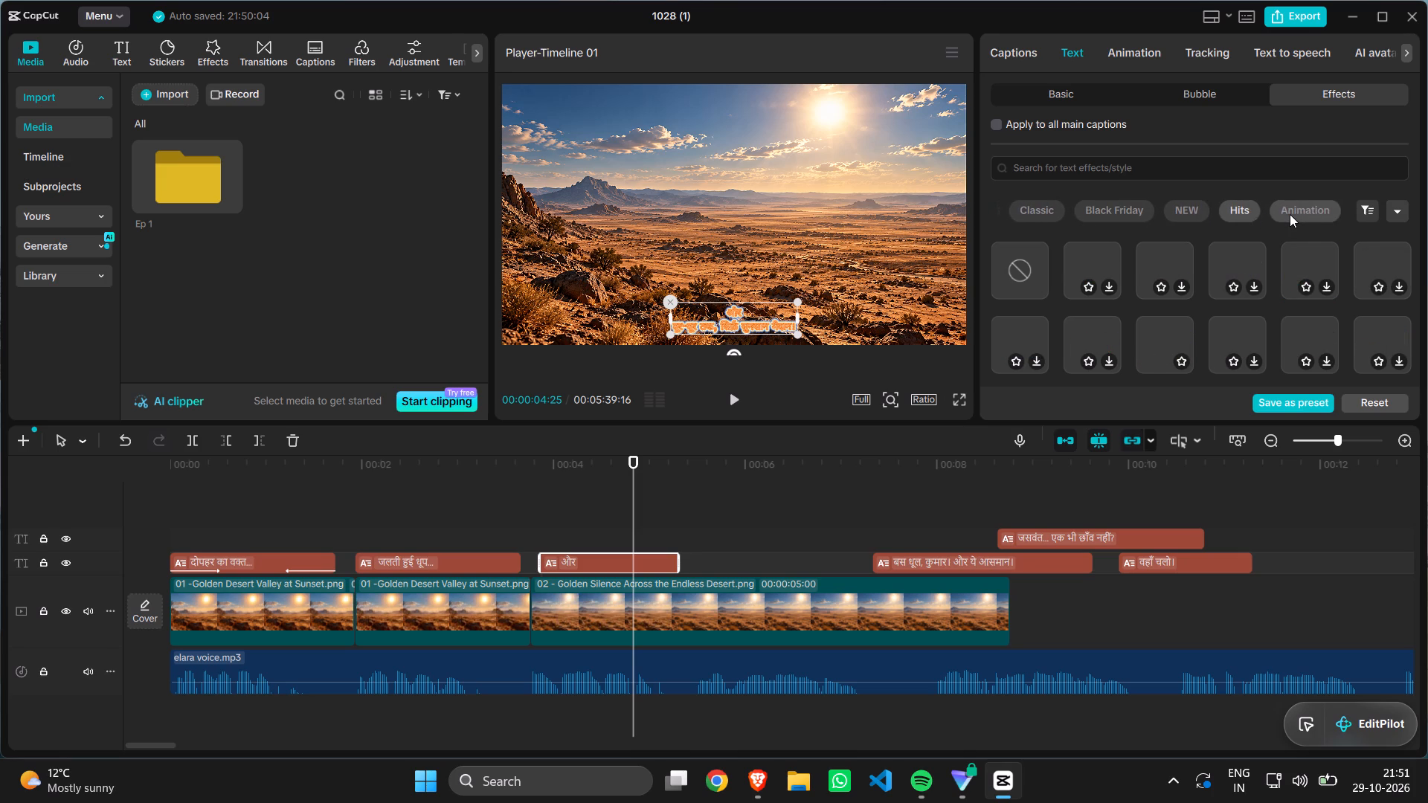
pyautogui.click(1290, 214)
pyautogui.scroll(3, 1242, 280)
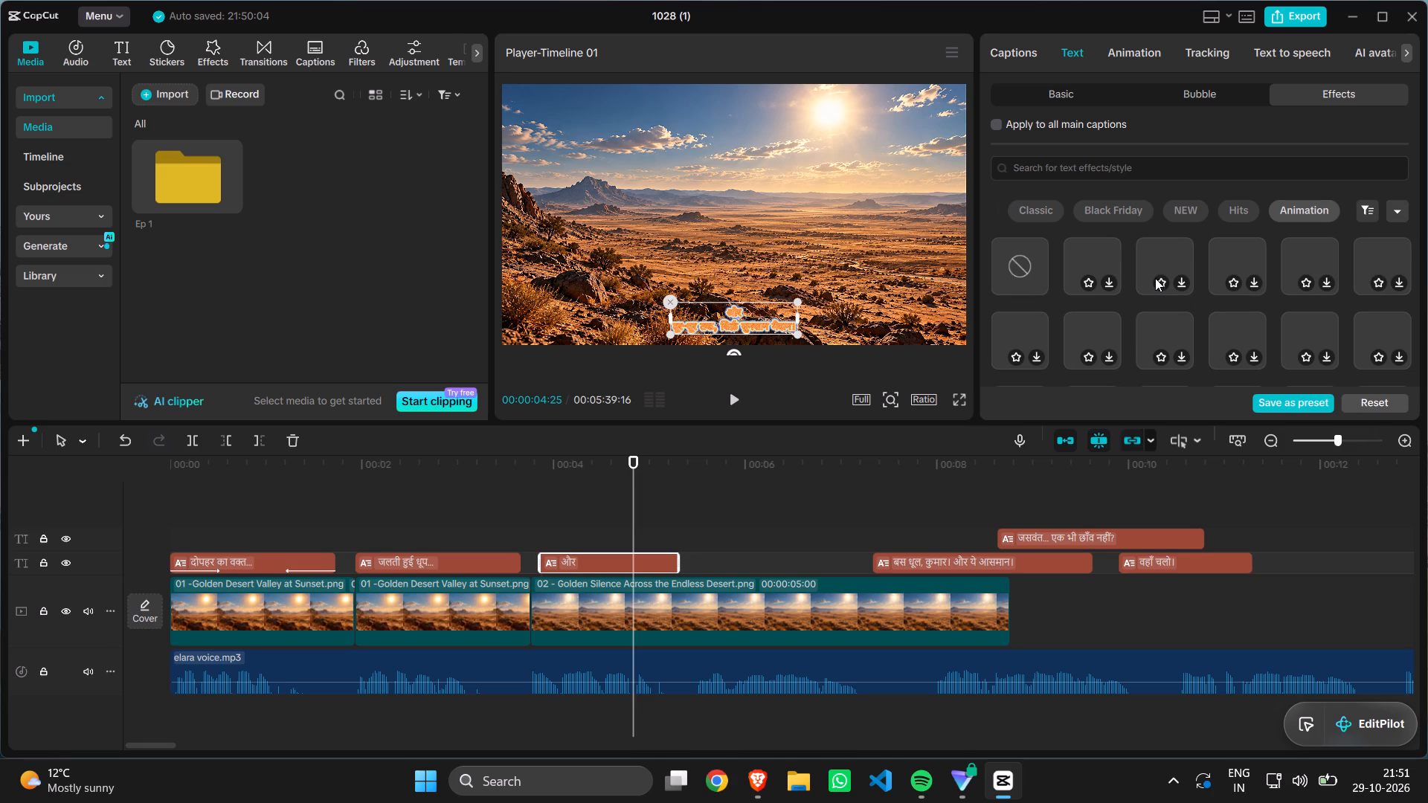
# Play the timeline on to about 00:00:09:06 to review the captions after और.
pyautogui.press('space')
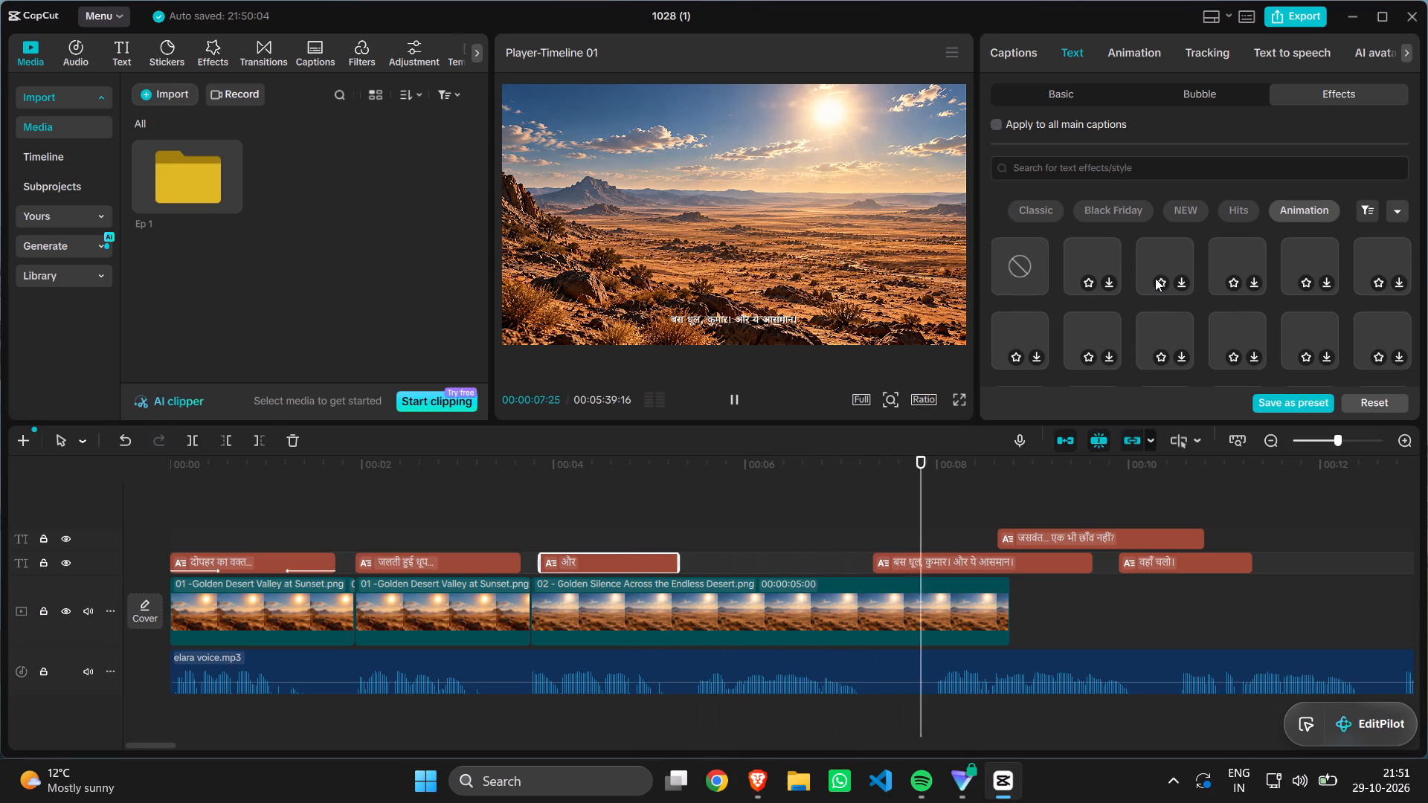
pyautogui.press('space')
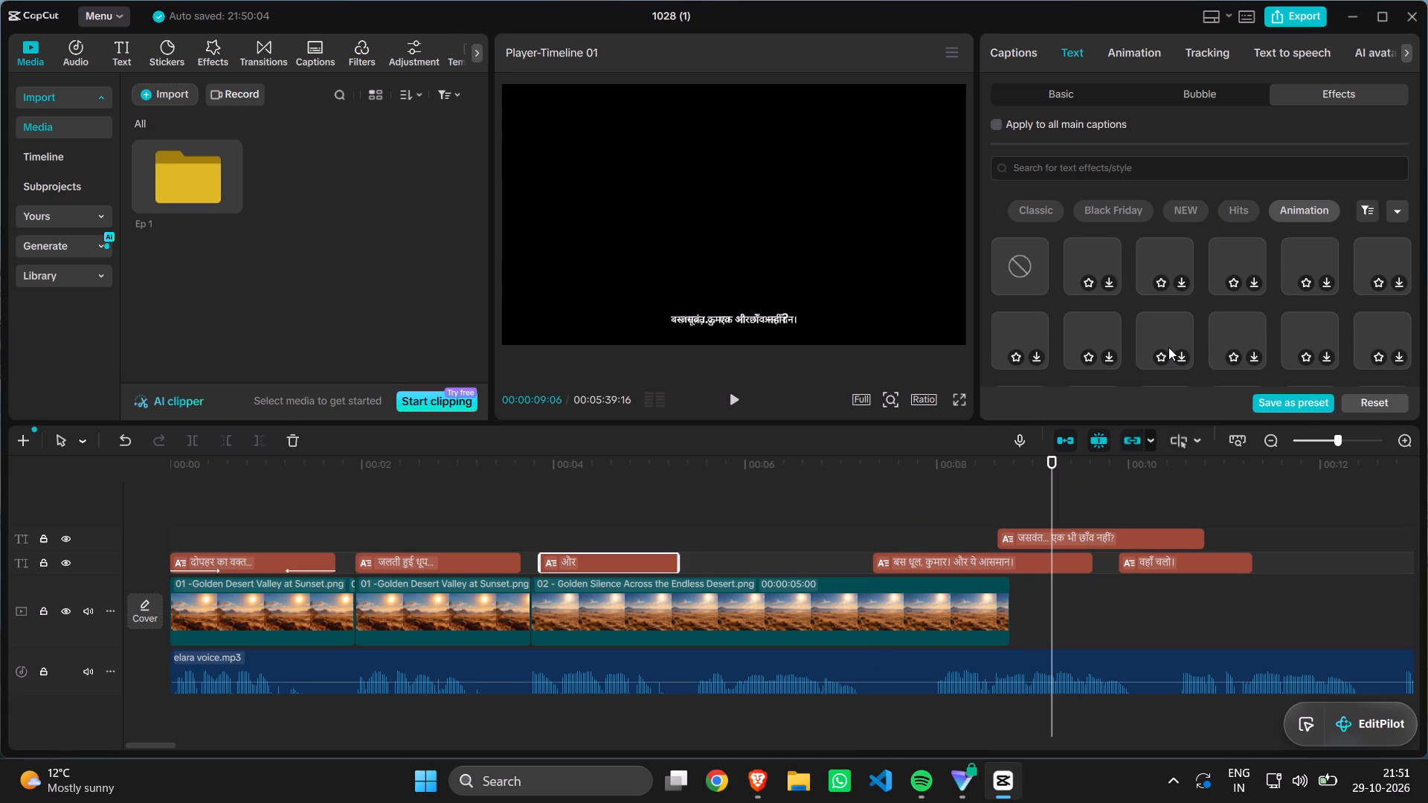
# Remove the text effect from the और caption by setting its effect to none.
pyautogui.scroll(-1, 1168, 347)
pyautogui.scroll(5, 1168, 347)
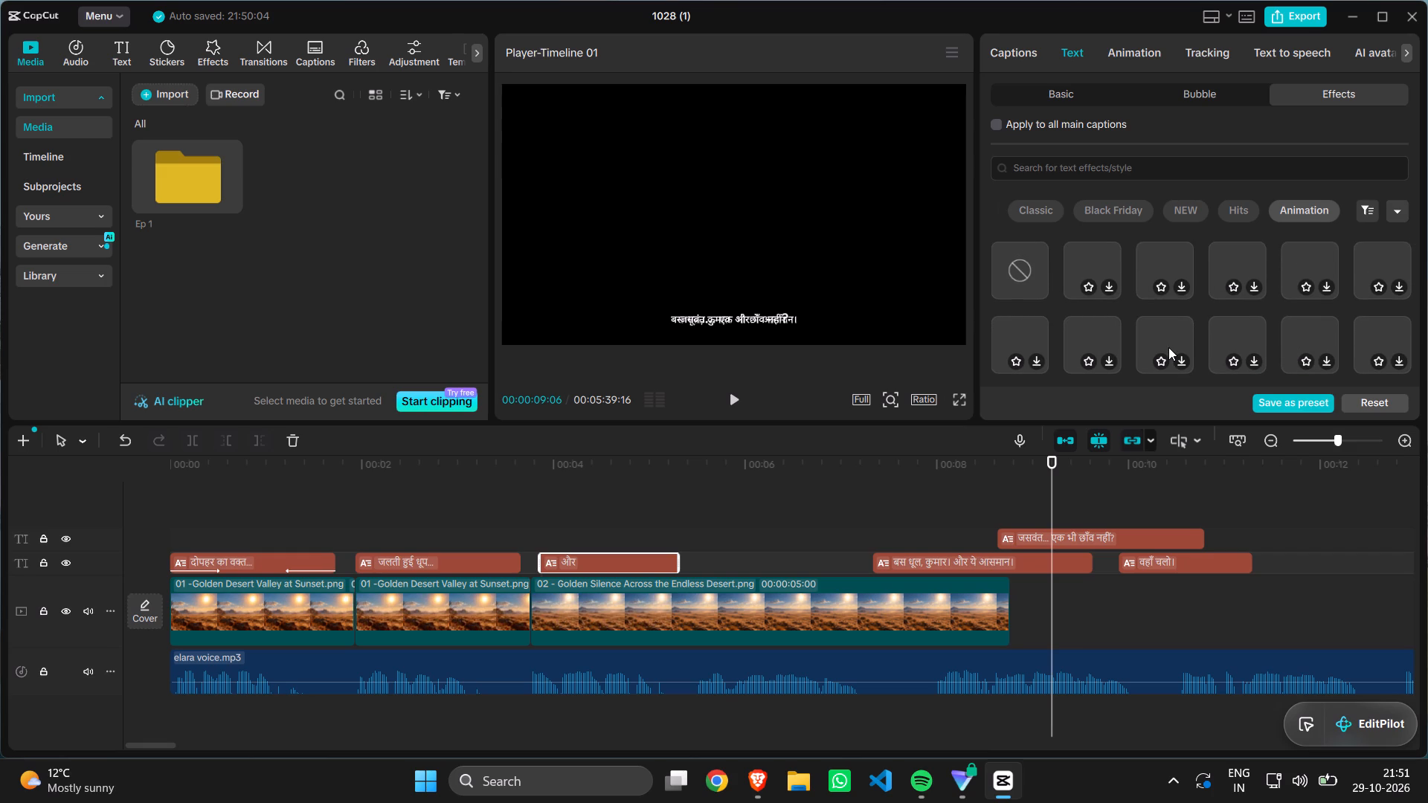
pyautogui.scroll(3, 1168, 347)
pyautogui.doubleClick(1031, 271)
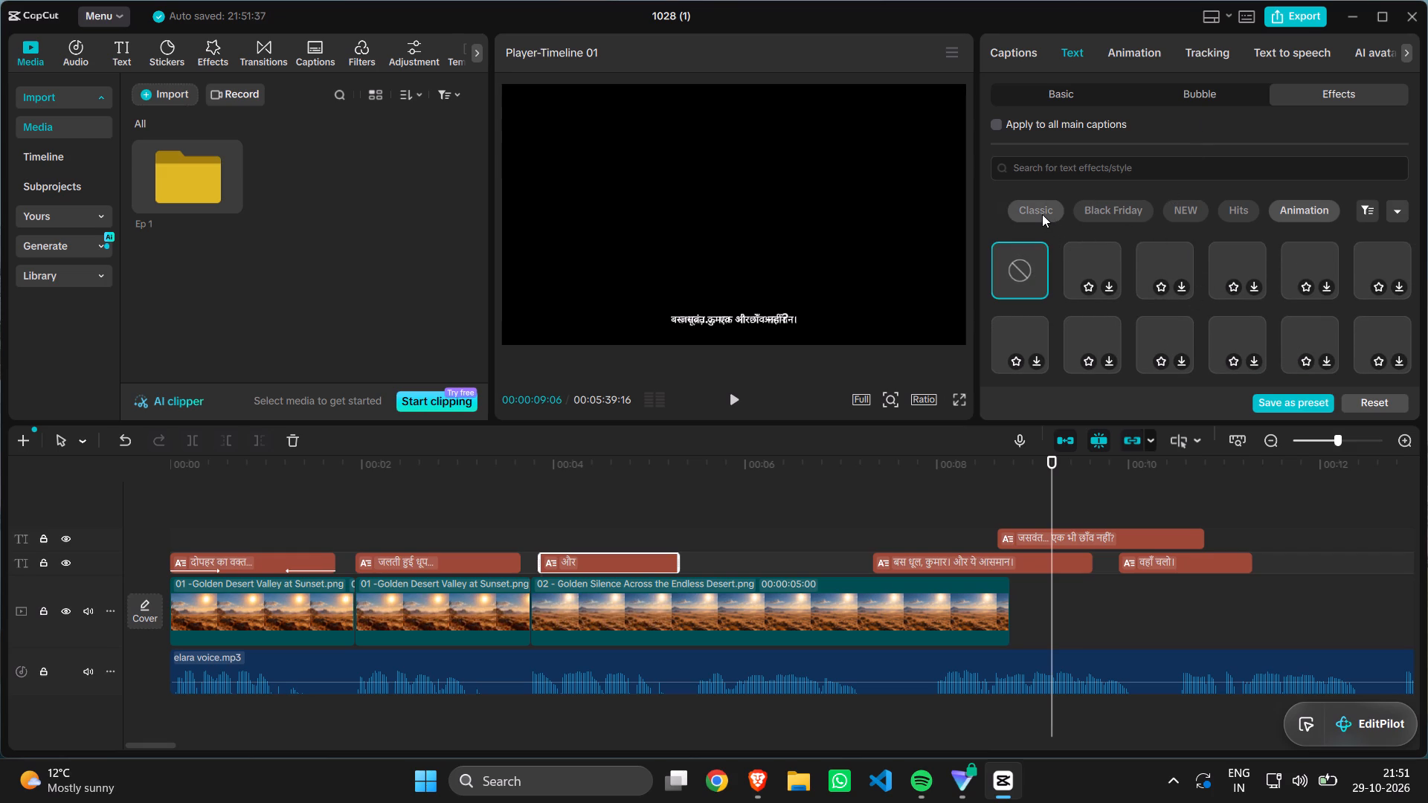
# Examine the full range of Trending text effects for the और caption, down to the end of the collection.
pyautogui.hscroll(5, 1042, 214)
pyautogui.click(1042, 214)
pyautogui.click(1111, 212)
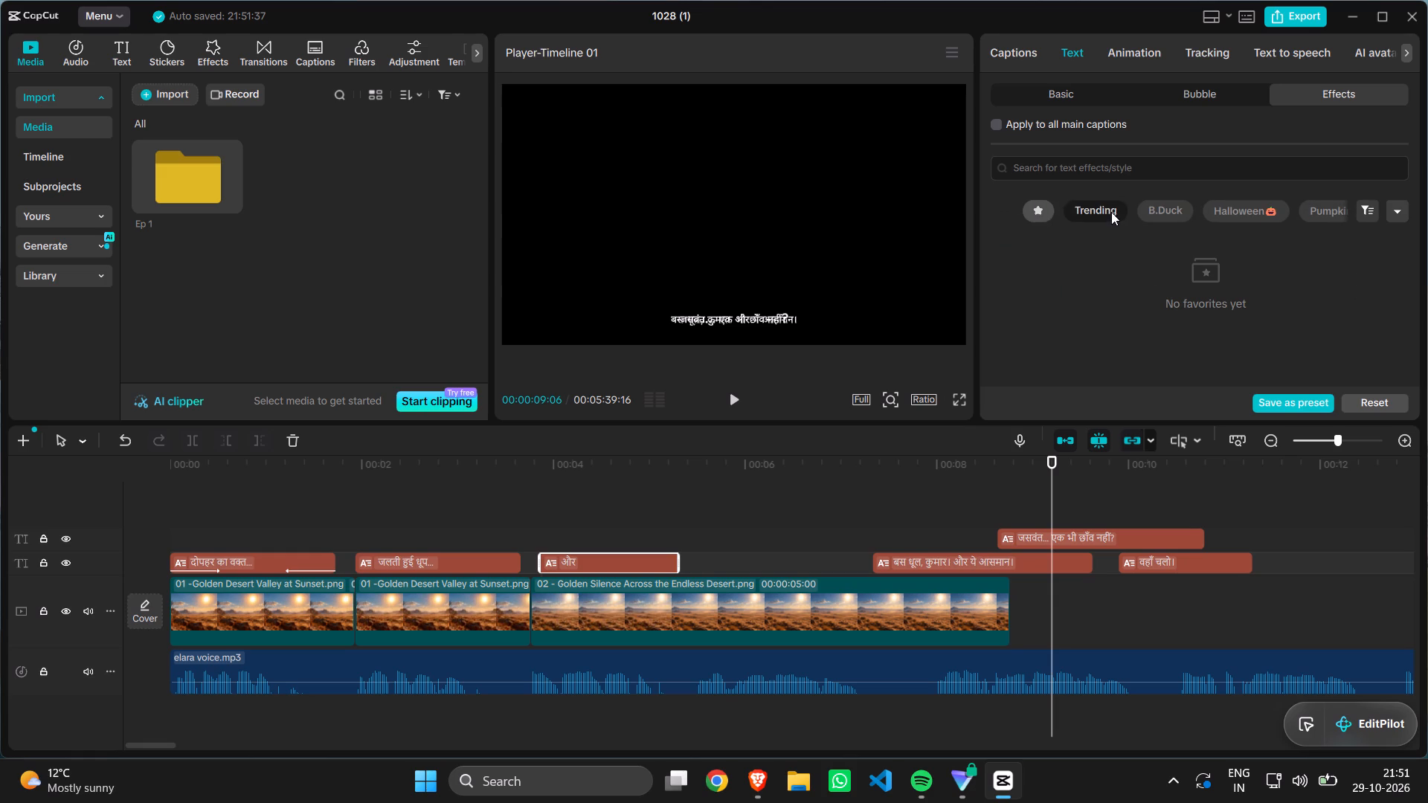
pyautogui.scroll(-1, 1107, 261)
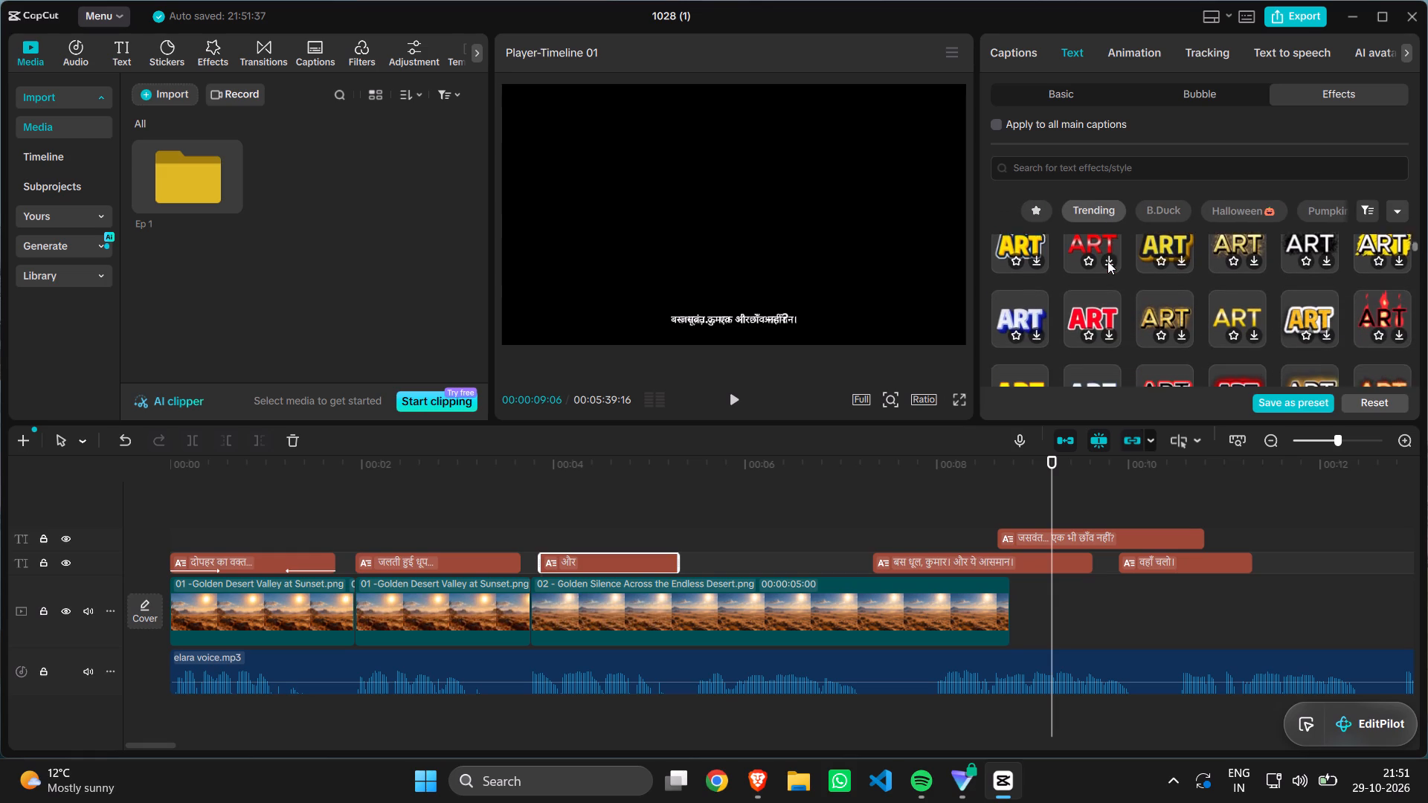
pyautogui.scroll(-2, 1107, 261)
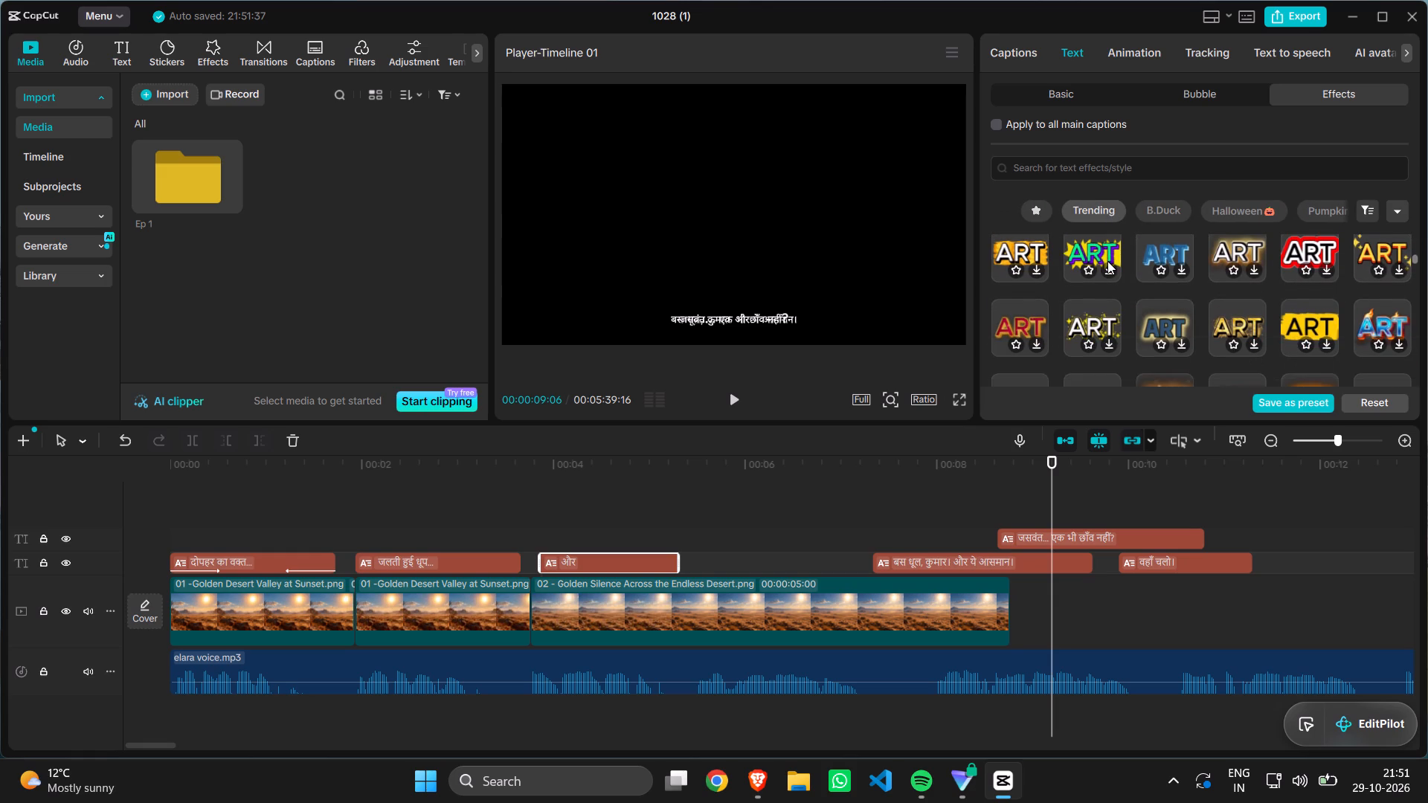
pyautogui.scroll(-2, 1107, 261)
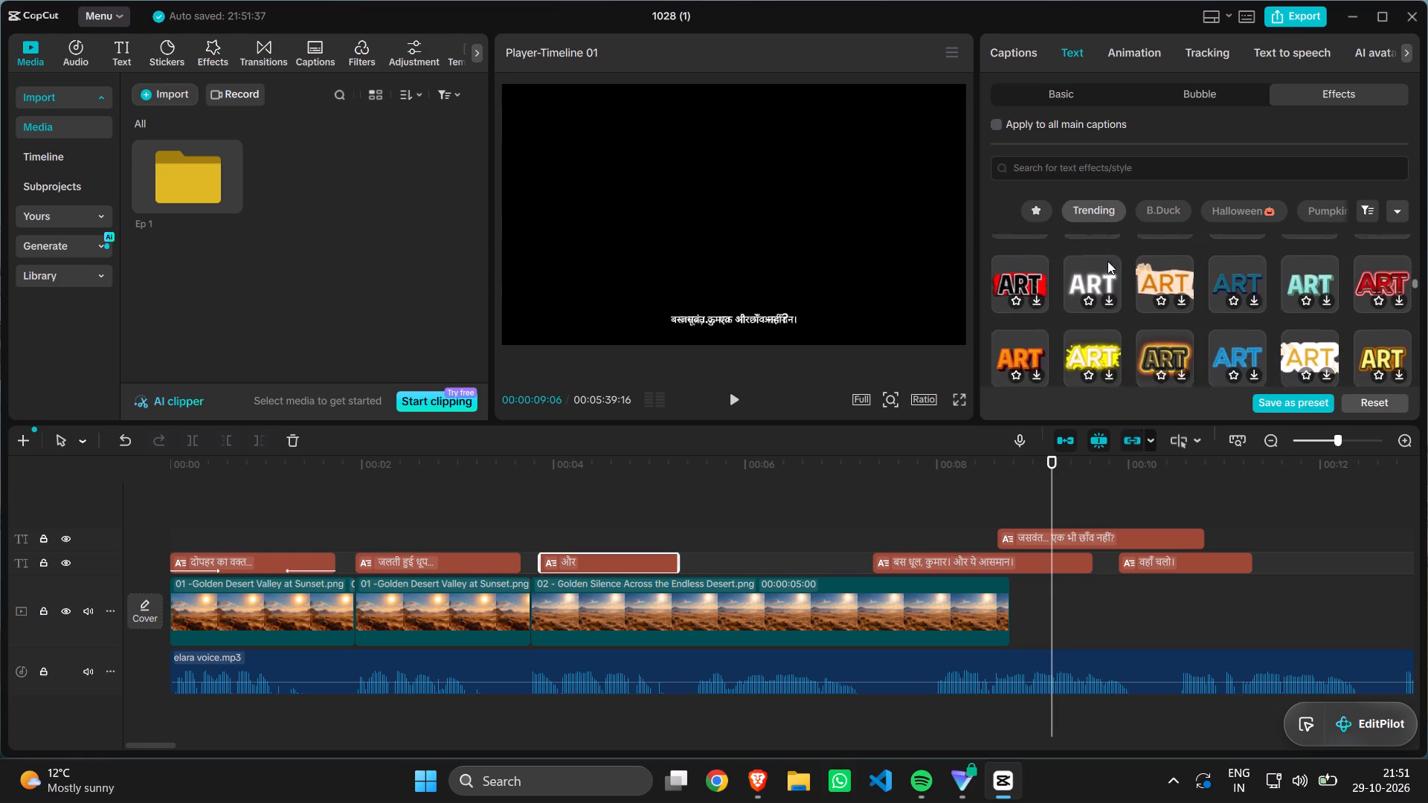
pyautogui.scroll(-3, 1107, 261)
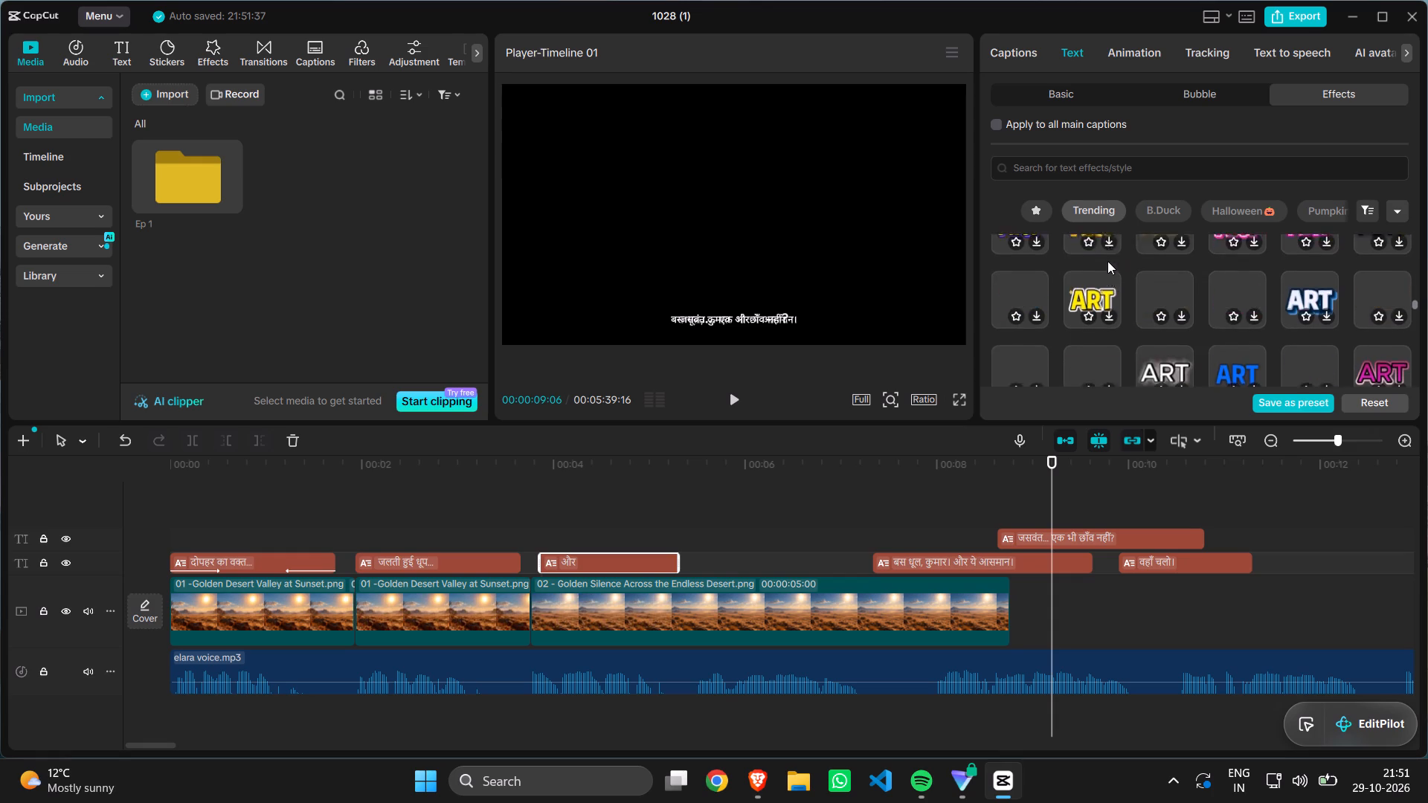
pyautogui.scroll(-2, 1107, 261)
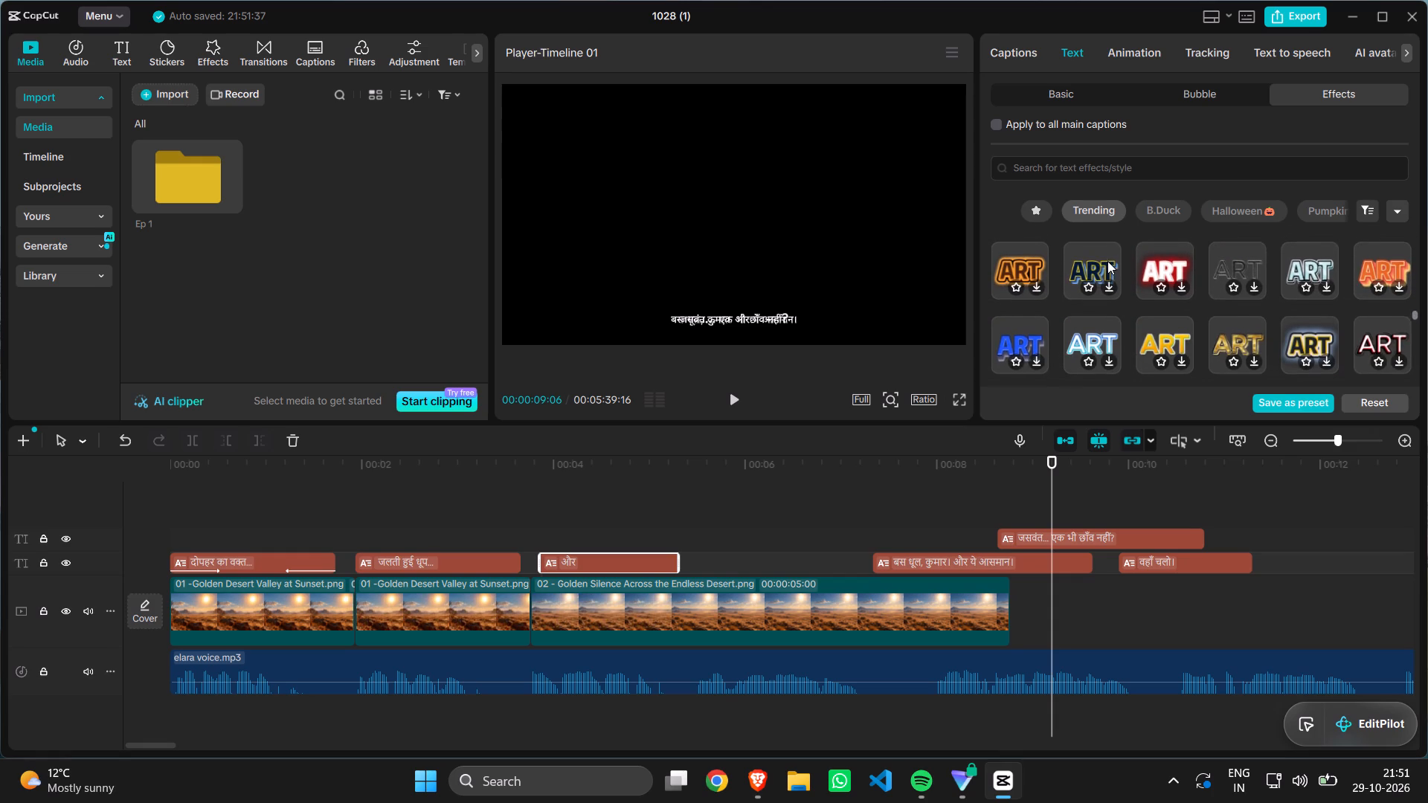
pyautogui.scroll(-1, 1107, 261)
pyautogui.click(1107, 261)
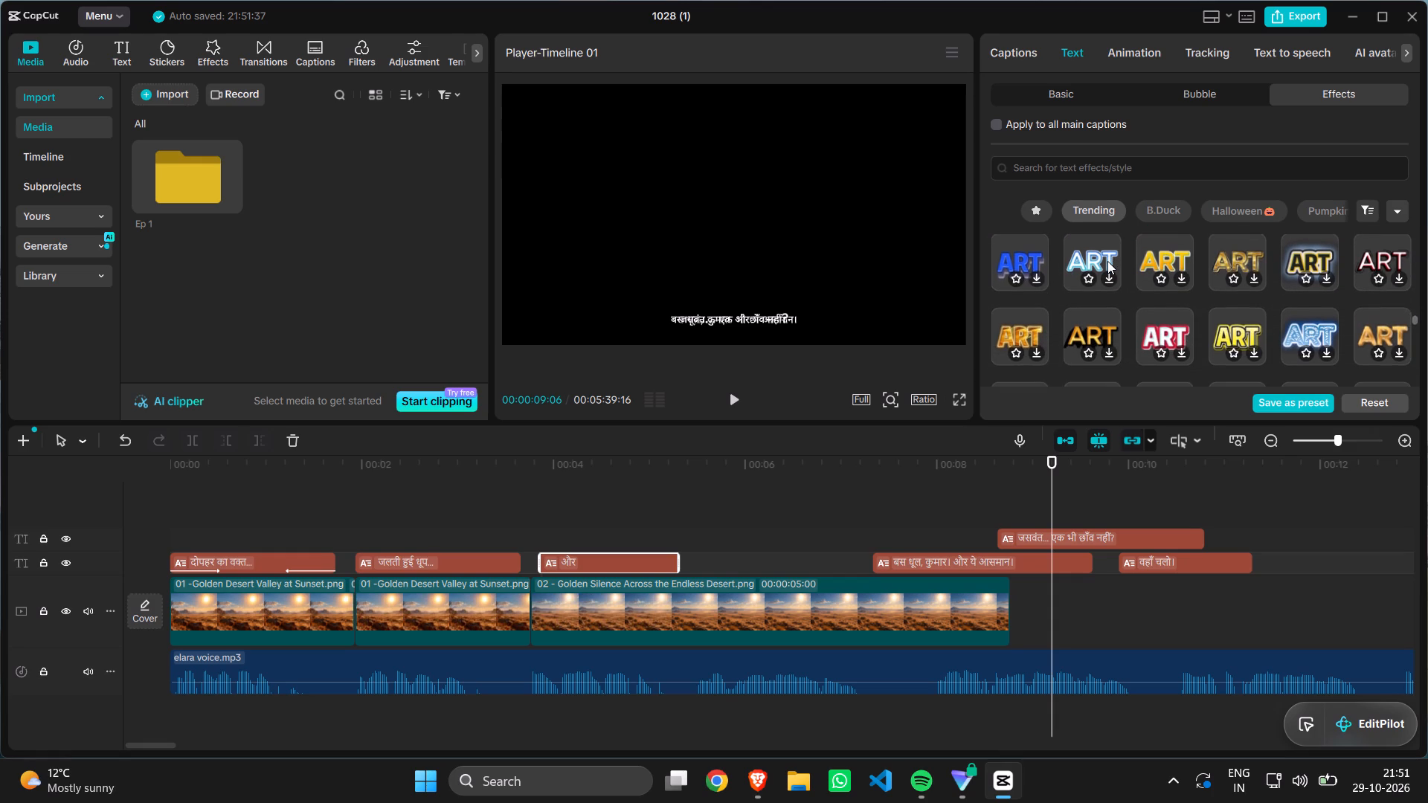
pyautogui.scroll(-1, 1107, 261)
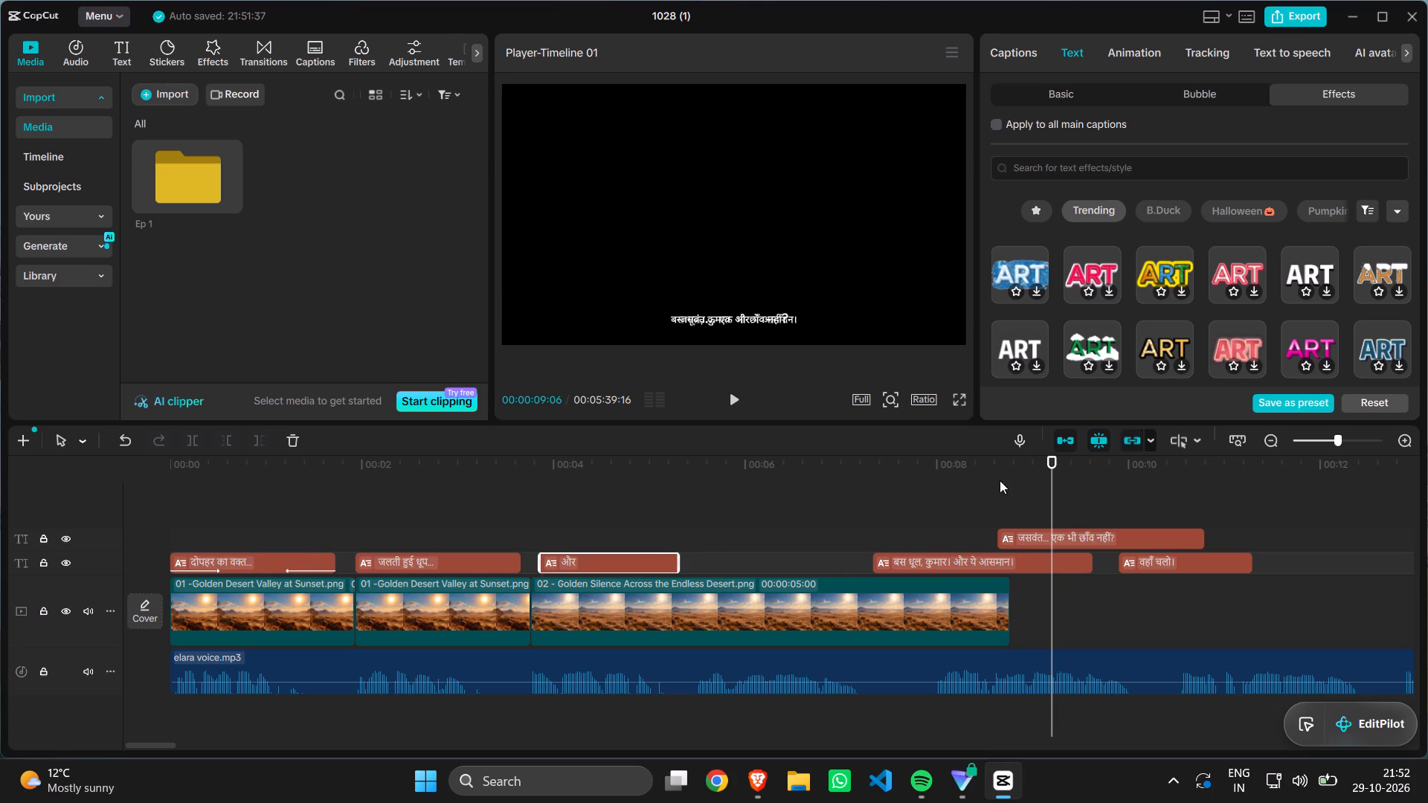
pyautogui.scroll(-1, 1035, 354)
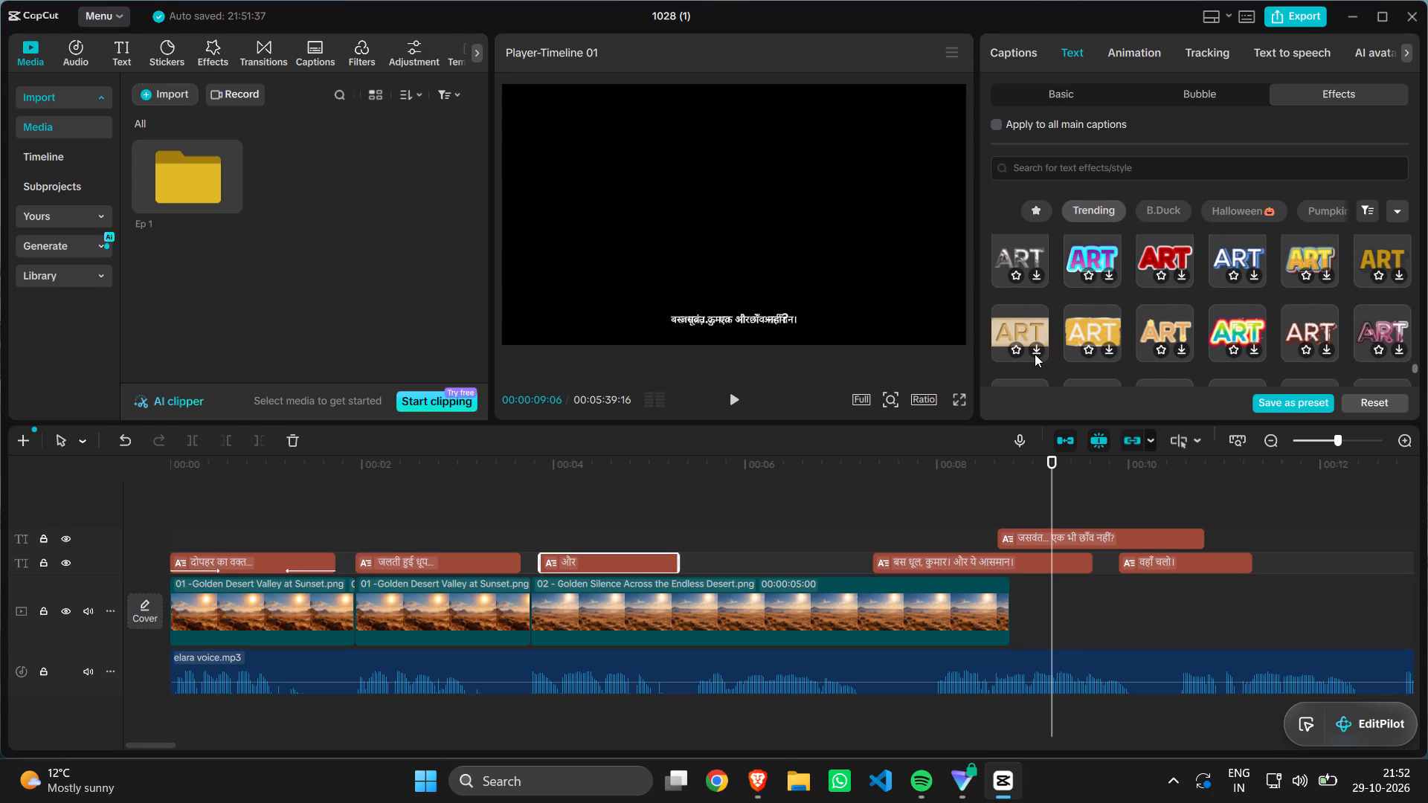
pyautogui.scroll(-1, 1038, 349)
pyautogui.scroll(1, 1038, 349)
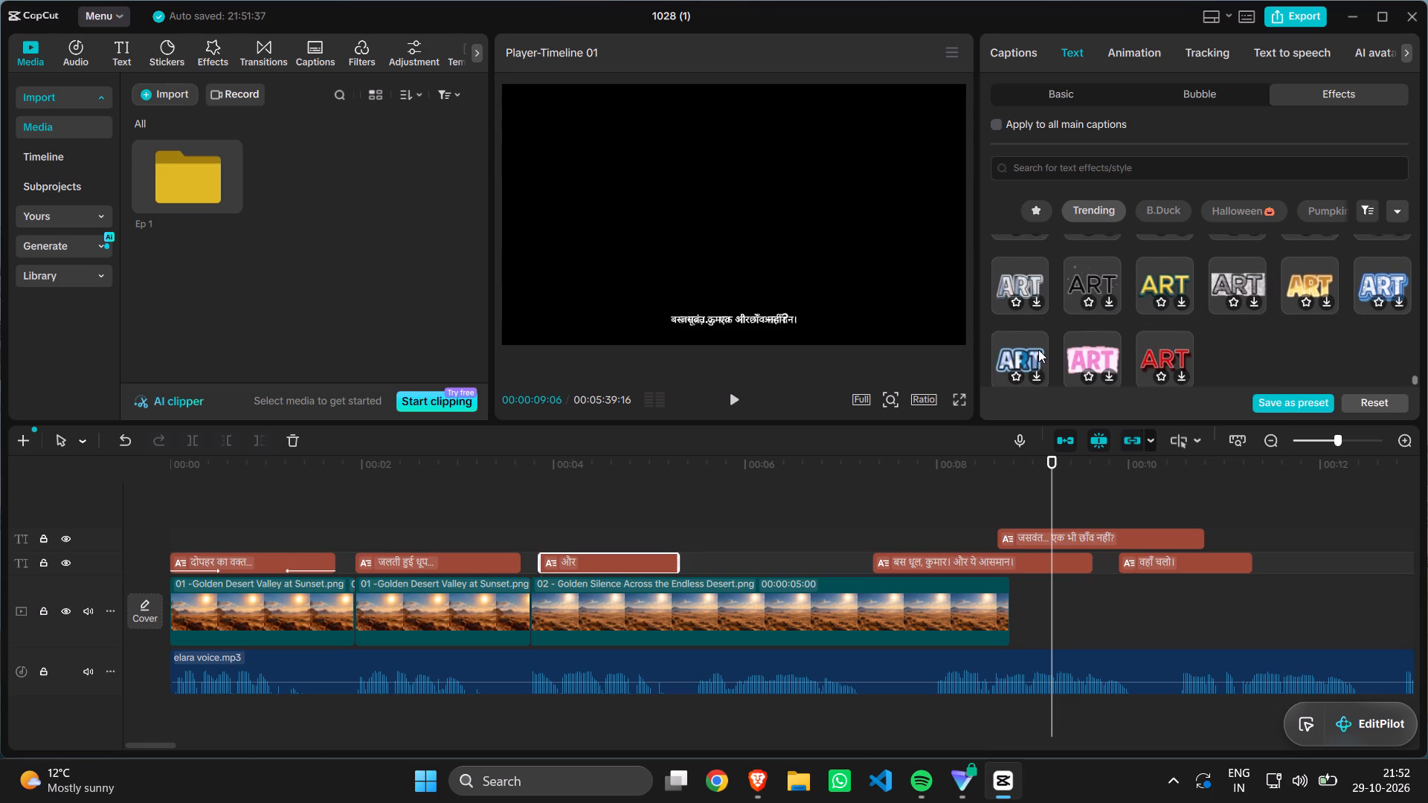
pyautogui.scroll(3, 1038, 349)
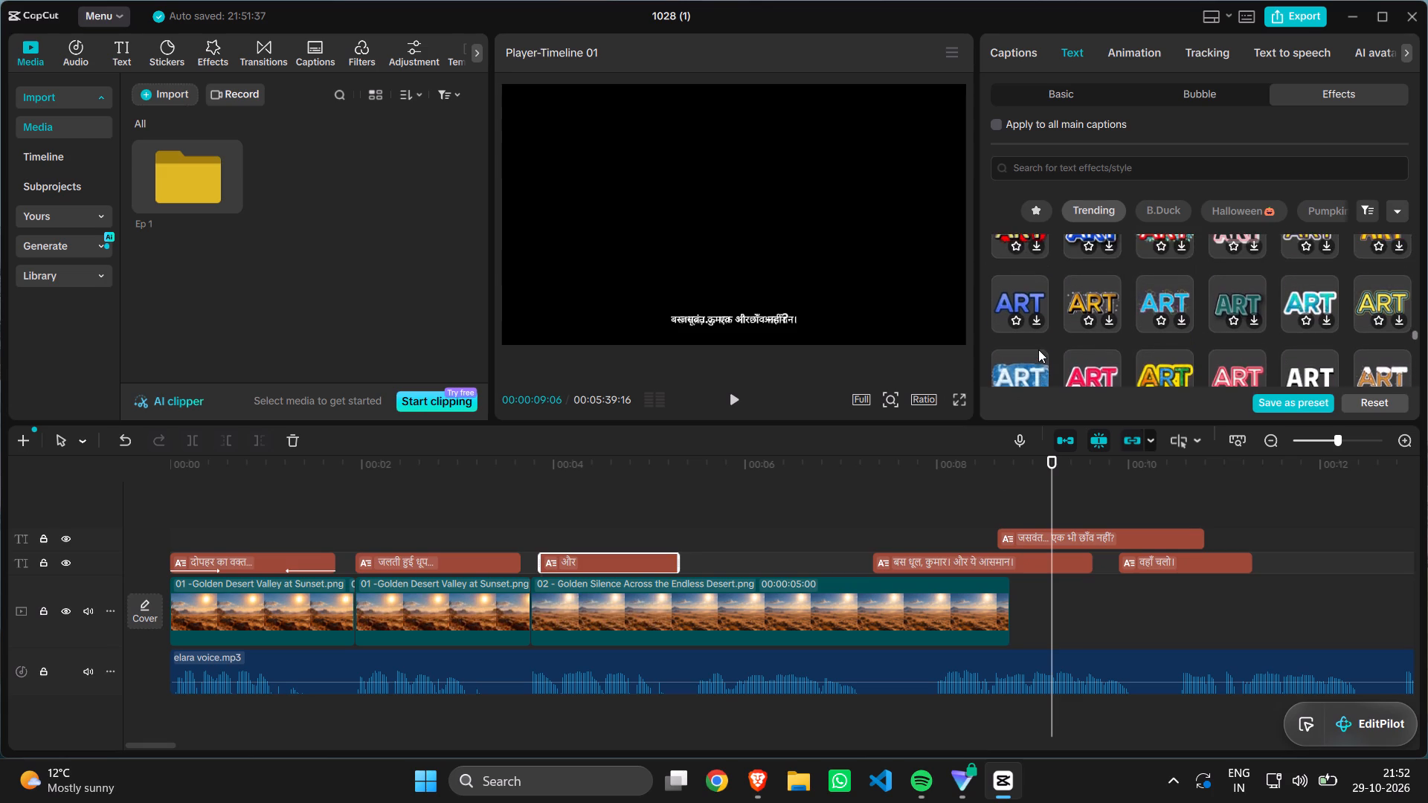
pyautogui.scroll(3, 1038, 349)
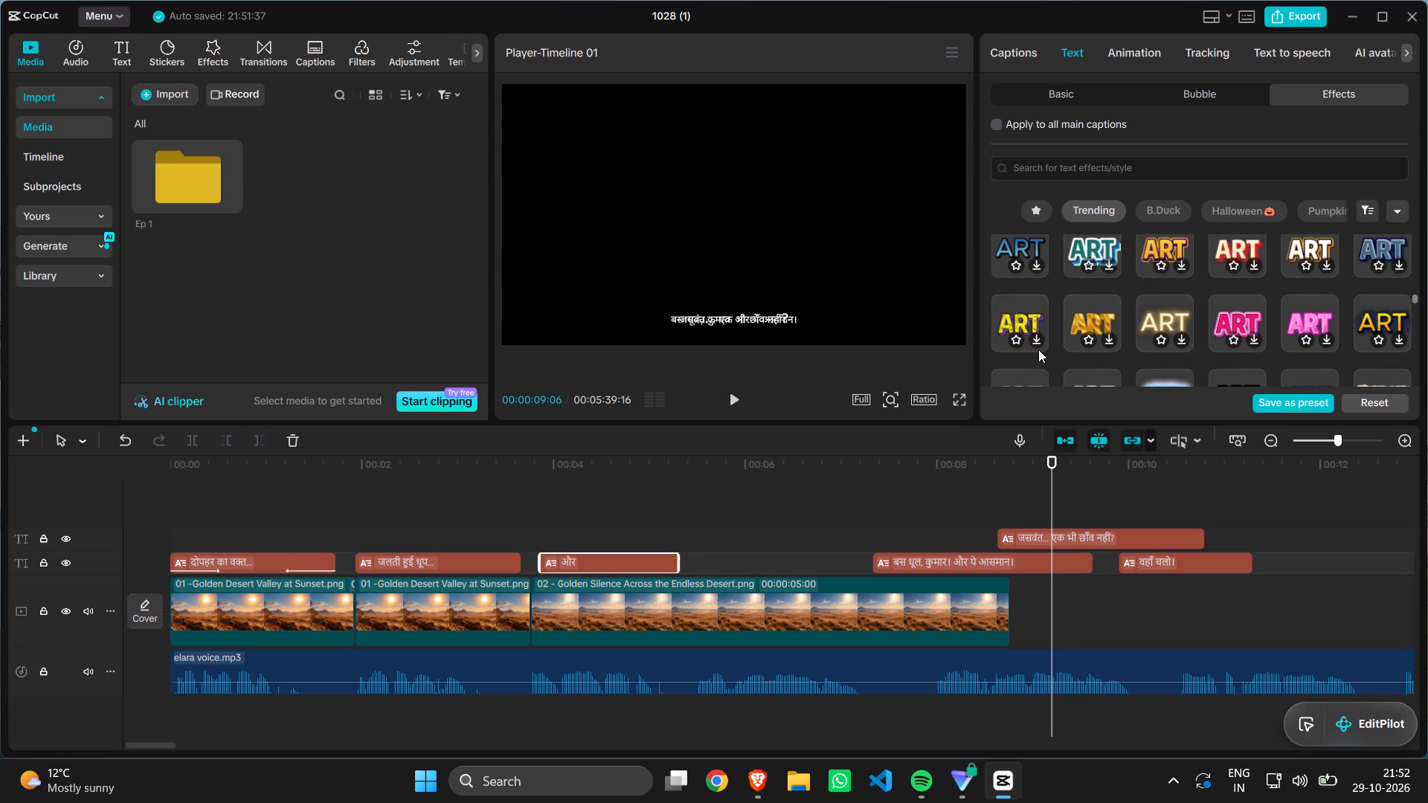
# Apply the Blur ...Right In animation to the और caption.
pyautogui.click(1133, 59)
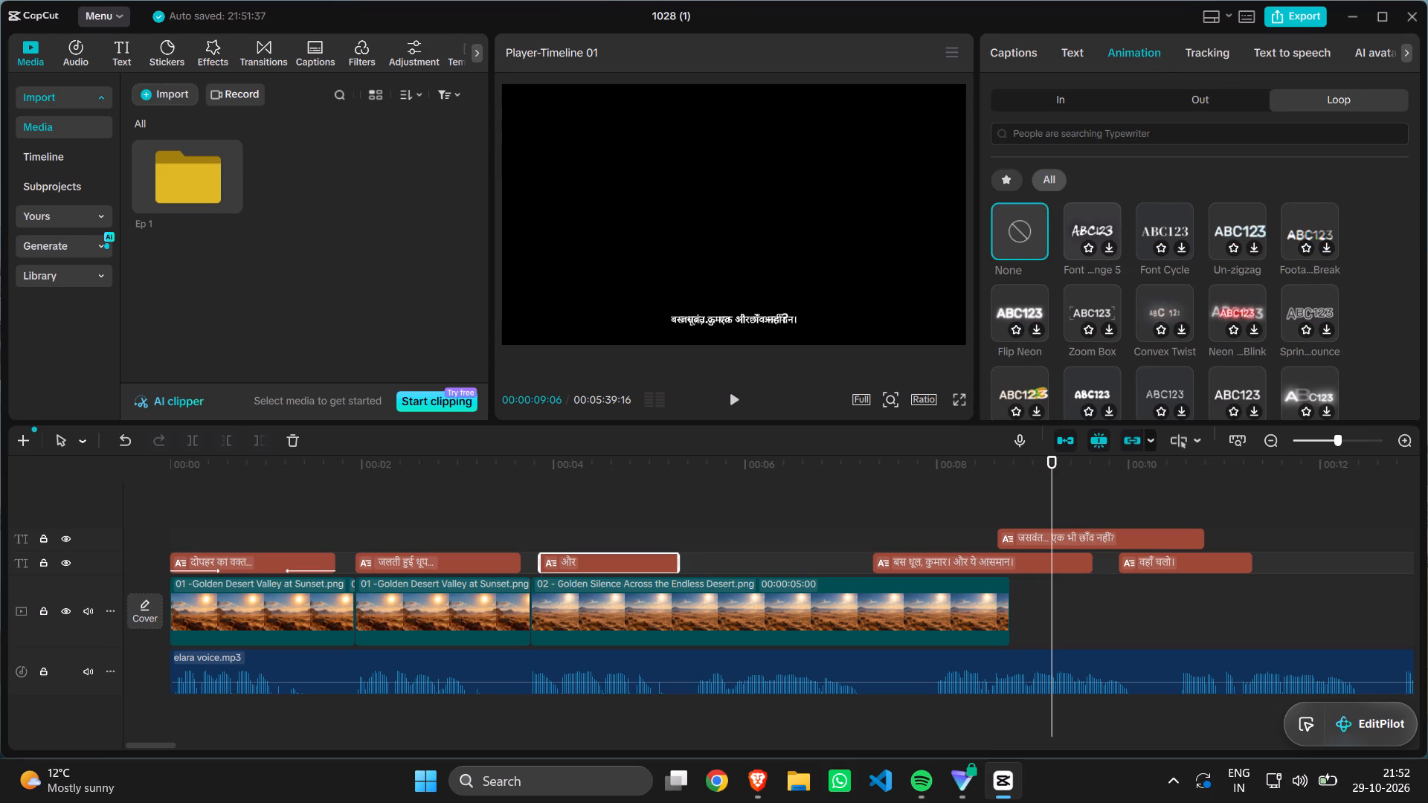
pyautogui.click(1167, 95)
pyautogui.click(1072, 97)
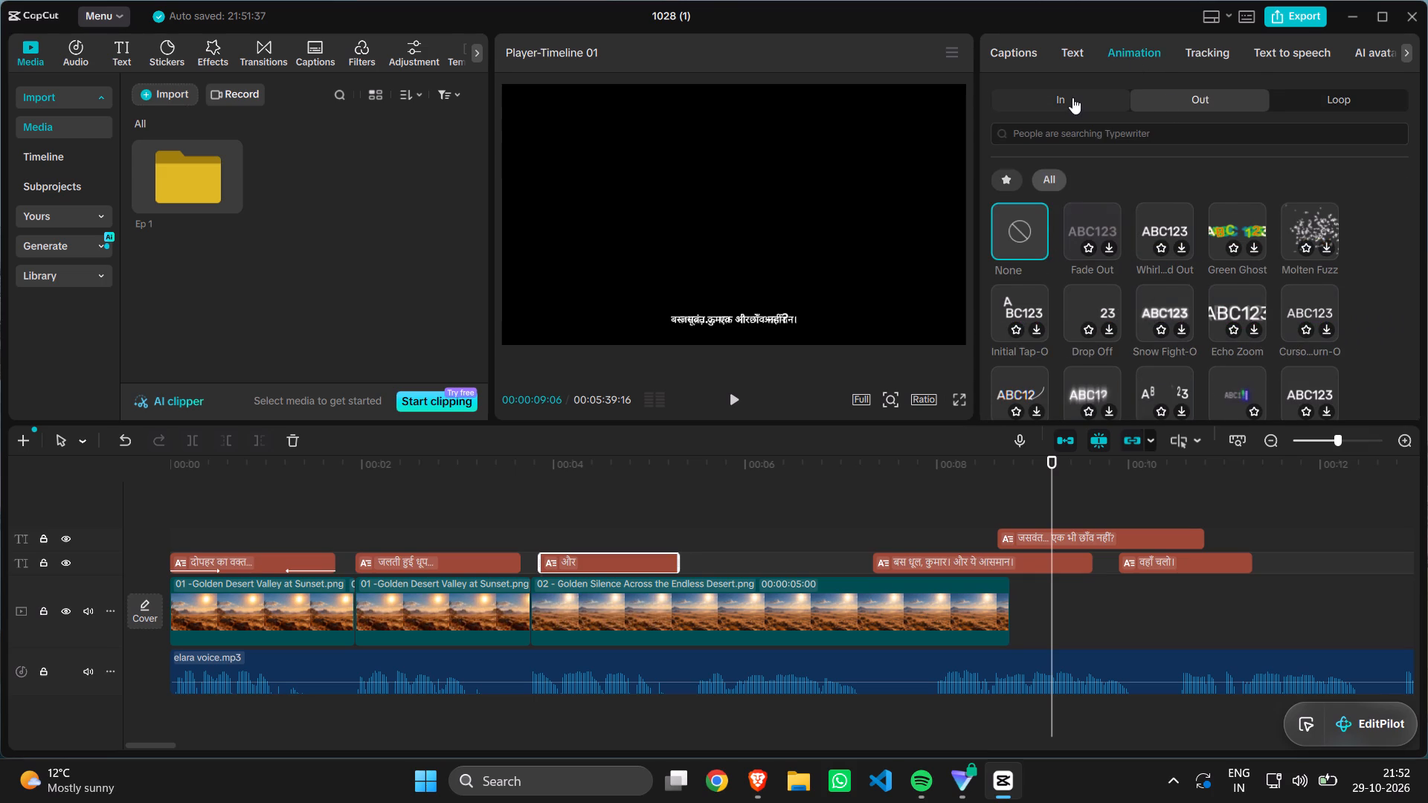
pyautogui.click(1096, 241)
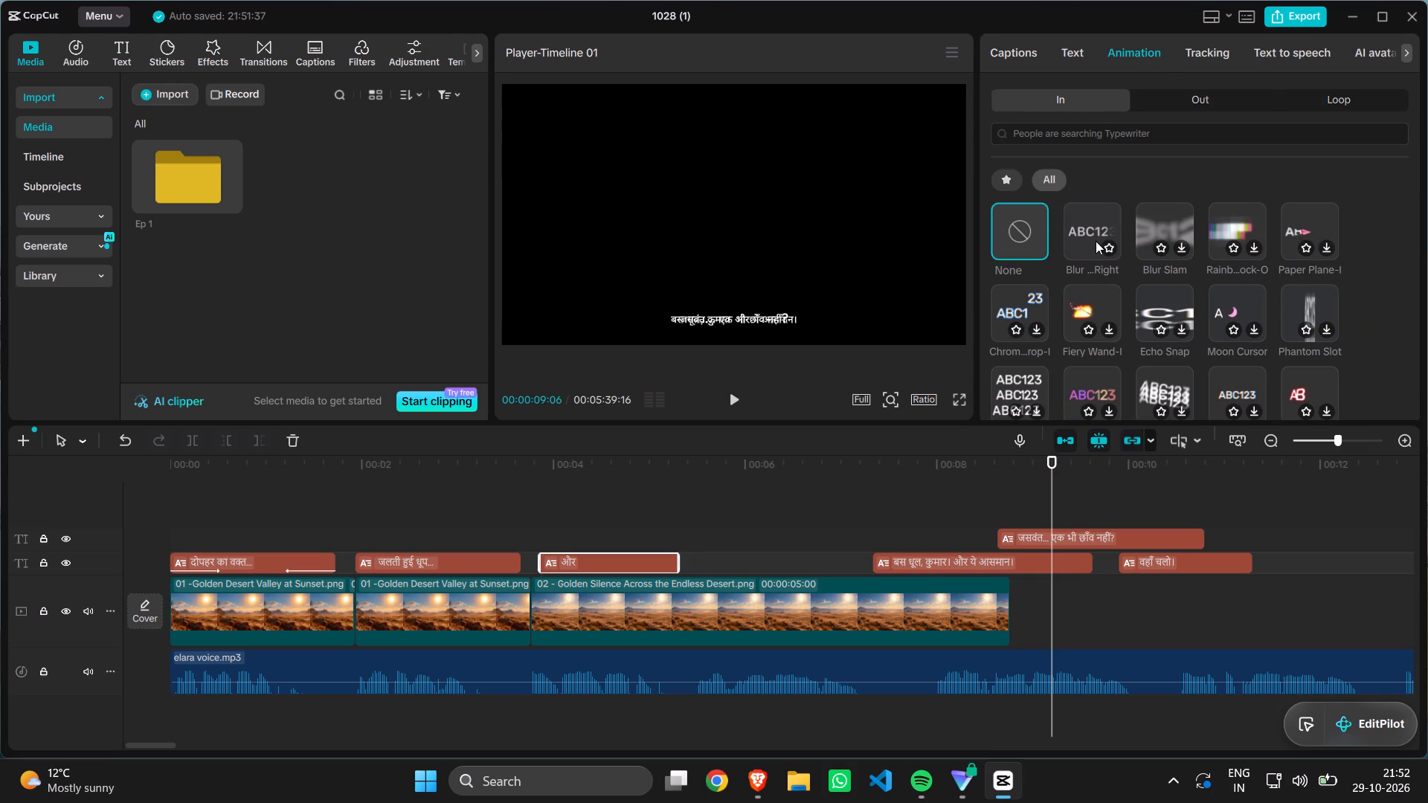
pyautogui.click(1096, 241)
pyautogui.click(1096, 241)
pyautogui.doubleClick(1096, 241)
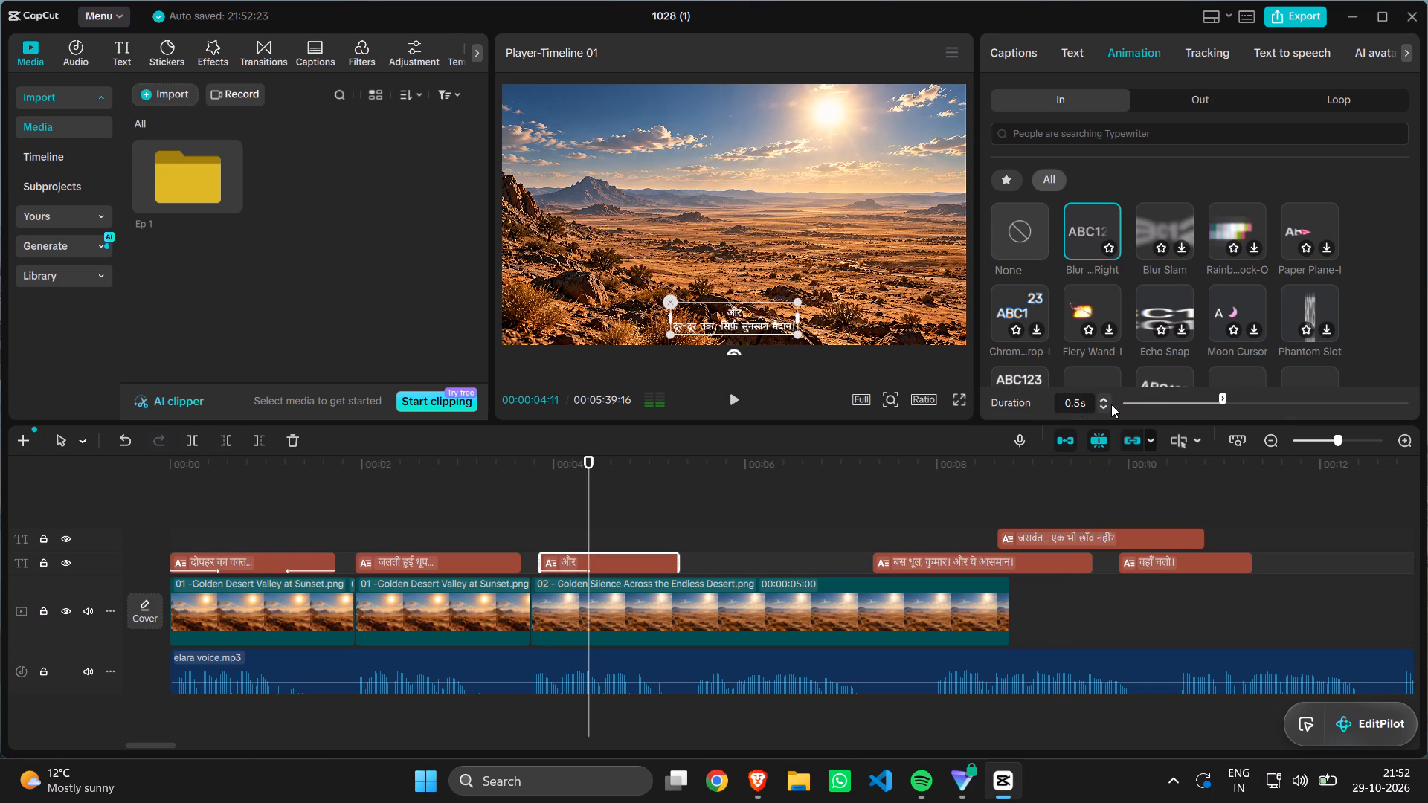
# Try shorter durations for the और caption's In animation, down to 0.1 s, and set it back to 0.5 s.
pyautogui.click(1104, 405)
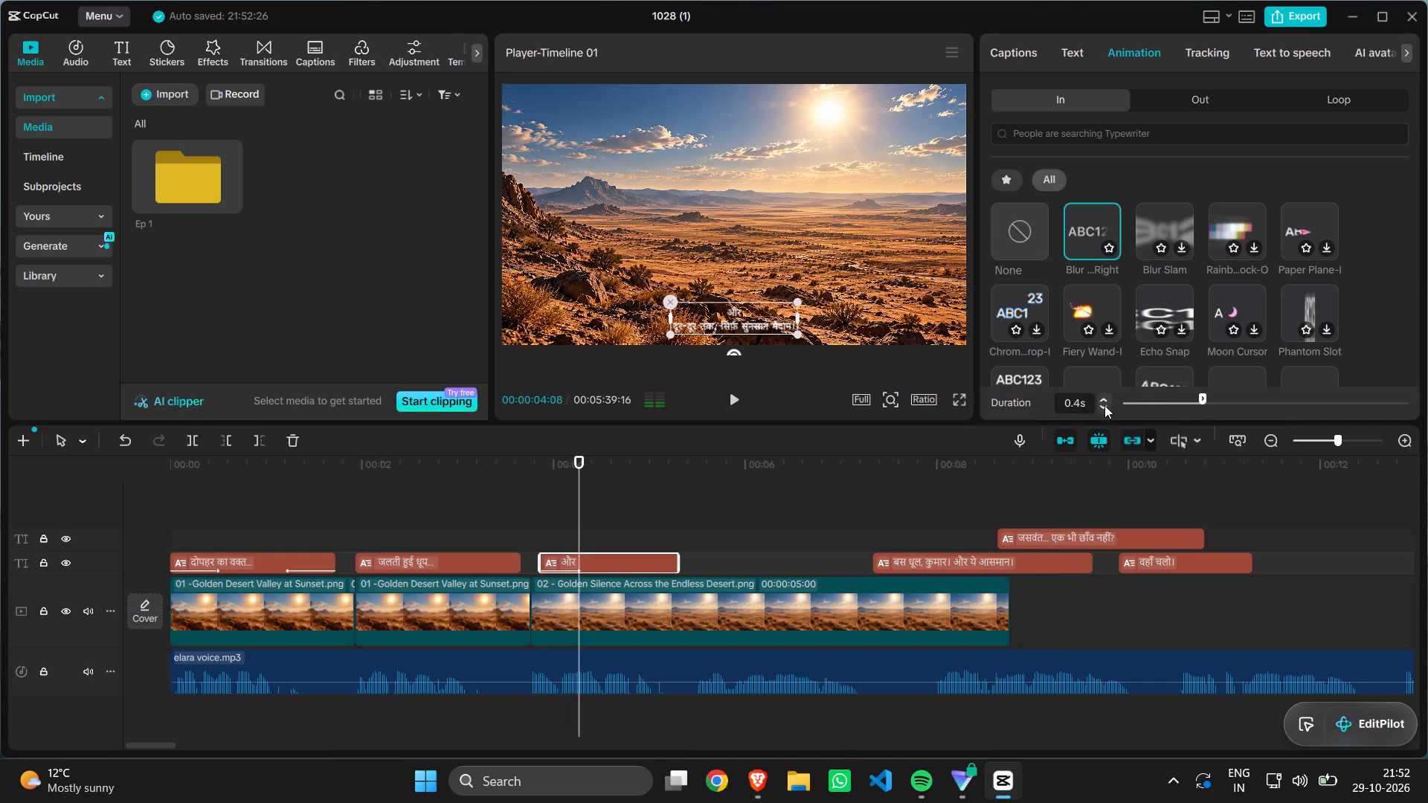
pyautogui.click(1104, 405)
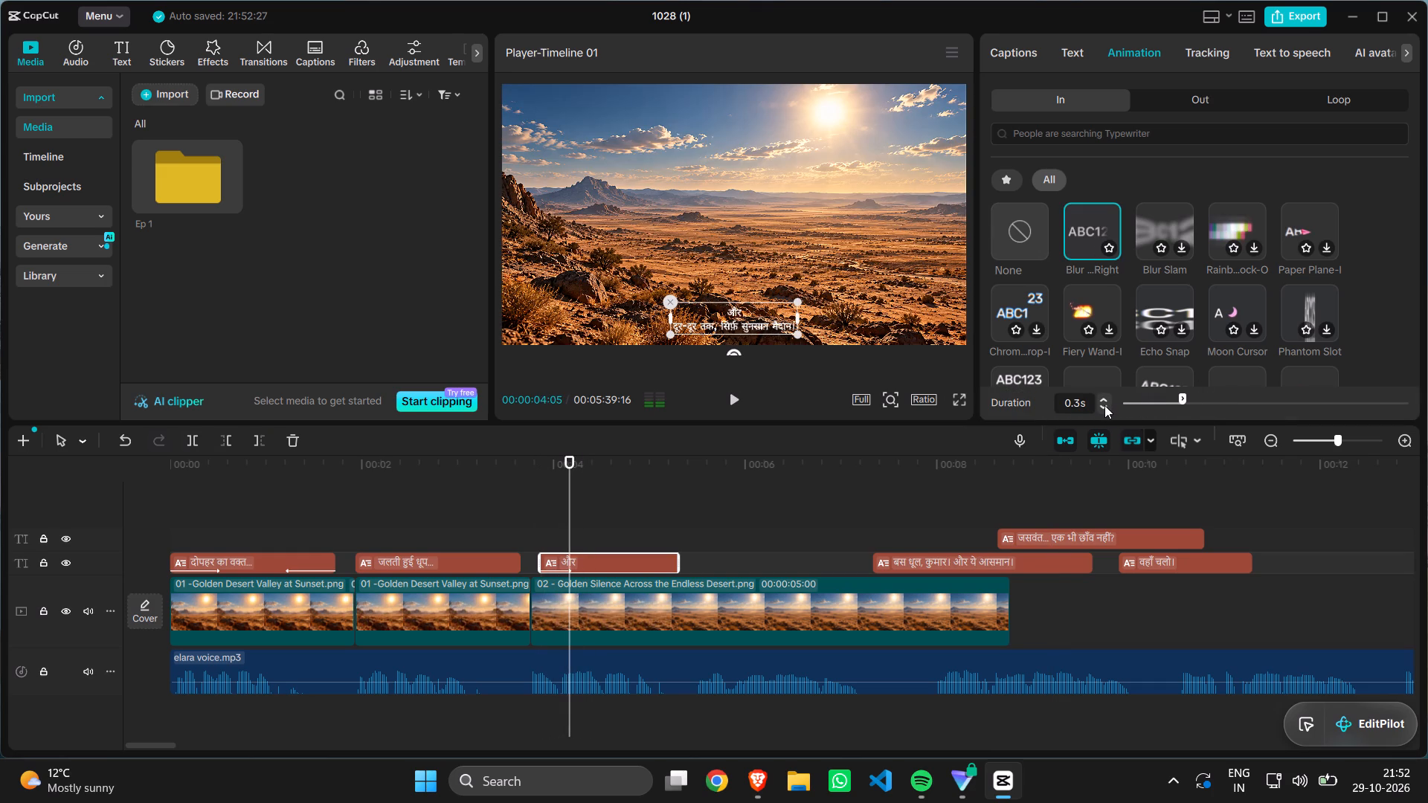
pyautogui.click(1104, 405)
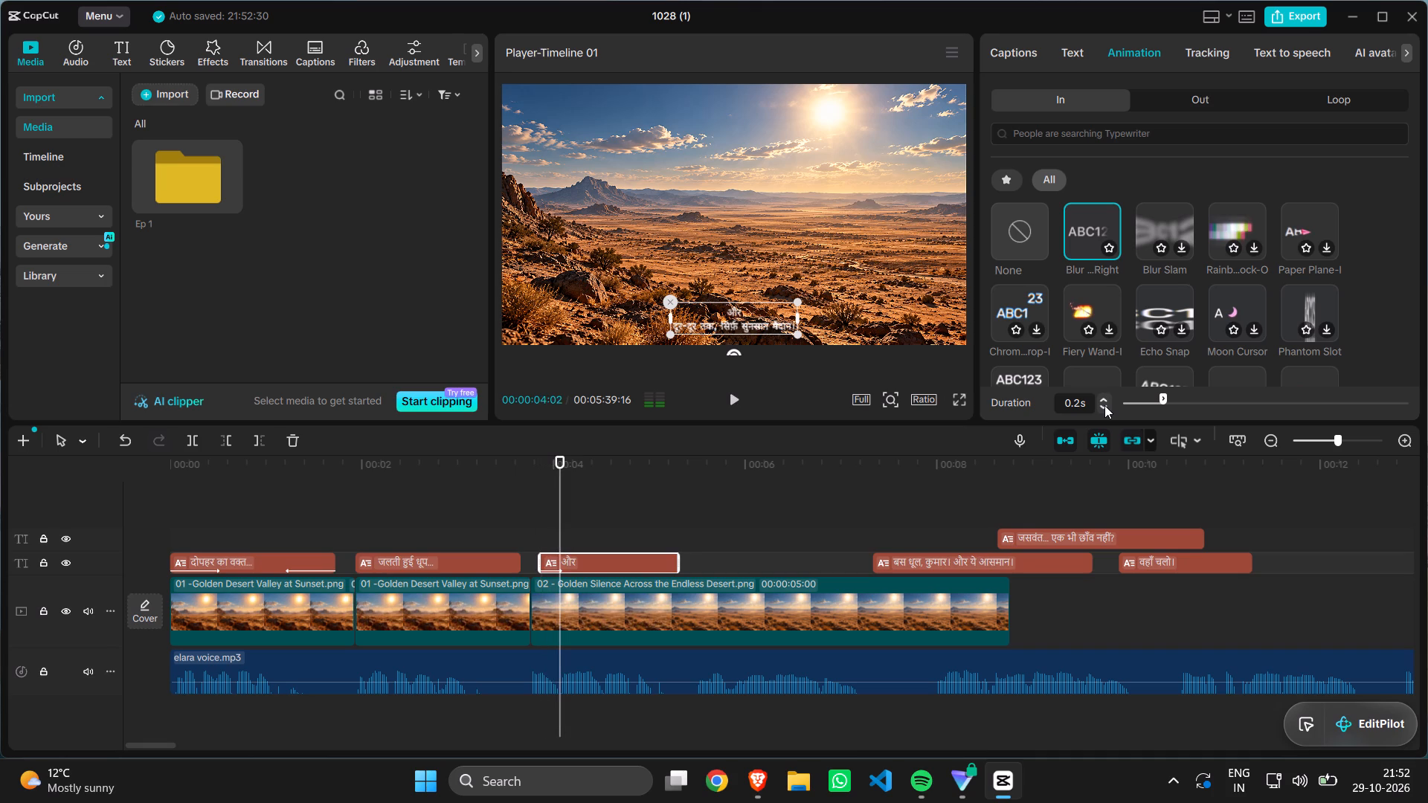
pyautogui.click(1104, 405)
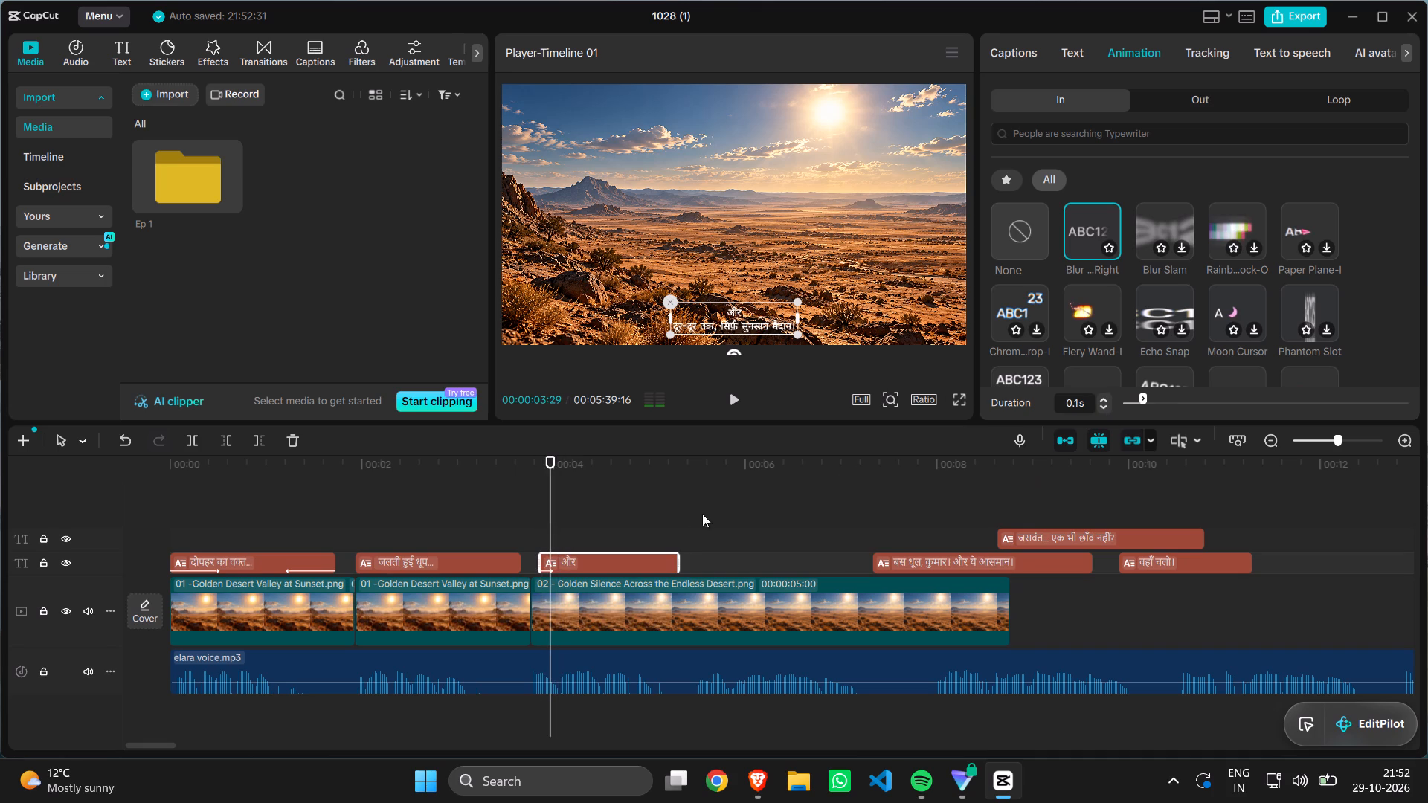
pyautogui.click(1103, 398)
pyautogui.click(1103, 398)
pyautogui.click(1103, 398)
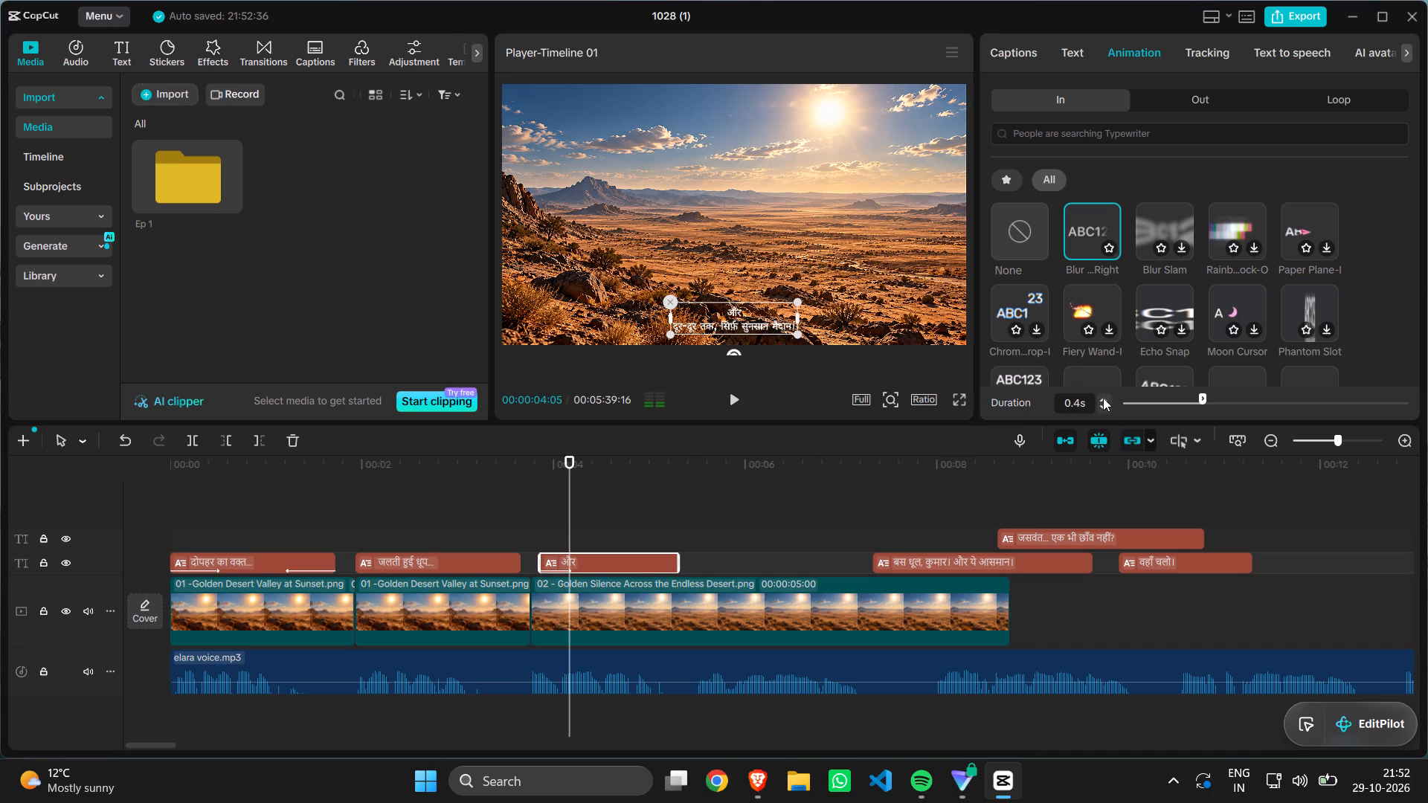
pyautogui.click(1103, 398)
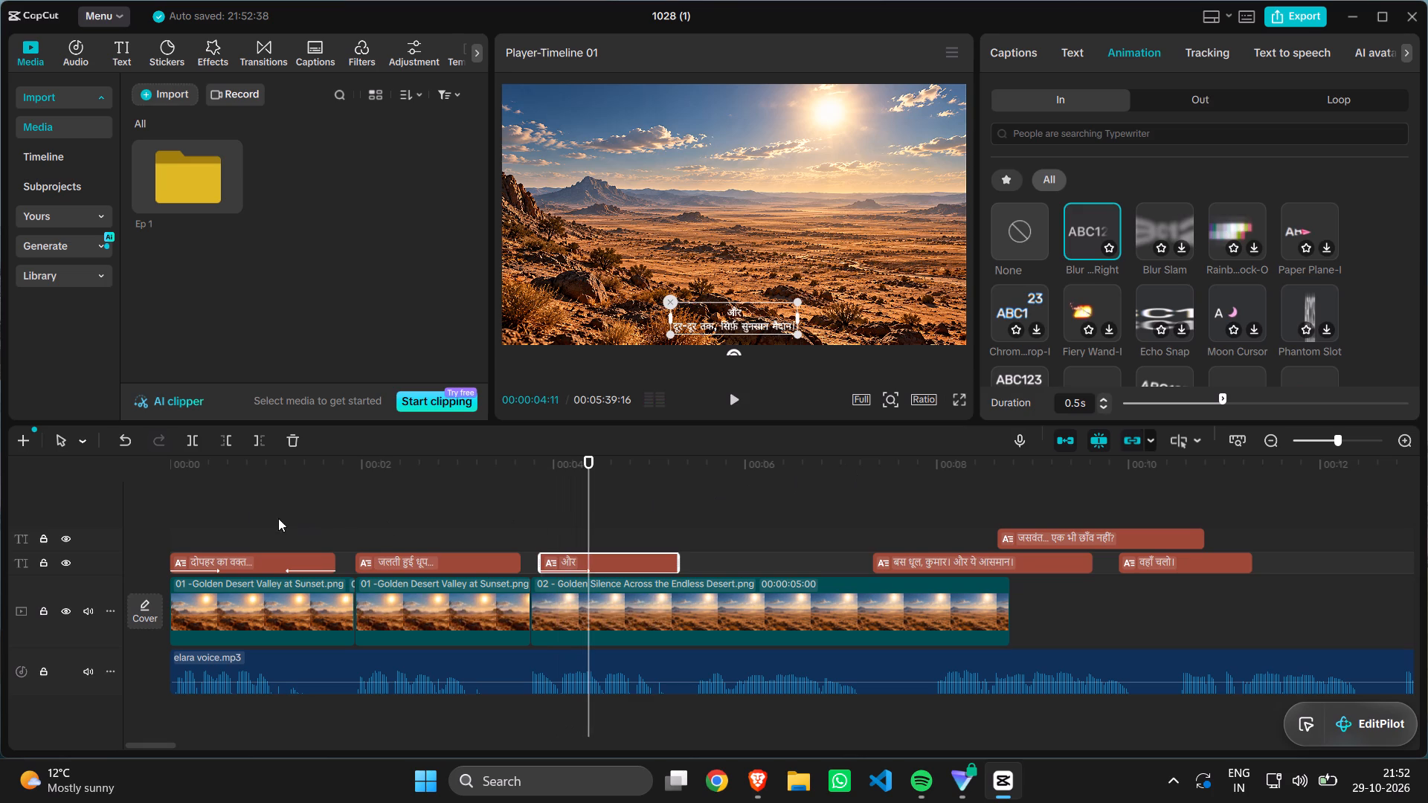
# Play the timeline from near the start to review the styling and animations of the first three captions.
pyautogui.click(254, 510)
pyautogui.click(190, 529)
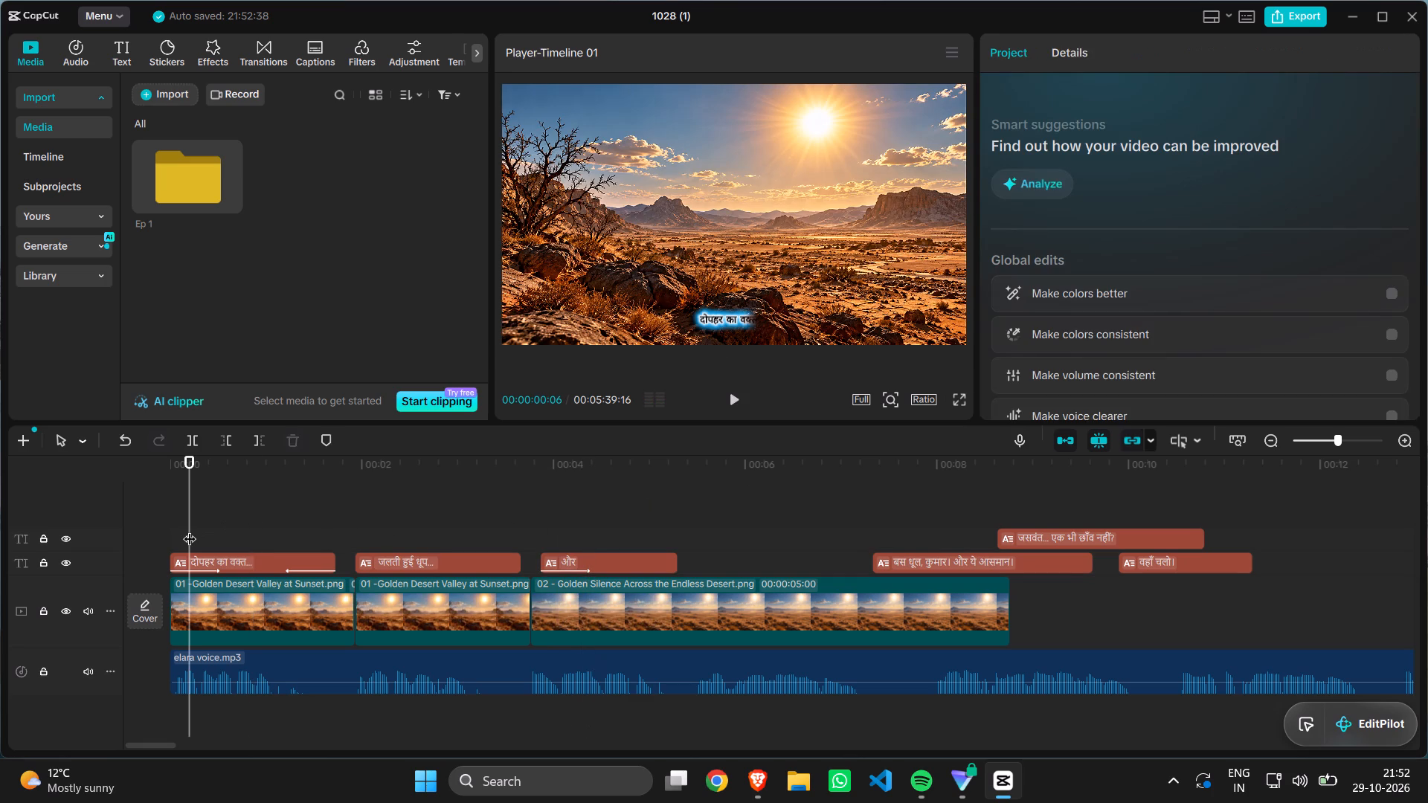
pyautogui.press('space')
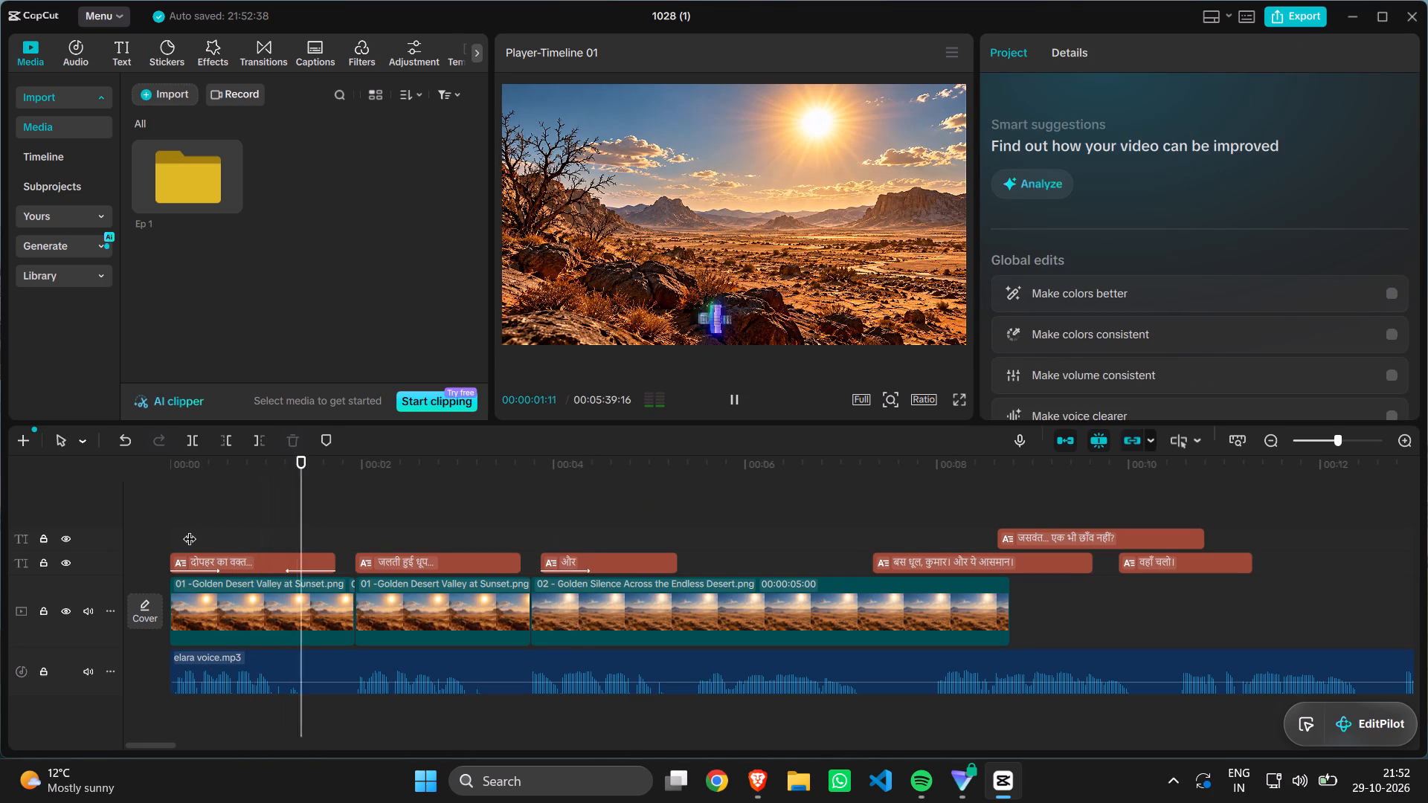
pyautogui.click(213, 569)
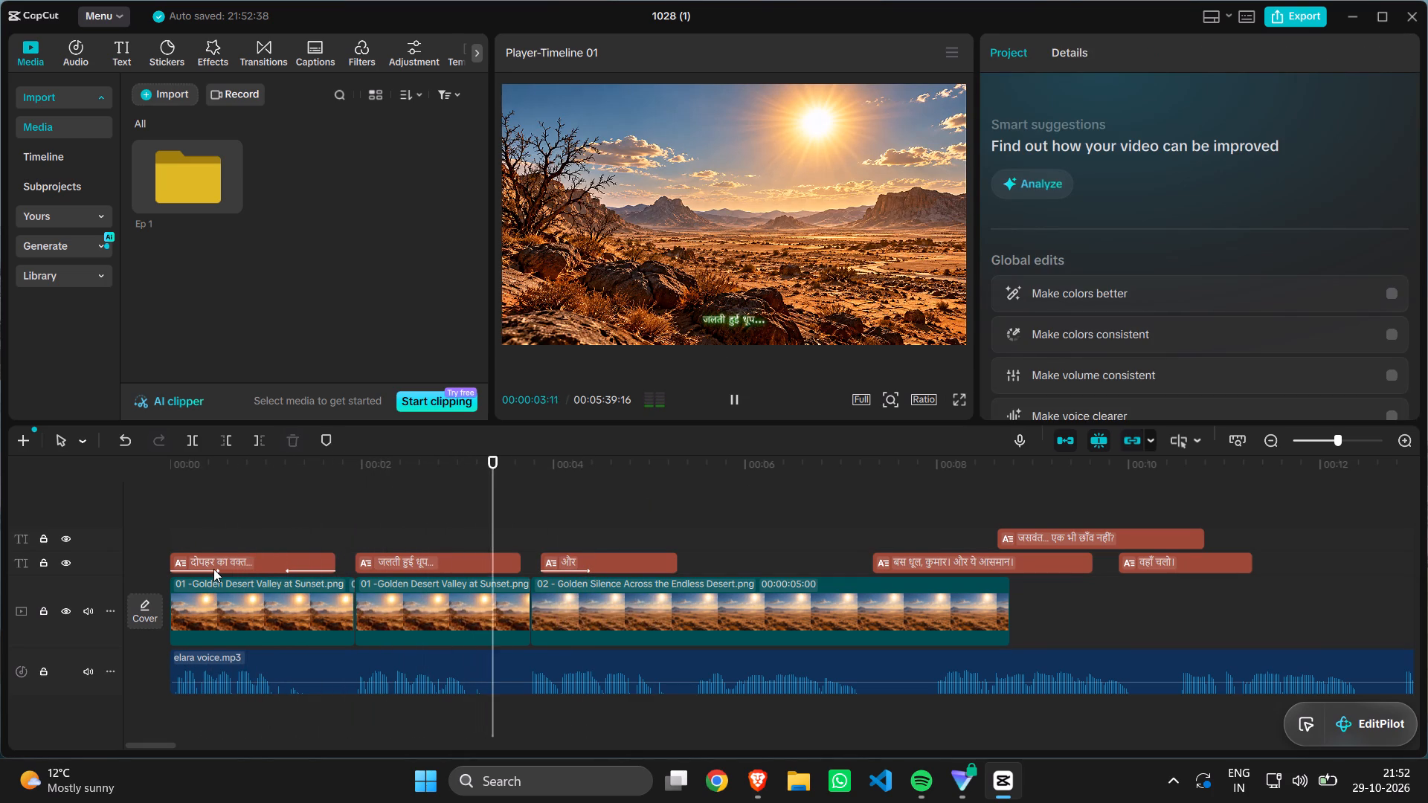
pyautogui.press('space')
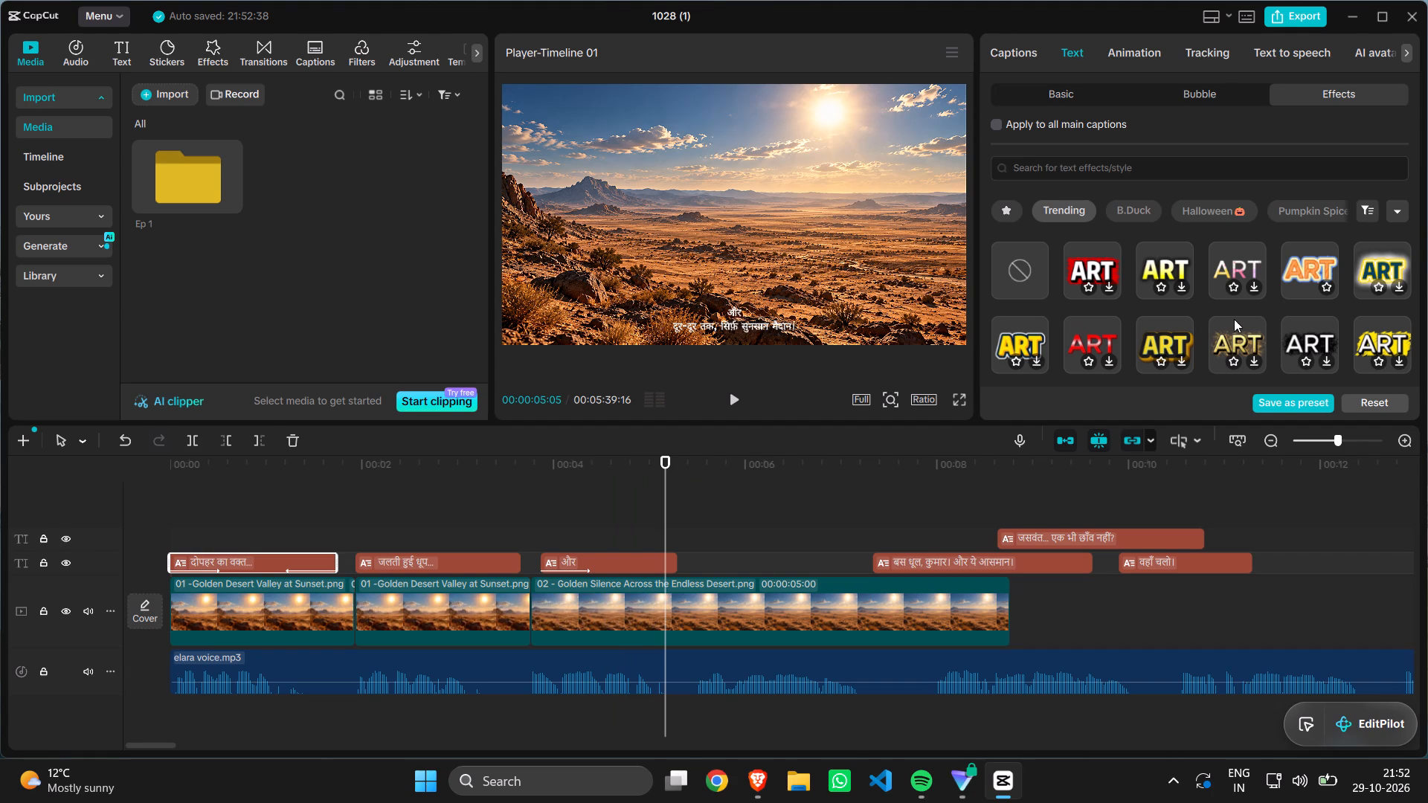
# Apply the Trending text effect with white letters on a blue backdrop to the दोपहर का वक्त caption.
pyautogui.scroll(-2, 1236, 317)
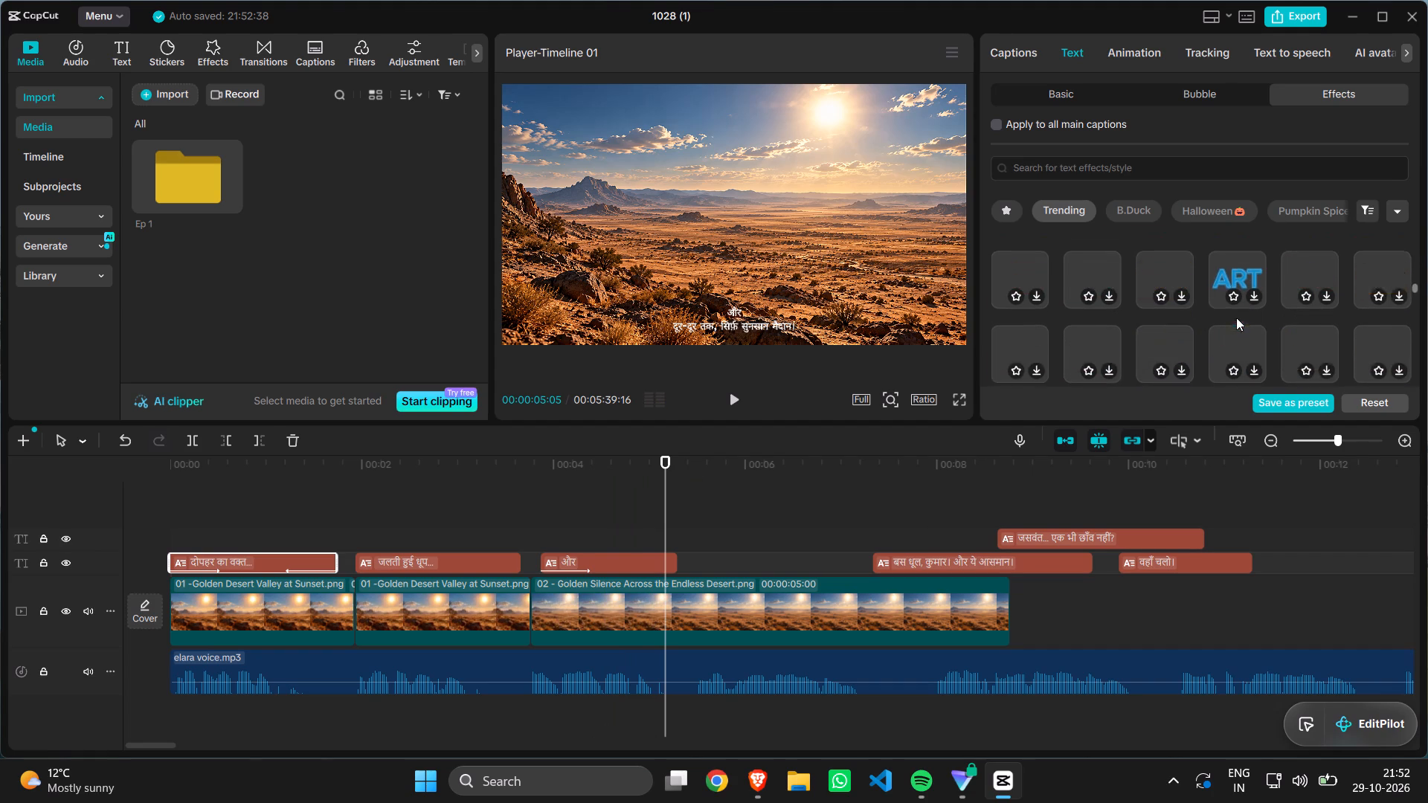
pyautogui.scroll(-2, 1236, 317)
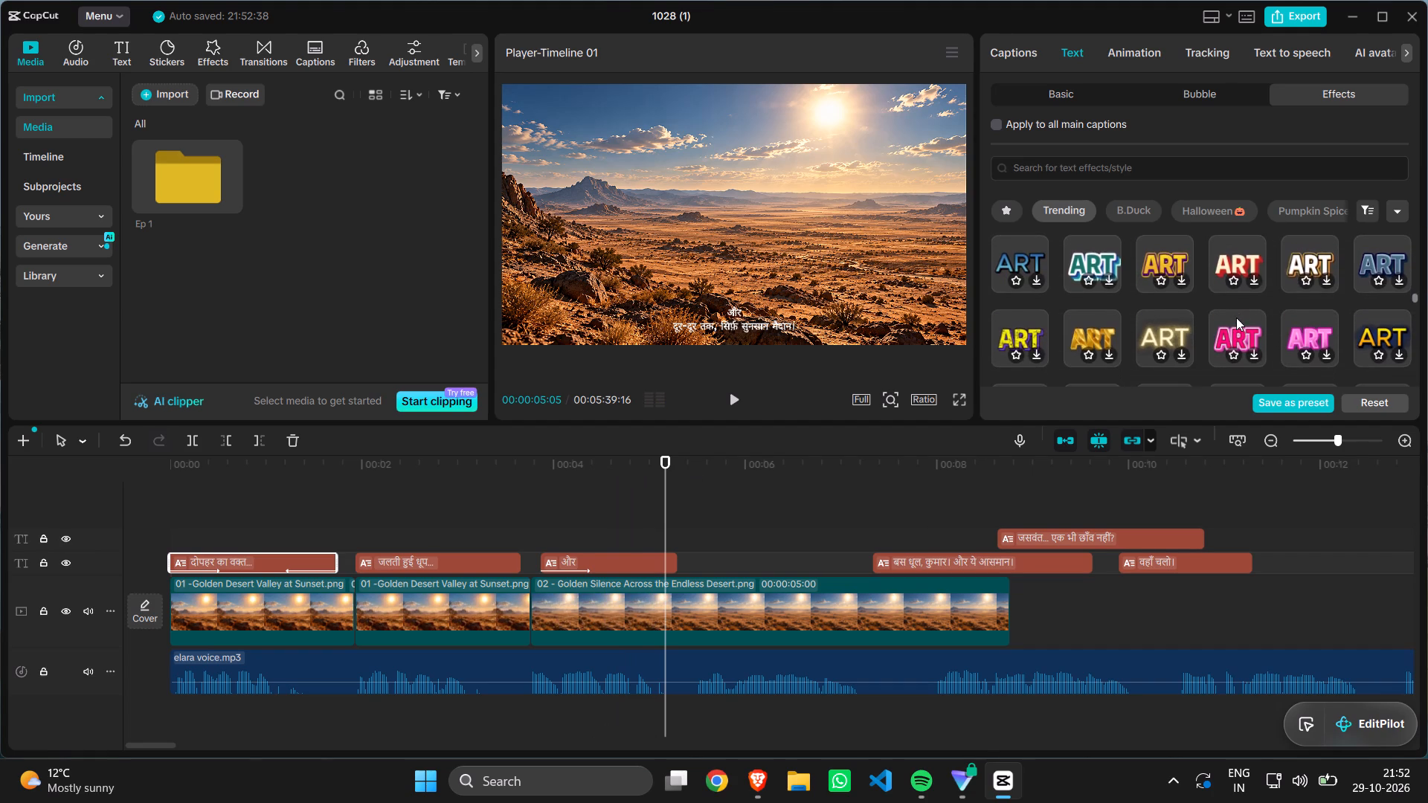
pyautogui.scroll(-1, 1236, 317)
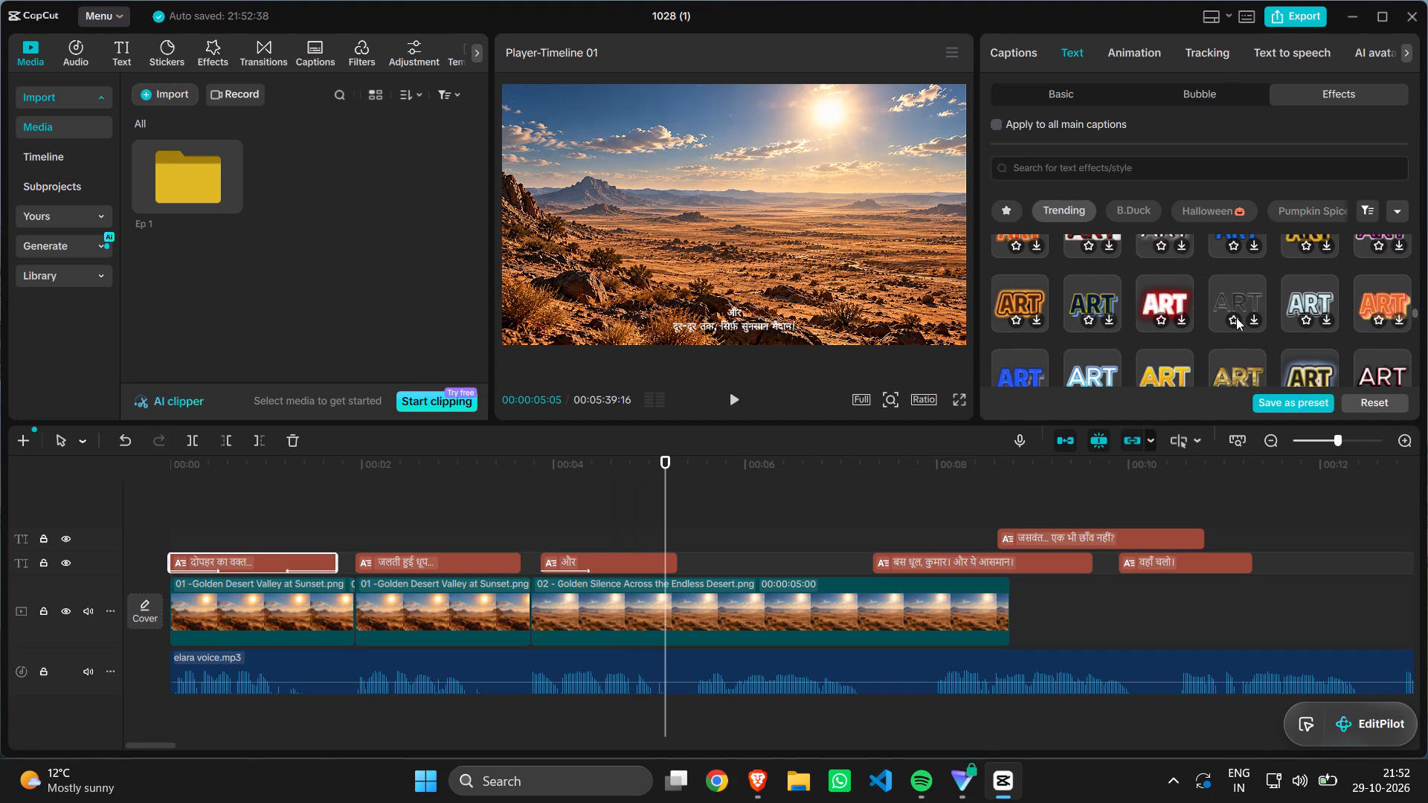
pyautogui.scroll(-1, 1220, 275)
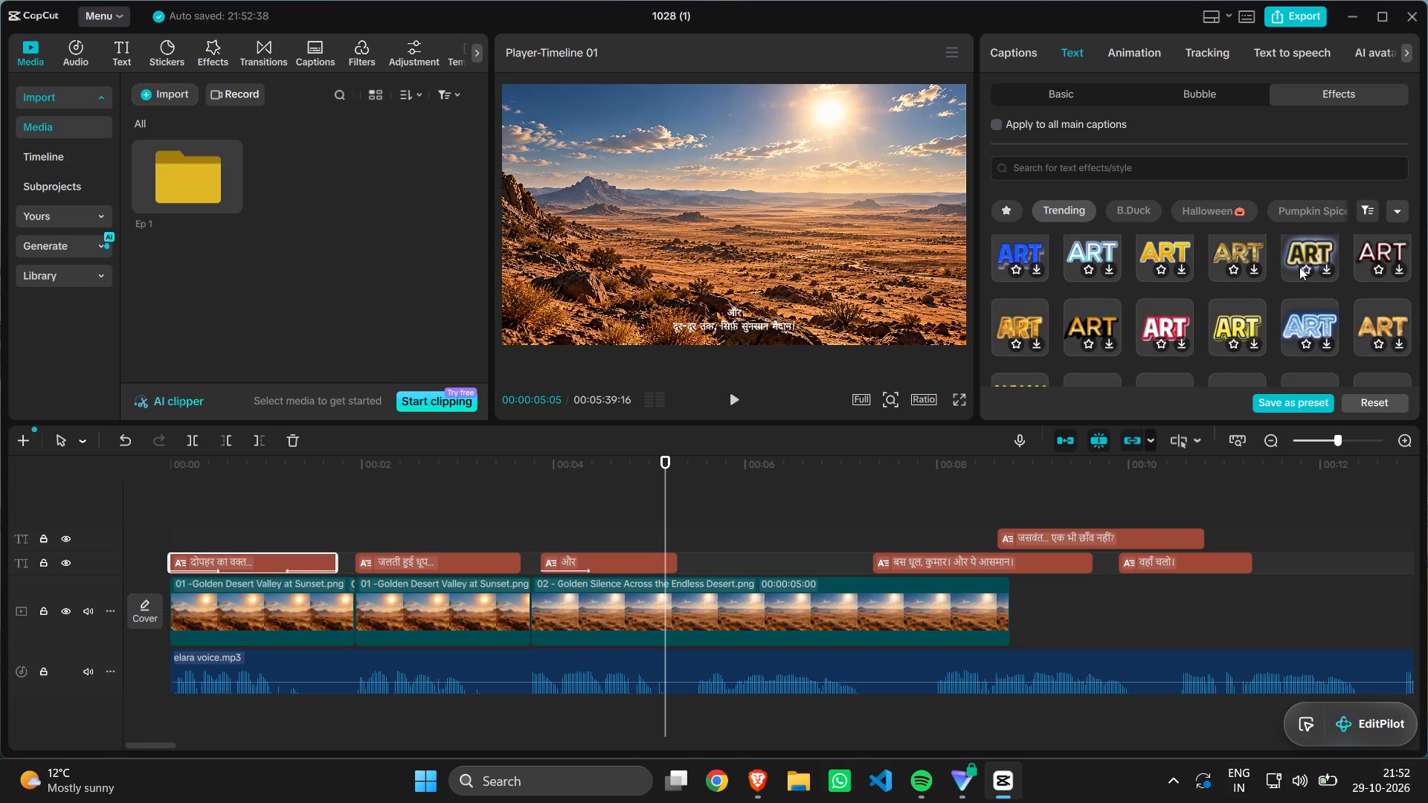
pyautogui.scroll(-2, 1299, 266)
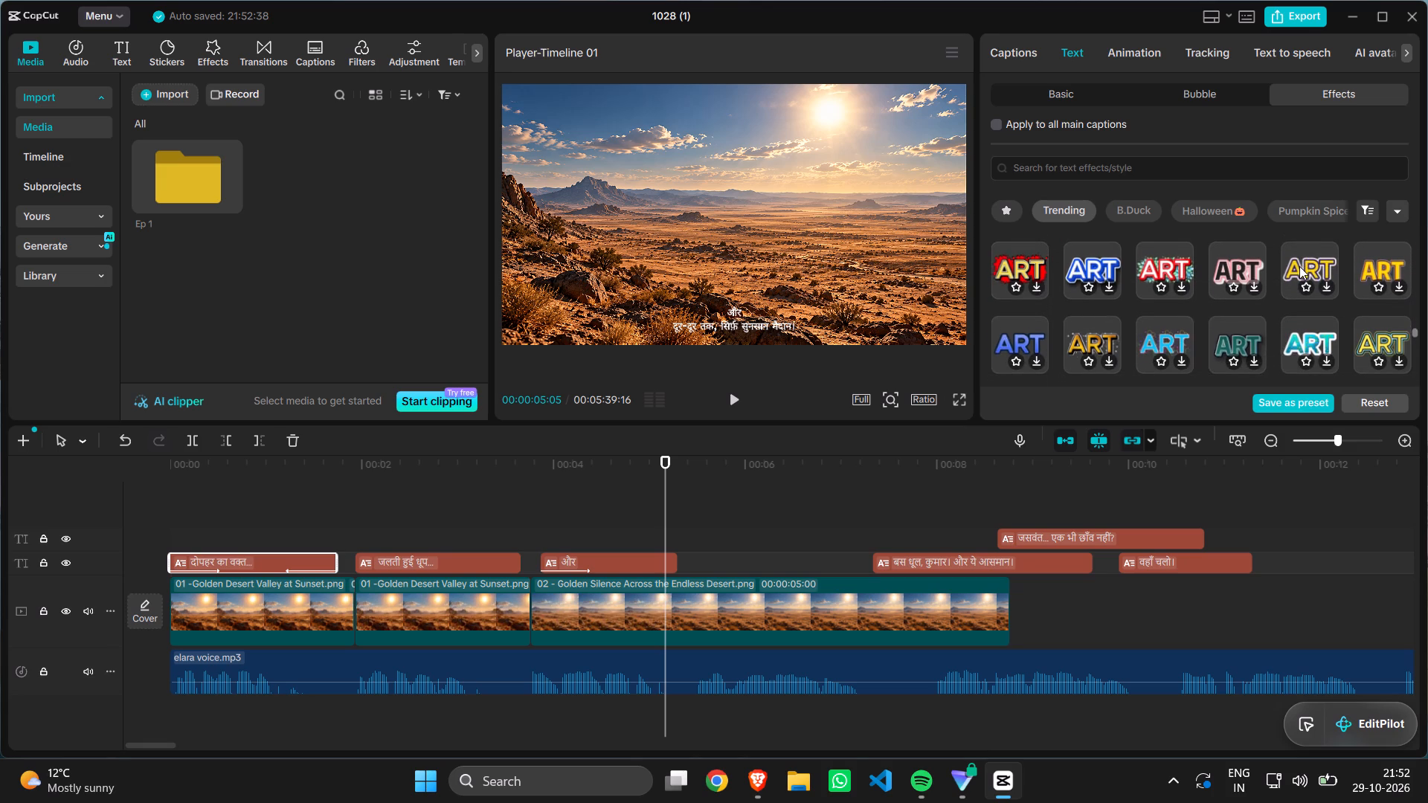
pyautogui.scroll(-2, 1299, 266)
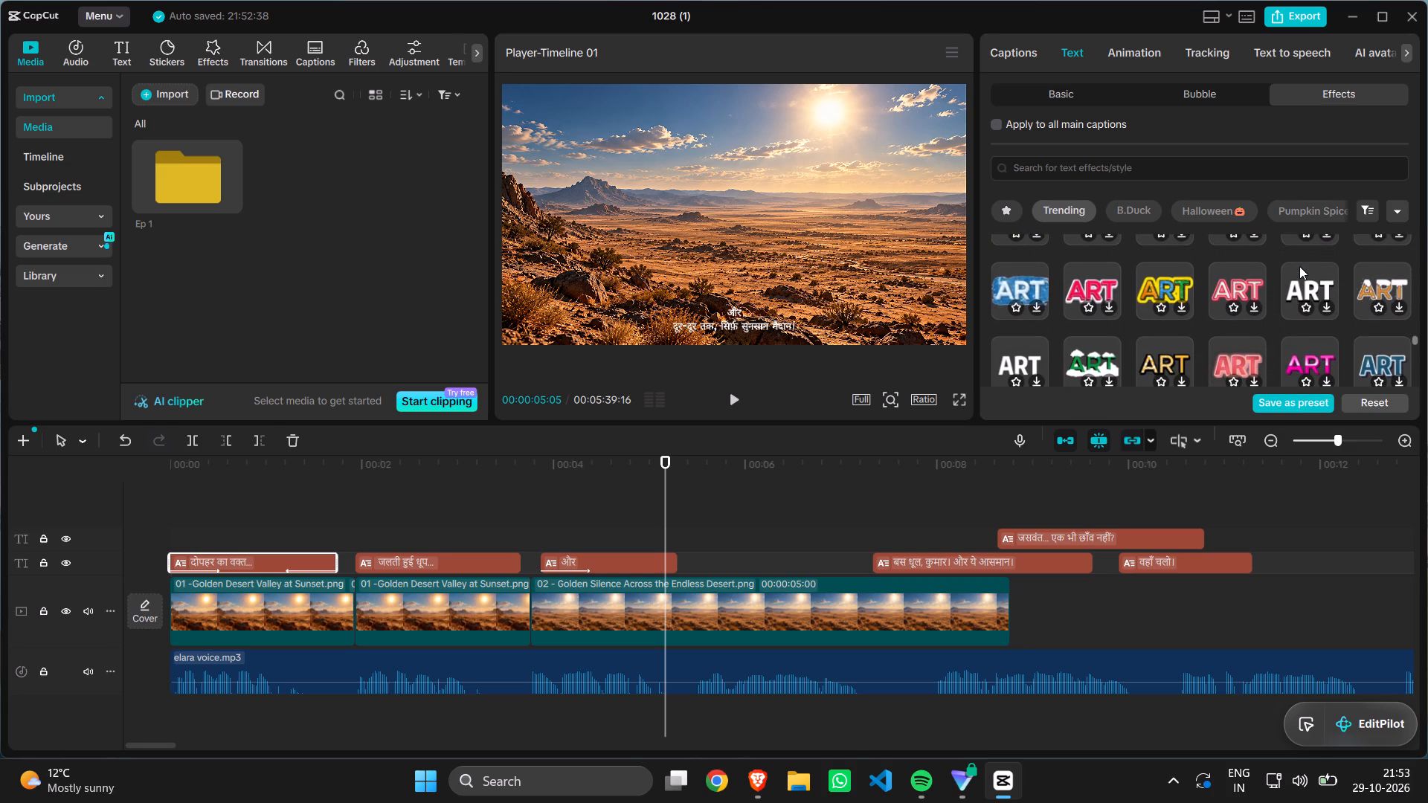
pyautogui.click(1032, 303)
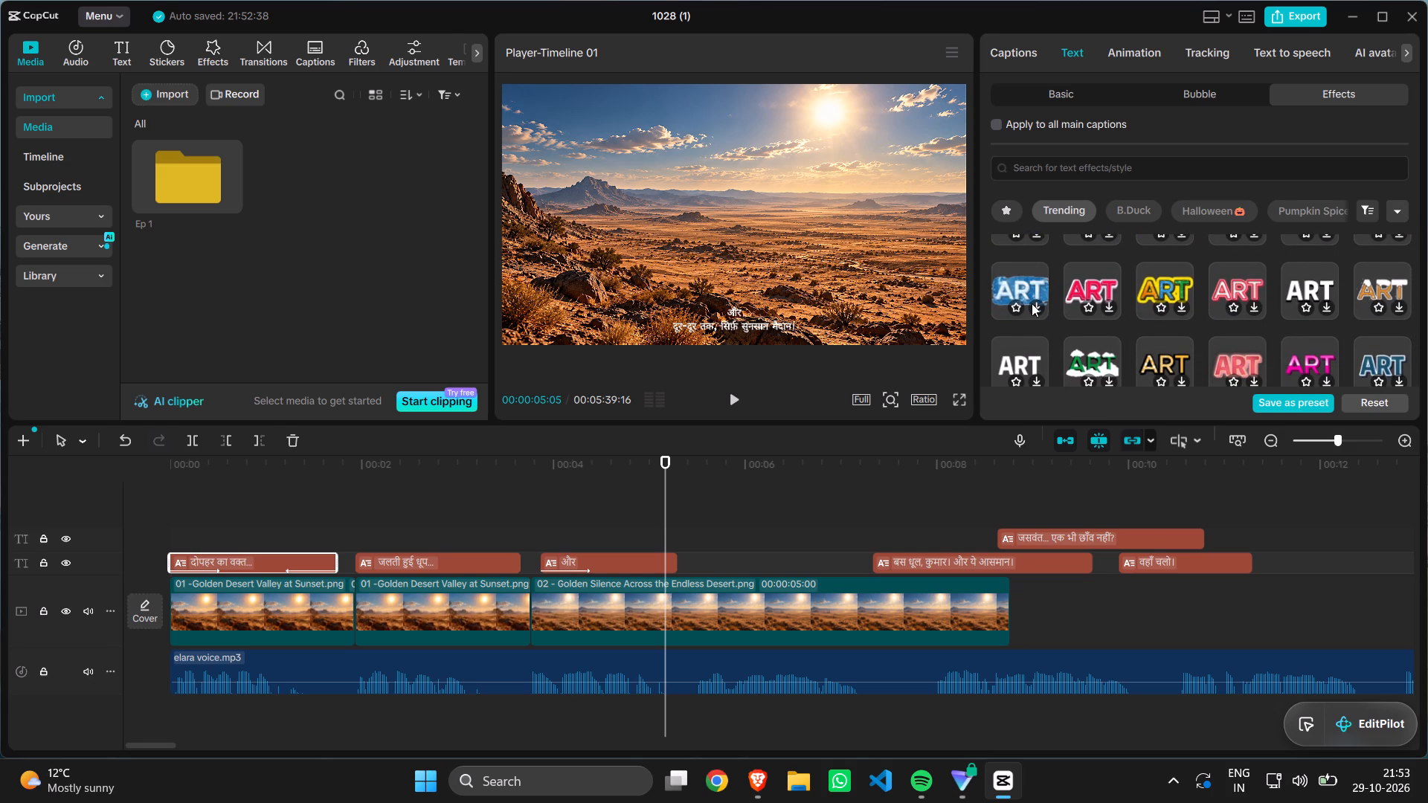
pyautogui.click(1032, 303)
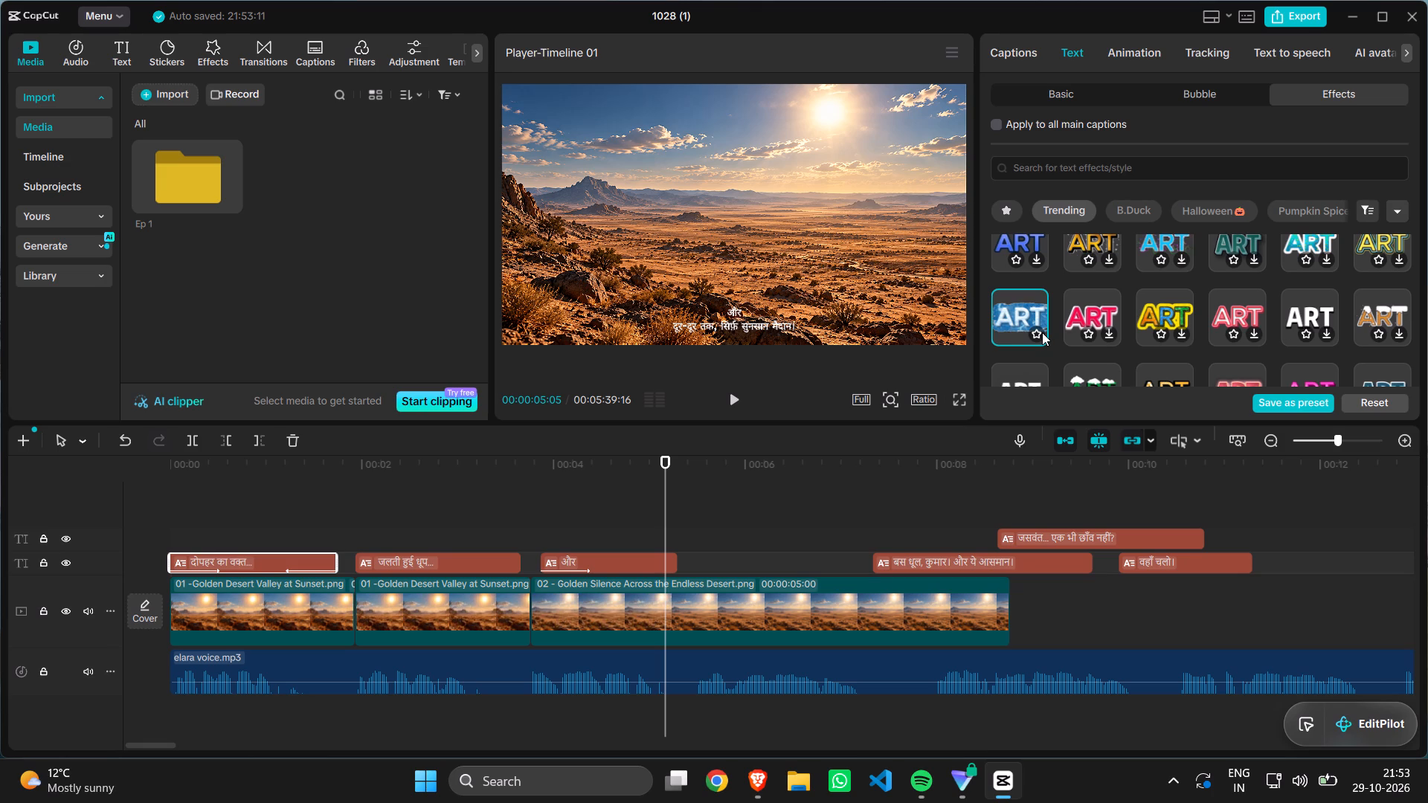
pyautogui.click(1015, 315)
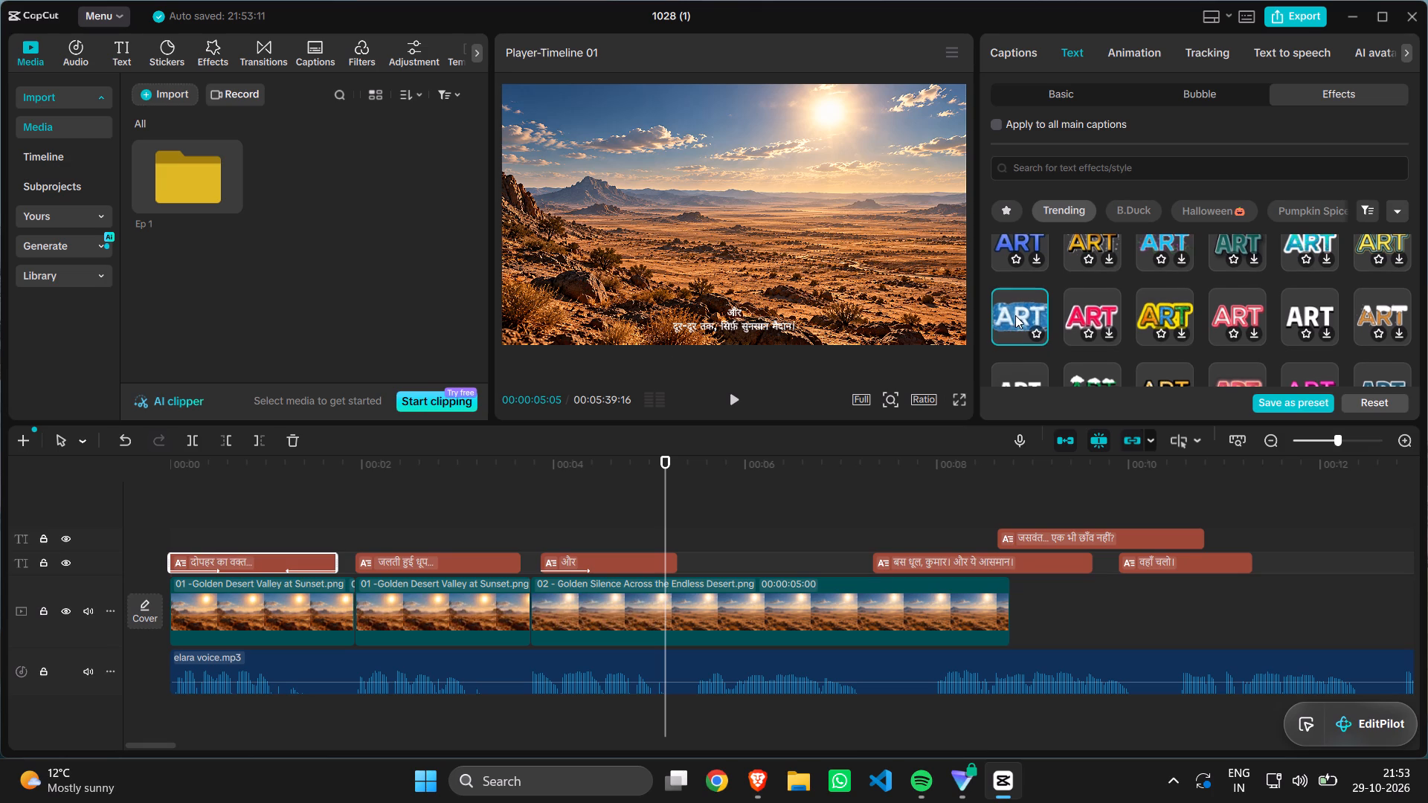
# Play the timeline from near the start to review the दोपहर का वक्त caption's blue text effect, and return to the start point.
pyautogui.click(193, 511)
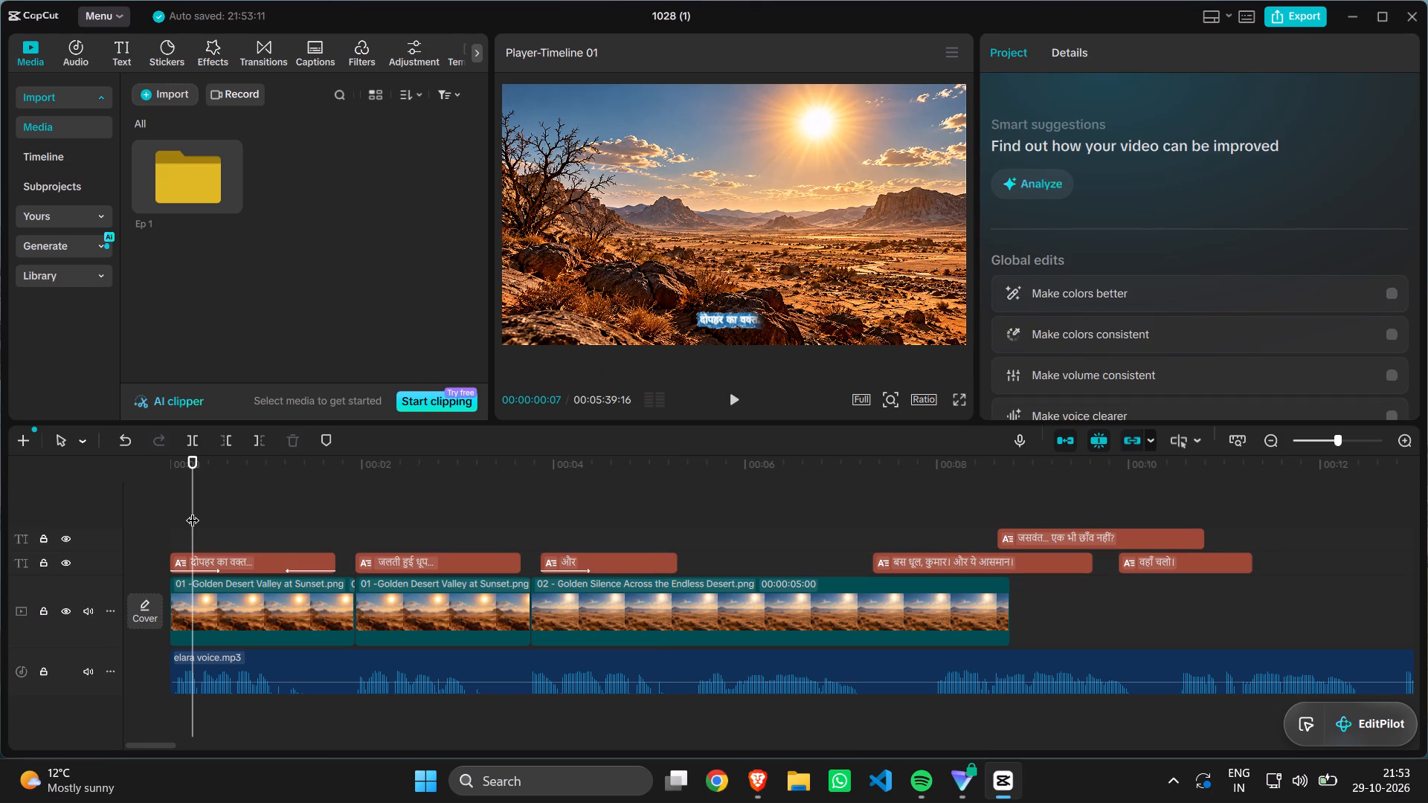
pyautogui.click(193, 511)
pyautogui.click(193, 511)
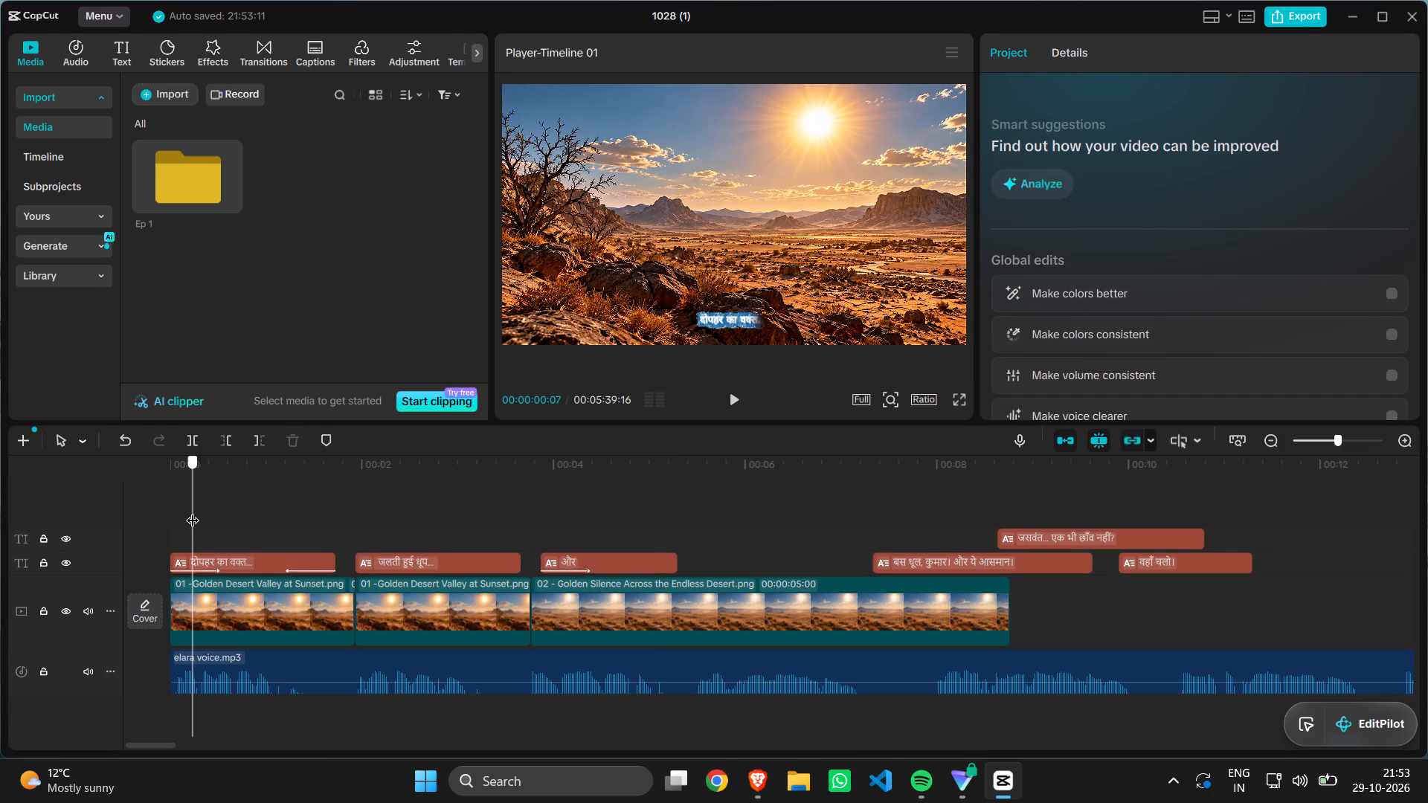
pyautogui.click(193, 511)
pyautogui.press('space')
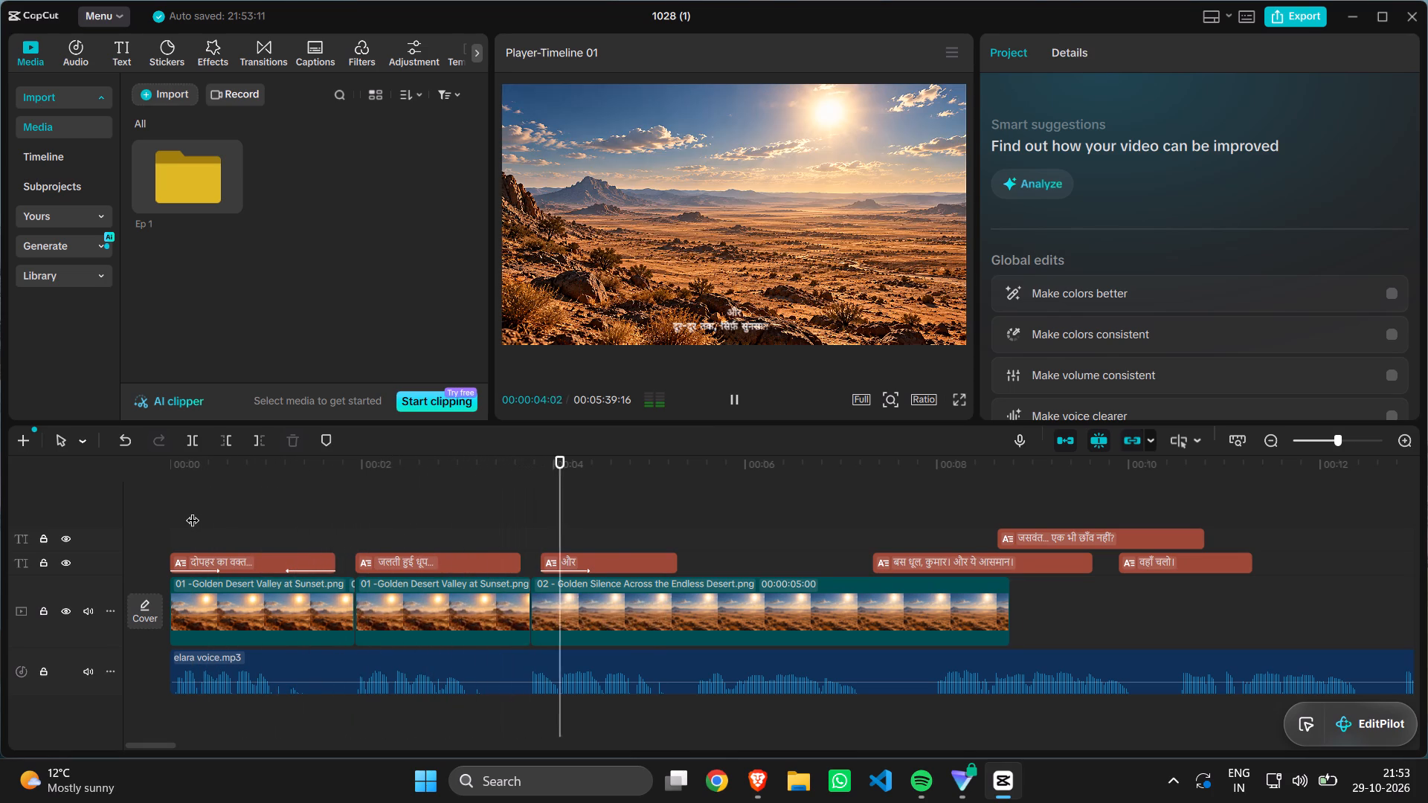
pyautogui.click(193, 511)
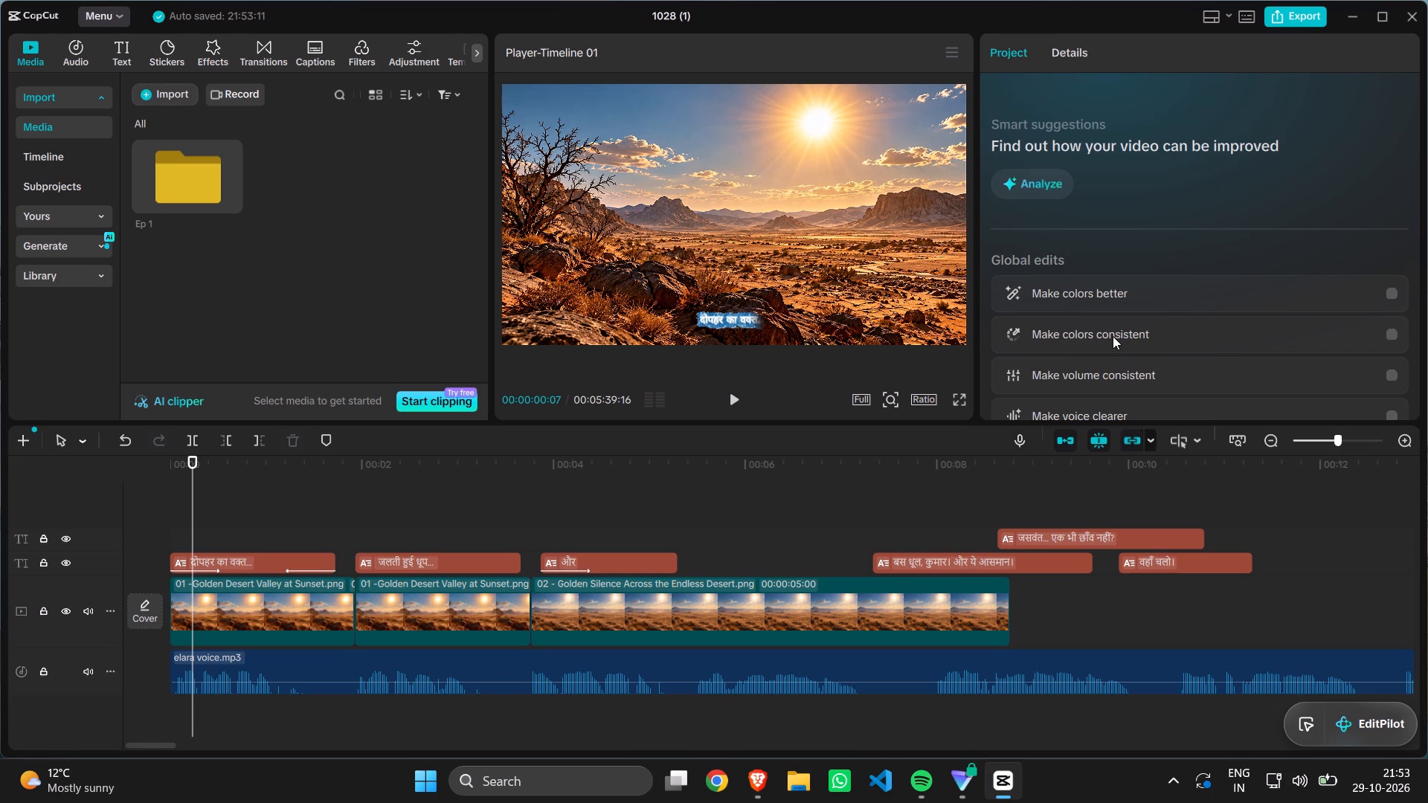
# Examine the Trending text effects for the दोपहर का वक्त caption, going back to the beginning of the collection.
pyautogui.scroll(-11, 1113, 336)
pyautogui.scroll(8, 1101, 273)
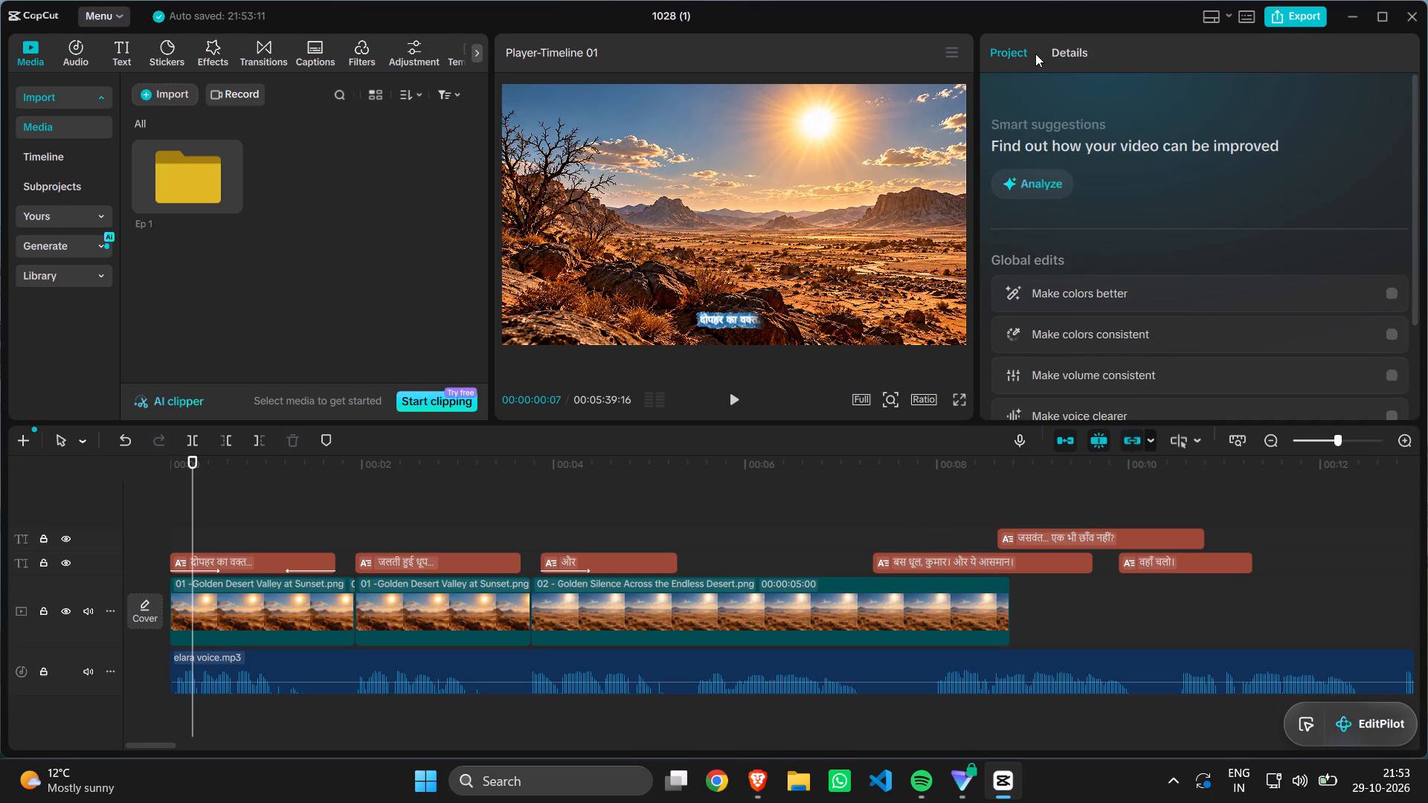
pyautogui.click(303, 564)
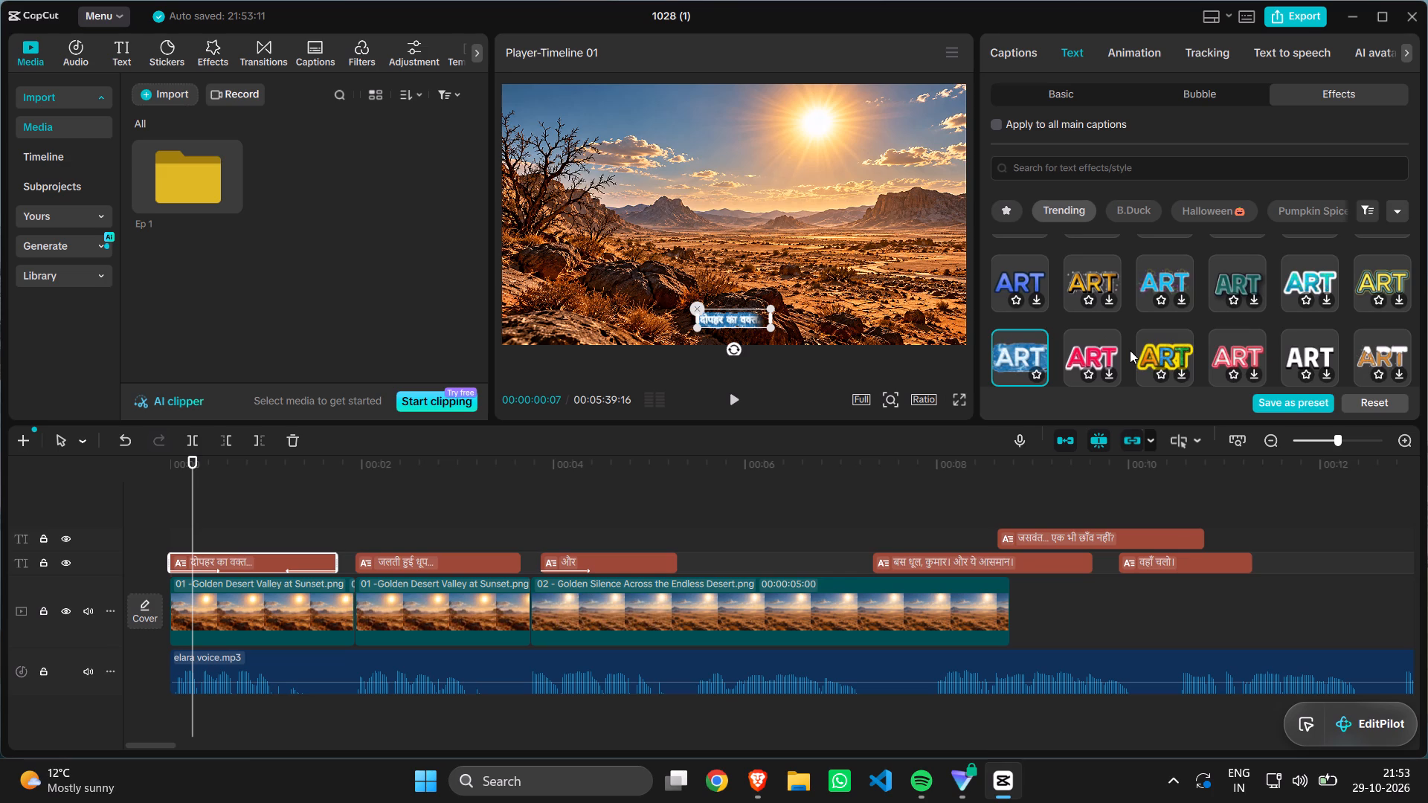
pyautogui.scroll(2, 1130, 350)
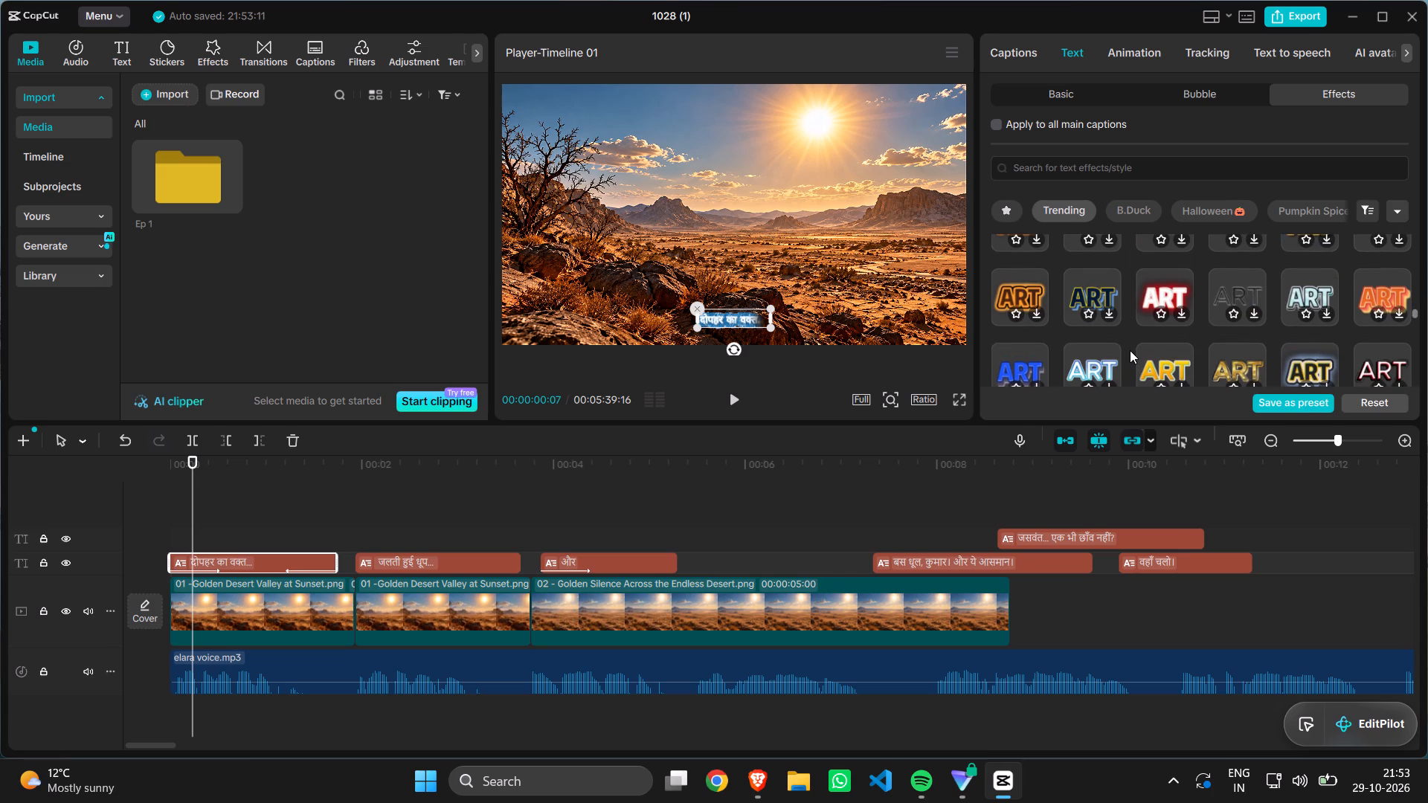
pyautogui.scroll(2, 1130, 350)
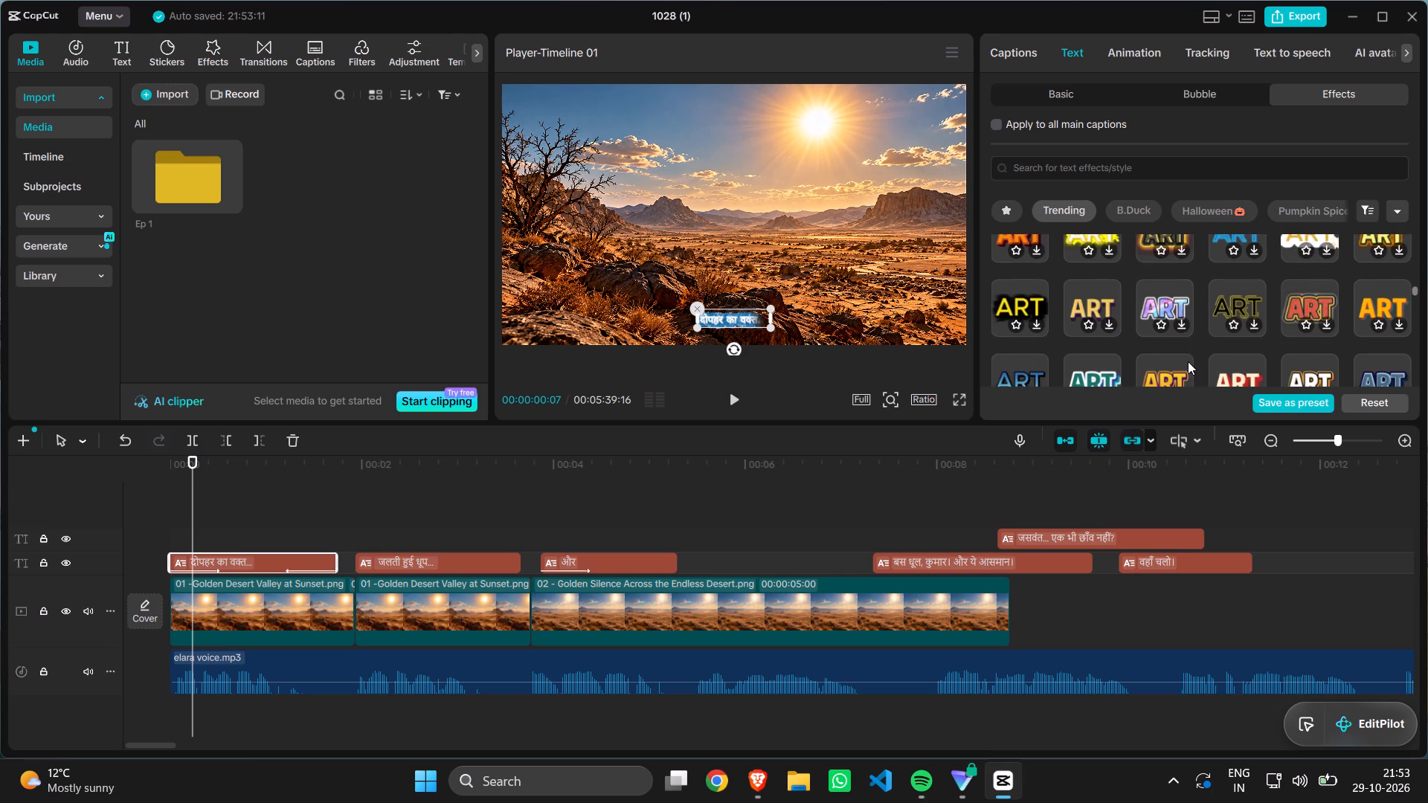
pyautogui.scroll(3, 1188, 361)
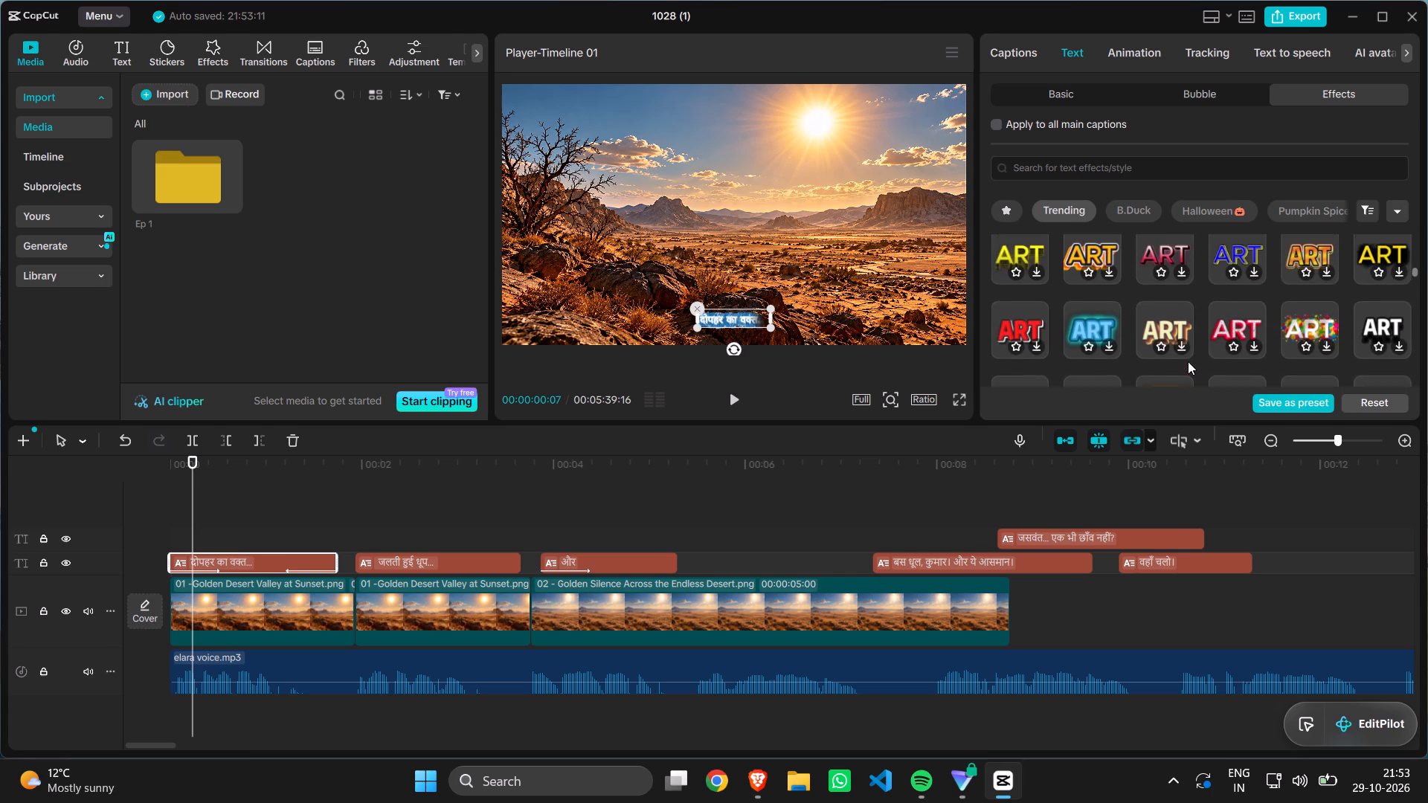
pyautogui.scroll(3, 1188, 361)
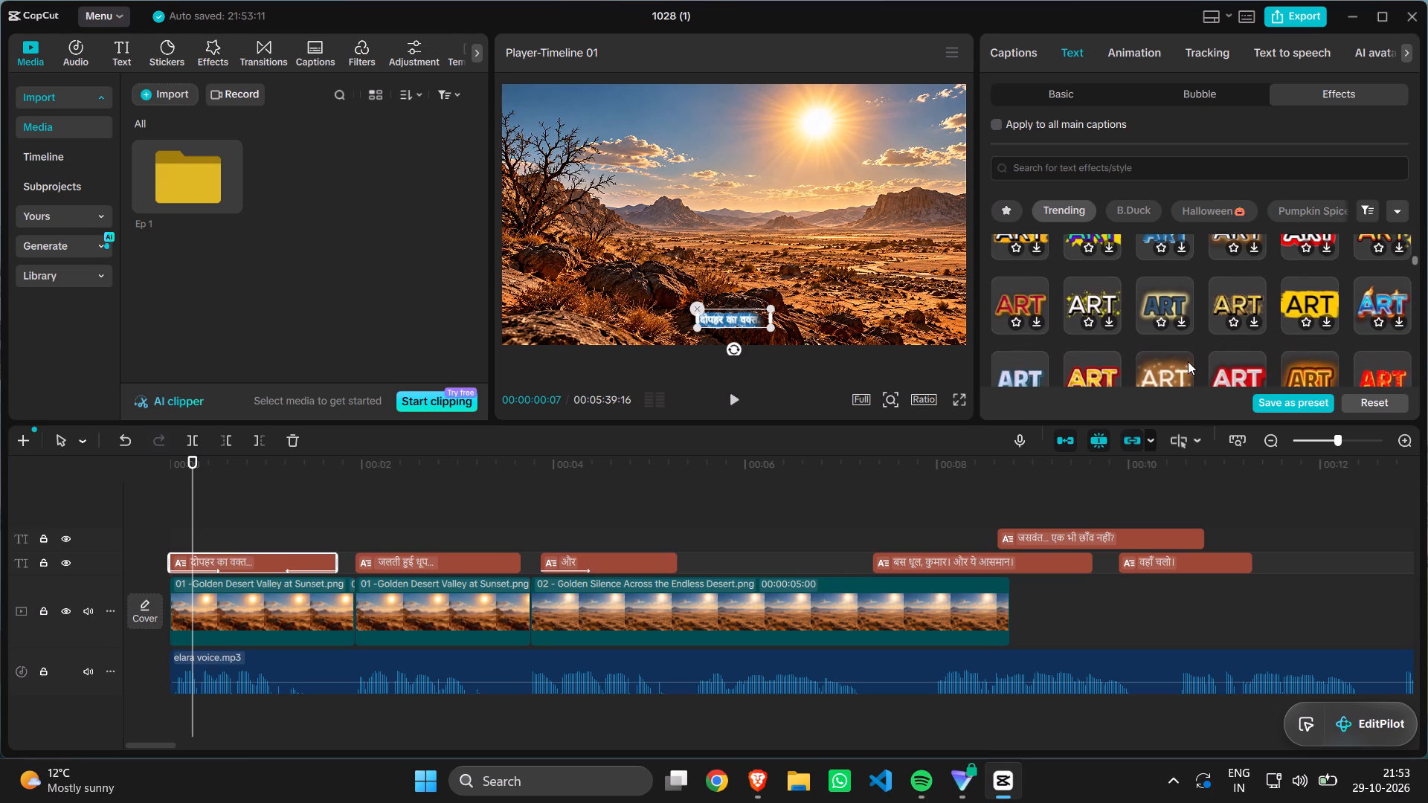
pyautogui.scroll(2, 1188, 361)
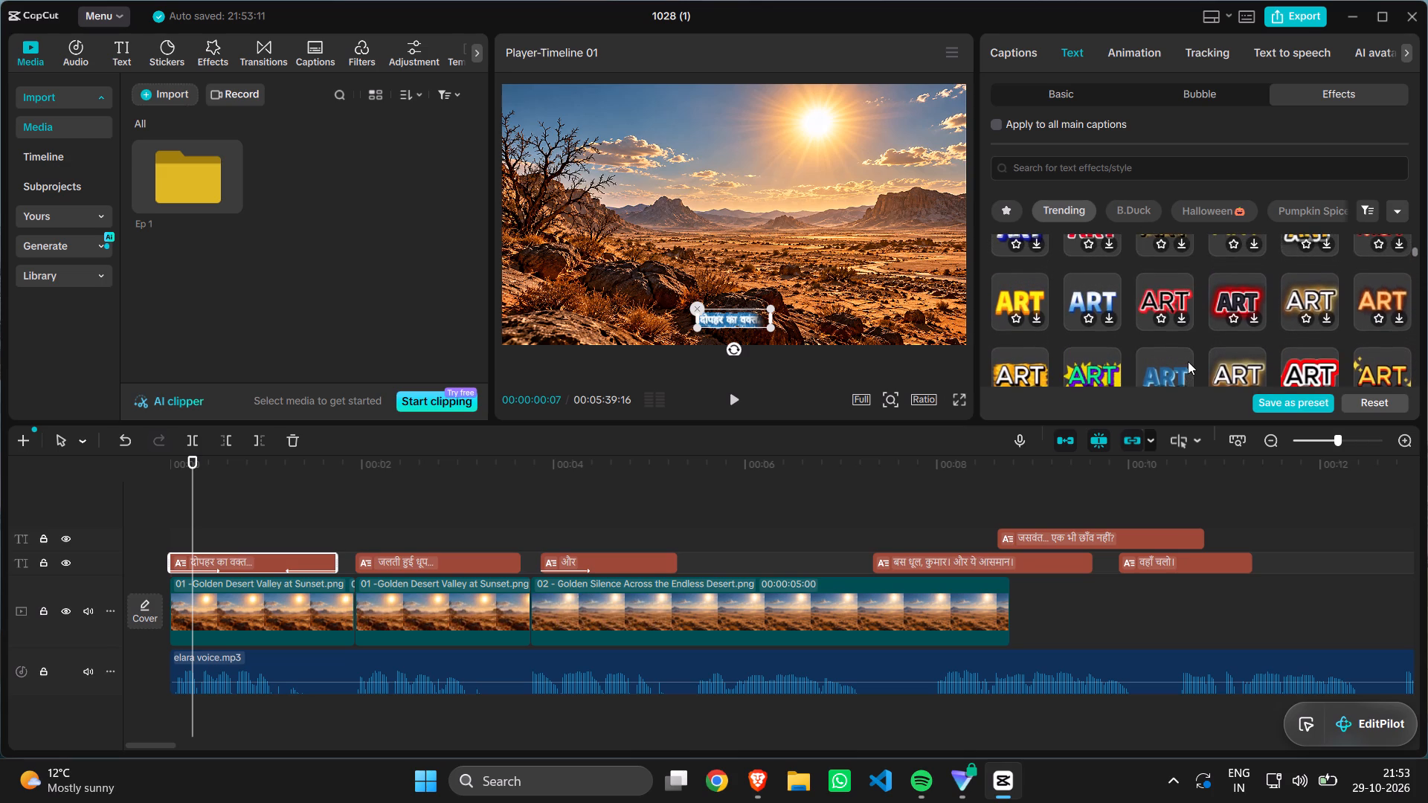
pyautogui.scroll(2, 1188, 361)
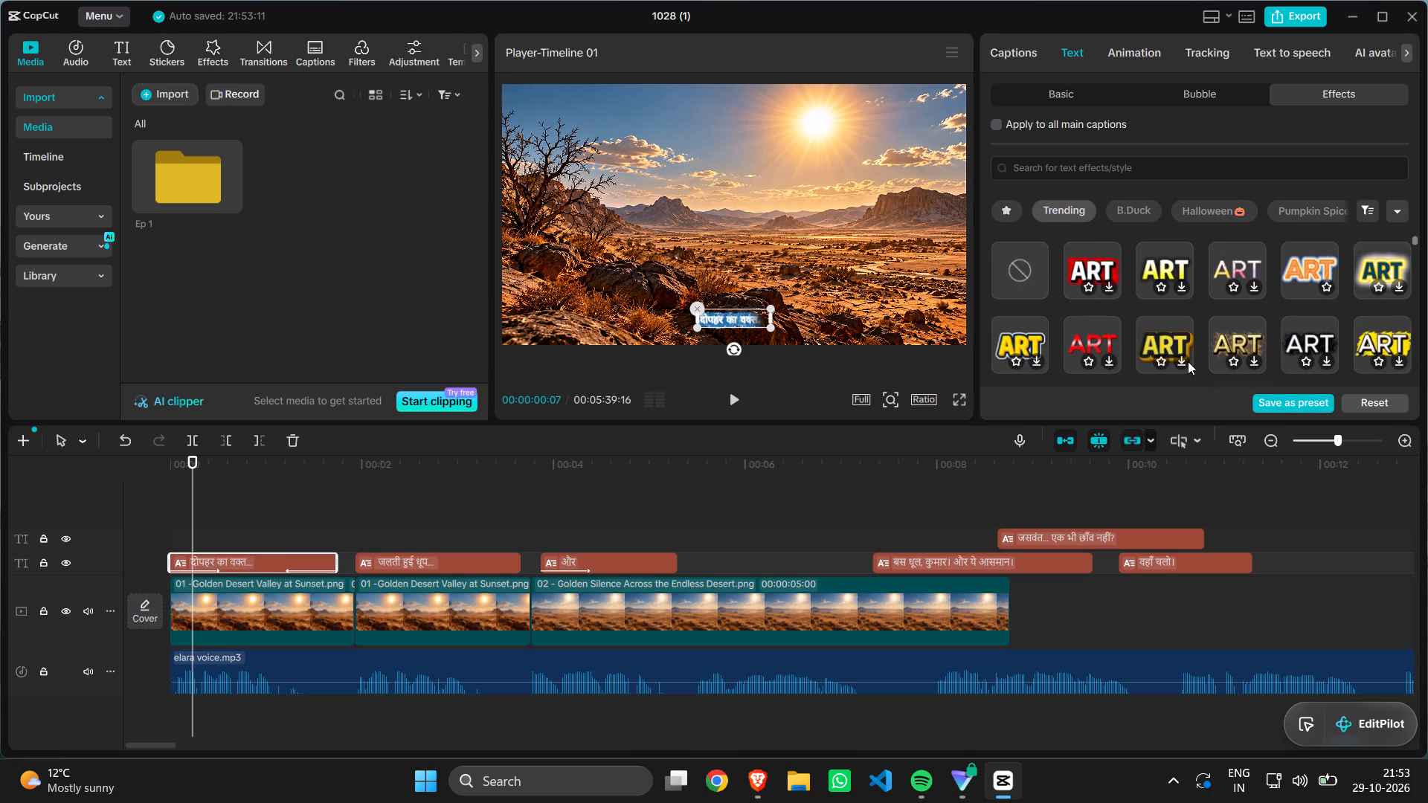
pyautogui.scroll(1, 1188, 361)
# Apply the Trending text effect with dark letters and a red glow to the दोपहर का वक्त caption.
pyautogui.scroll(-2, 1183, 330)
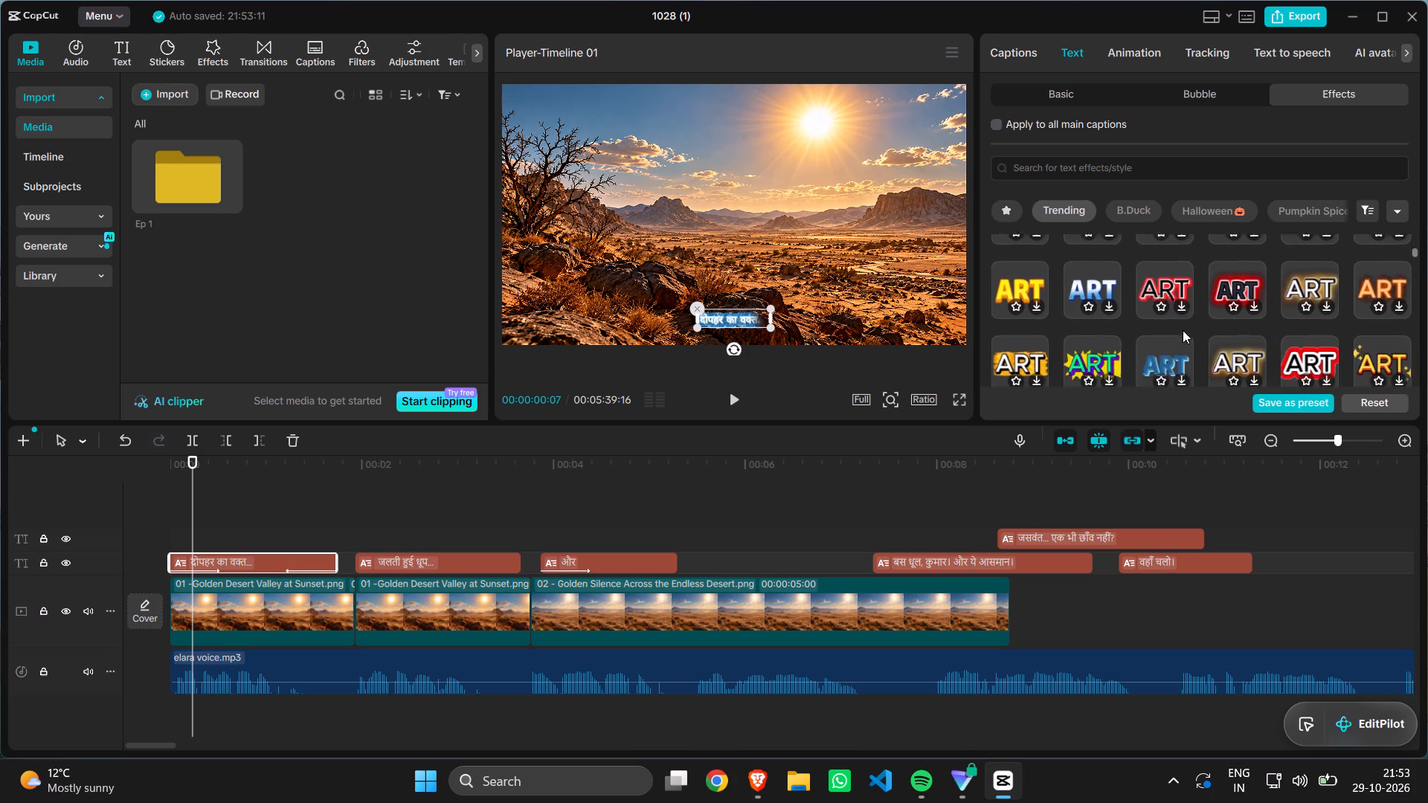
pyautogui.scroll(-2, 1183, 330)
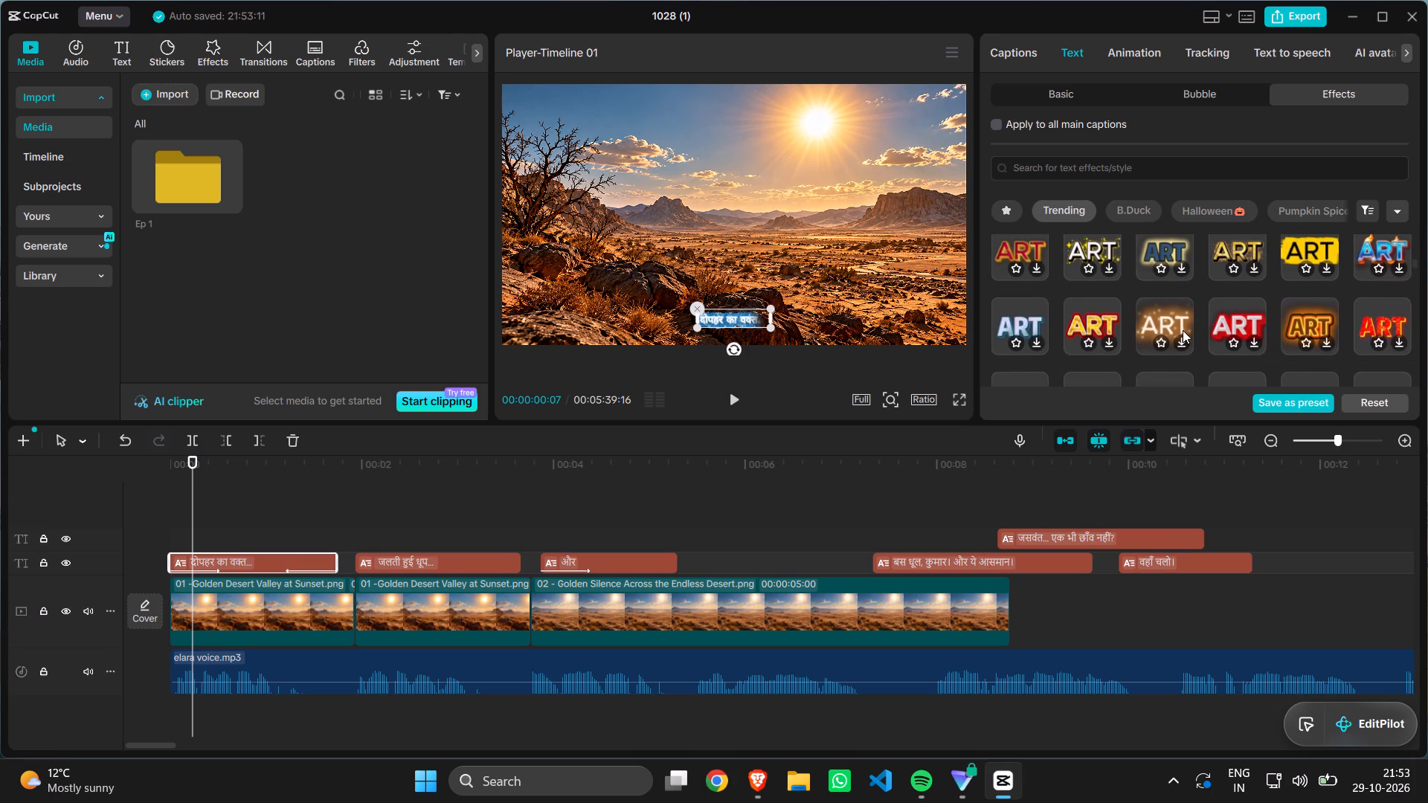
pyautogui.scroll(2, 1183, 330)
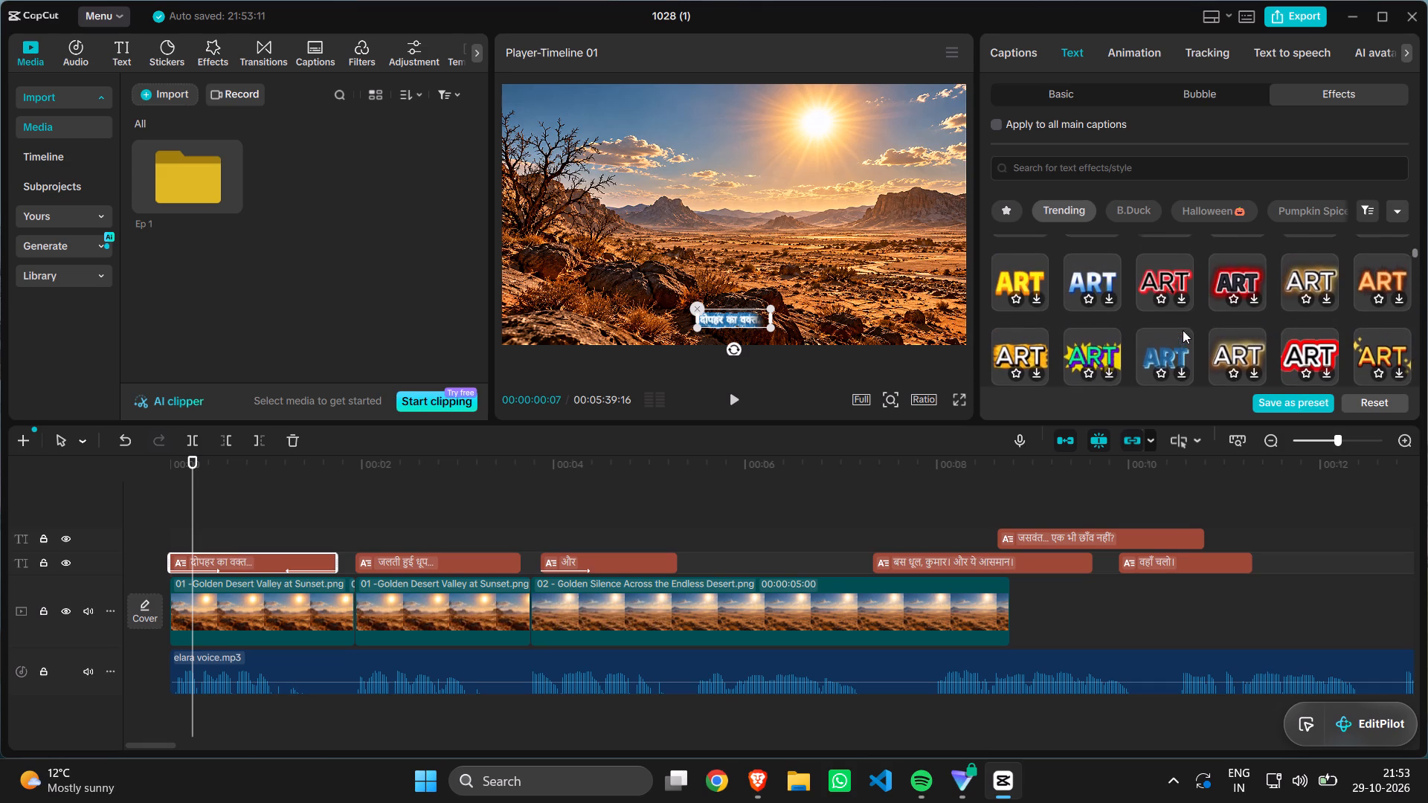
pyautogui.scroll(1, 1183, 330)
pyautogui.hscroll(-16, 1183, 330)
pyautogui.hscroll(1, 1183, 330)
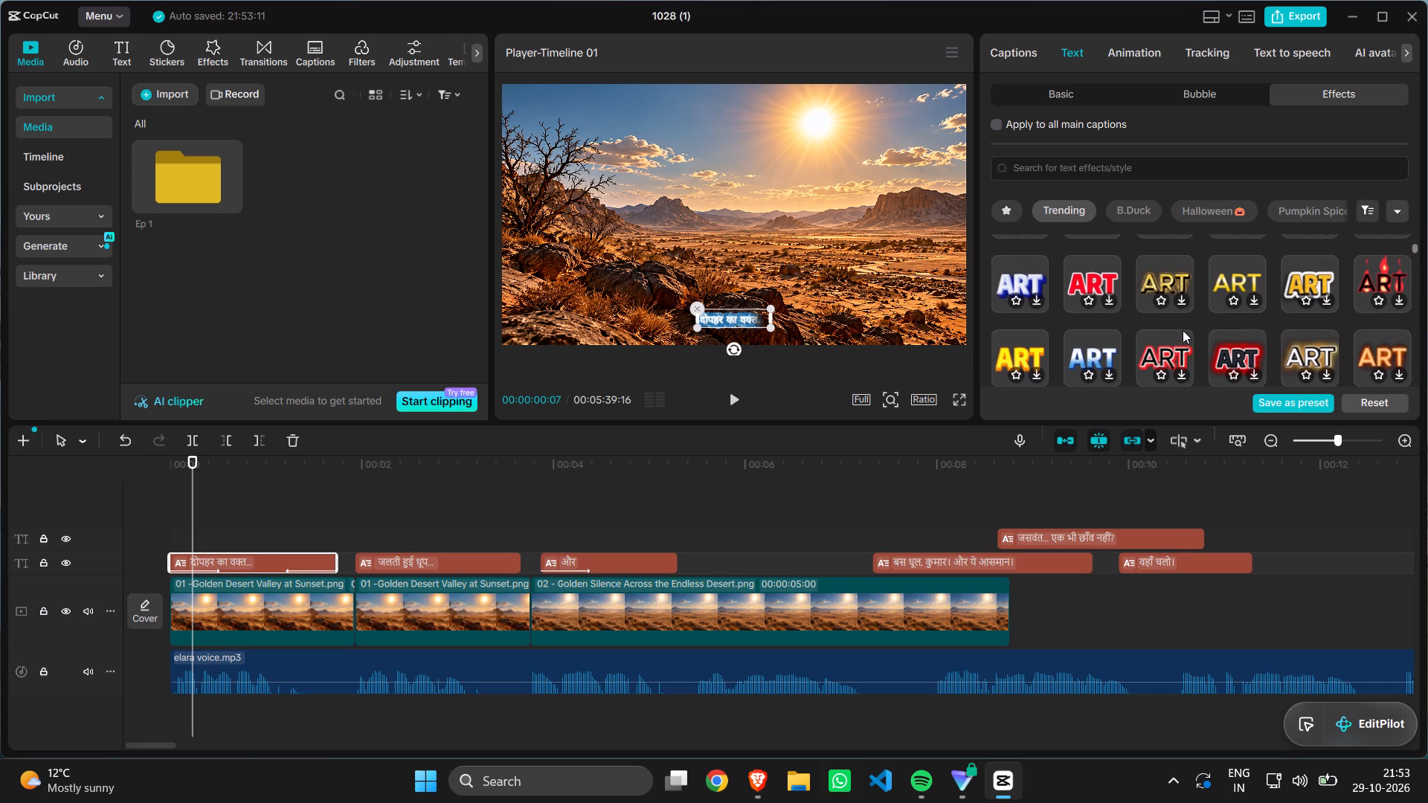
pyautogui.click(1257, 372)
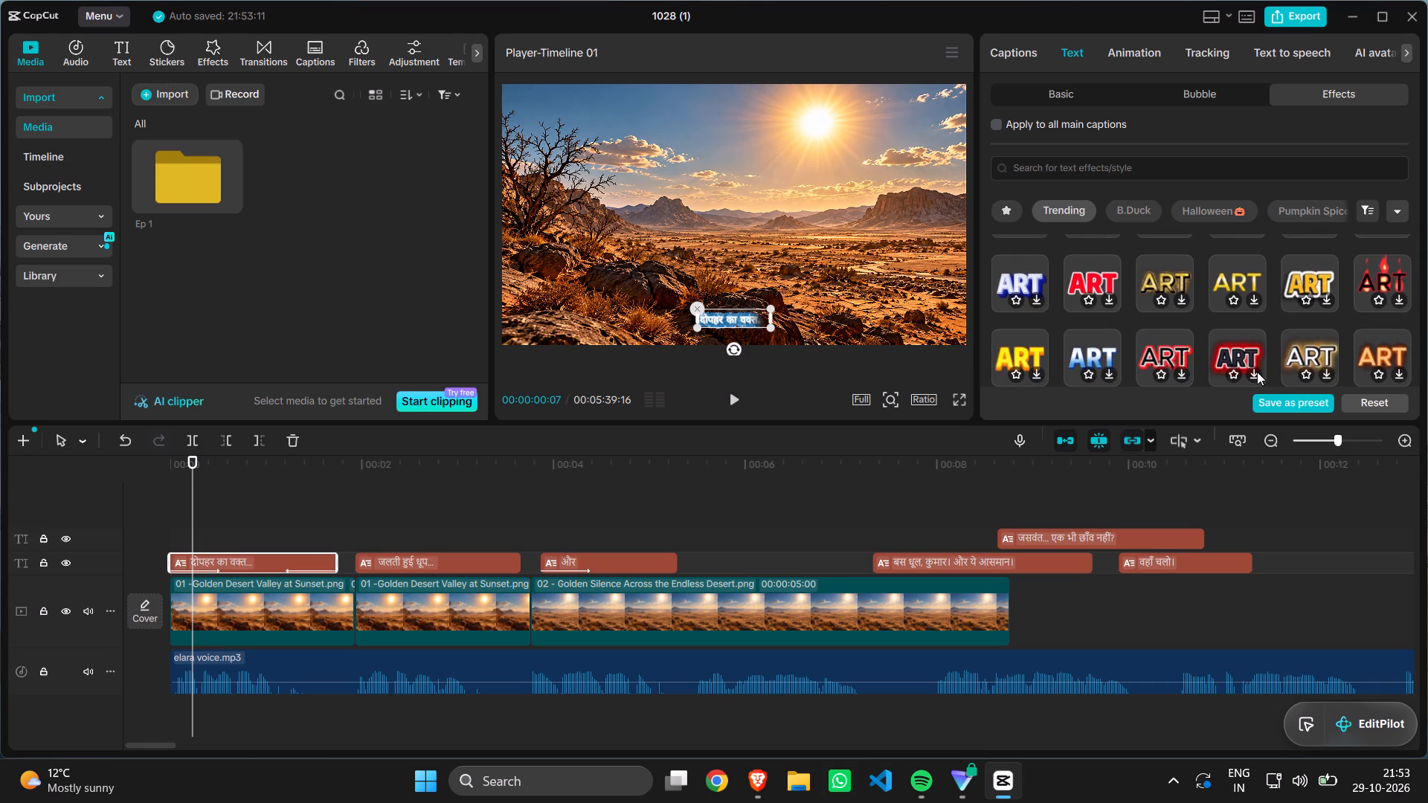
pyautogui.click(1249, 373)
pyautogui.click(1249, 373)
# Examine the Trending text effects from the beginning of the collection and reselect the one with dark letters and a red glow.
pyautogui.scroll(2, 1249, 373)
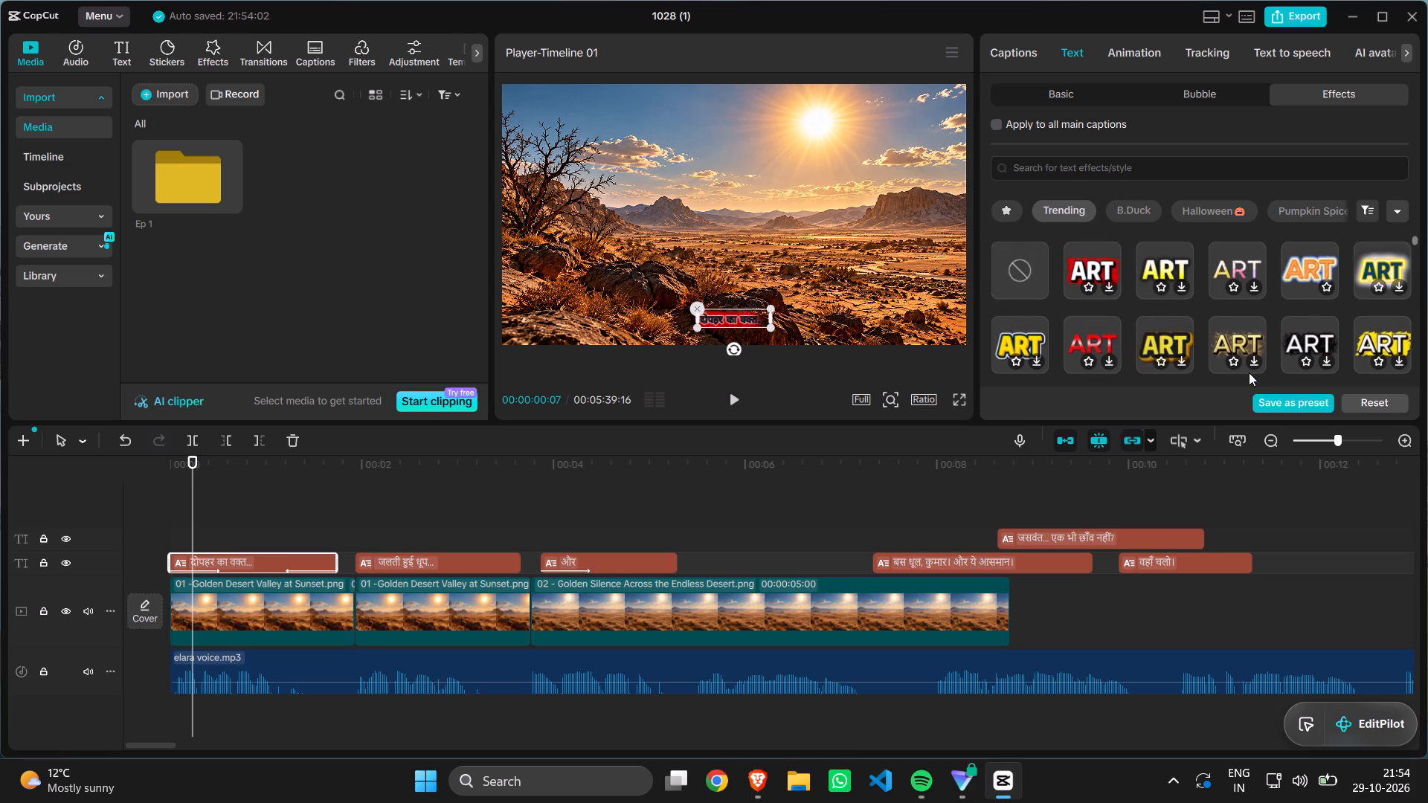
pyautogui.scroll(1, 1249, 373)
pyautogui.scroll(-2, 1249, 373)
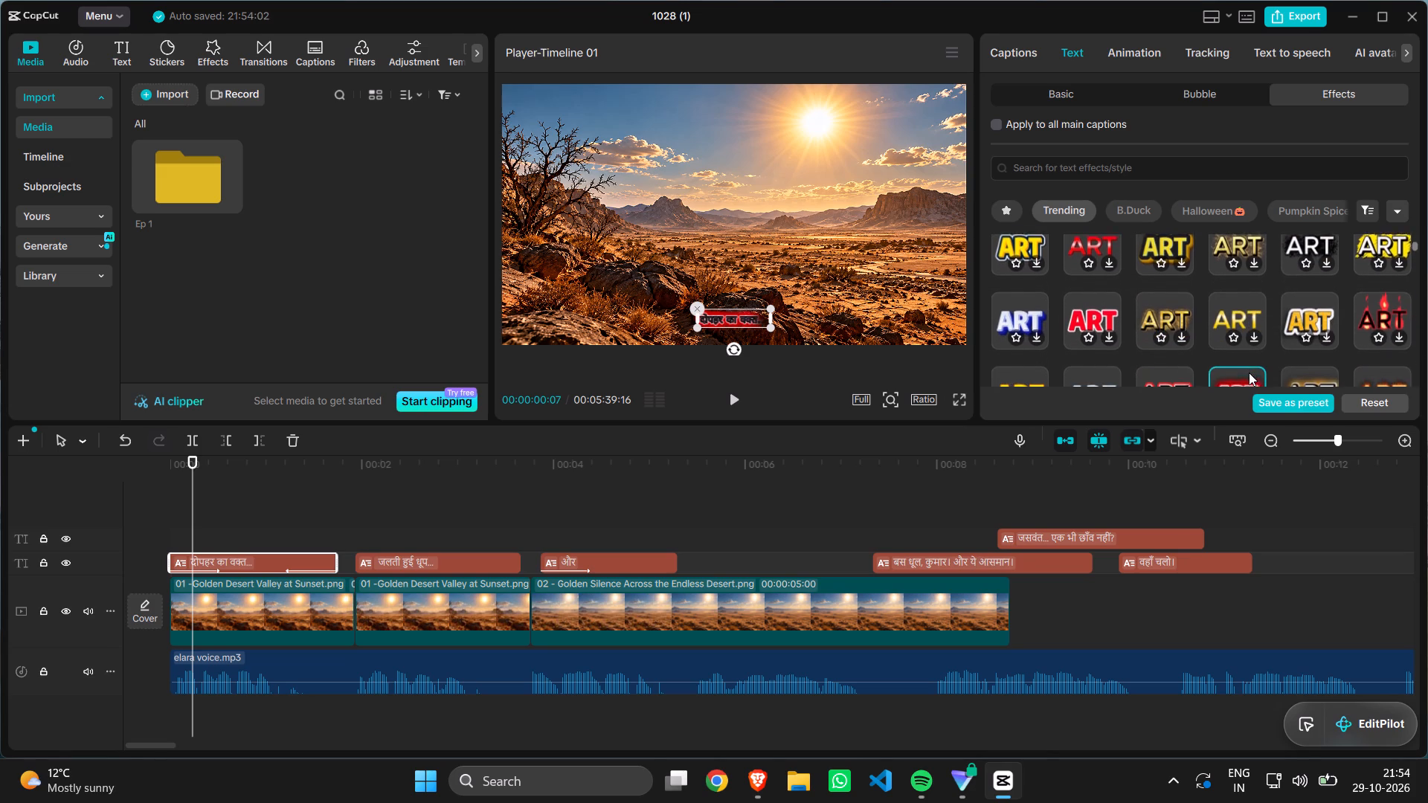
pyautogui.scroll(-2, 1249, 373)
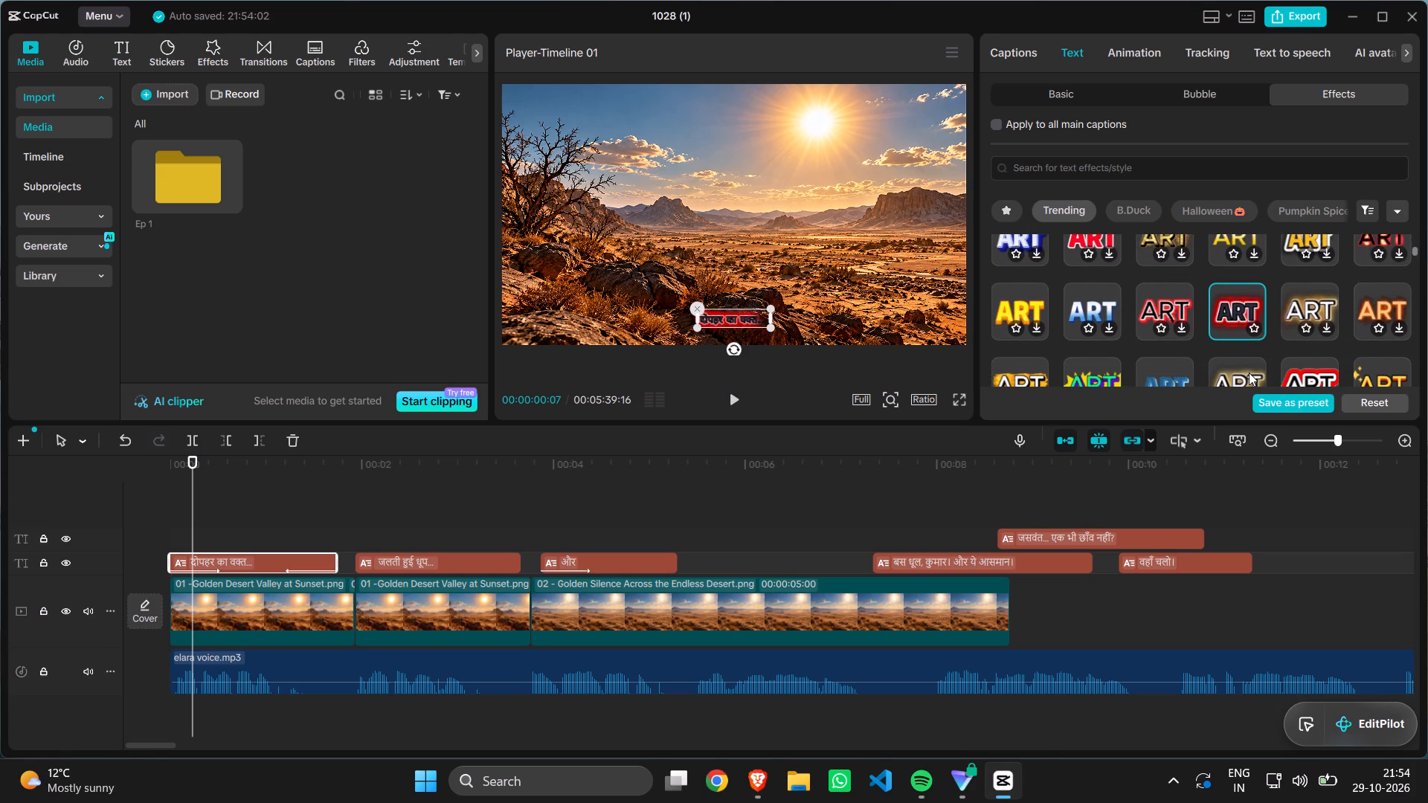
pyautogui.click(1232, 321)
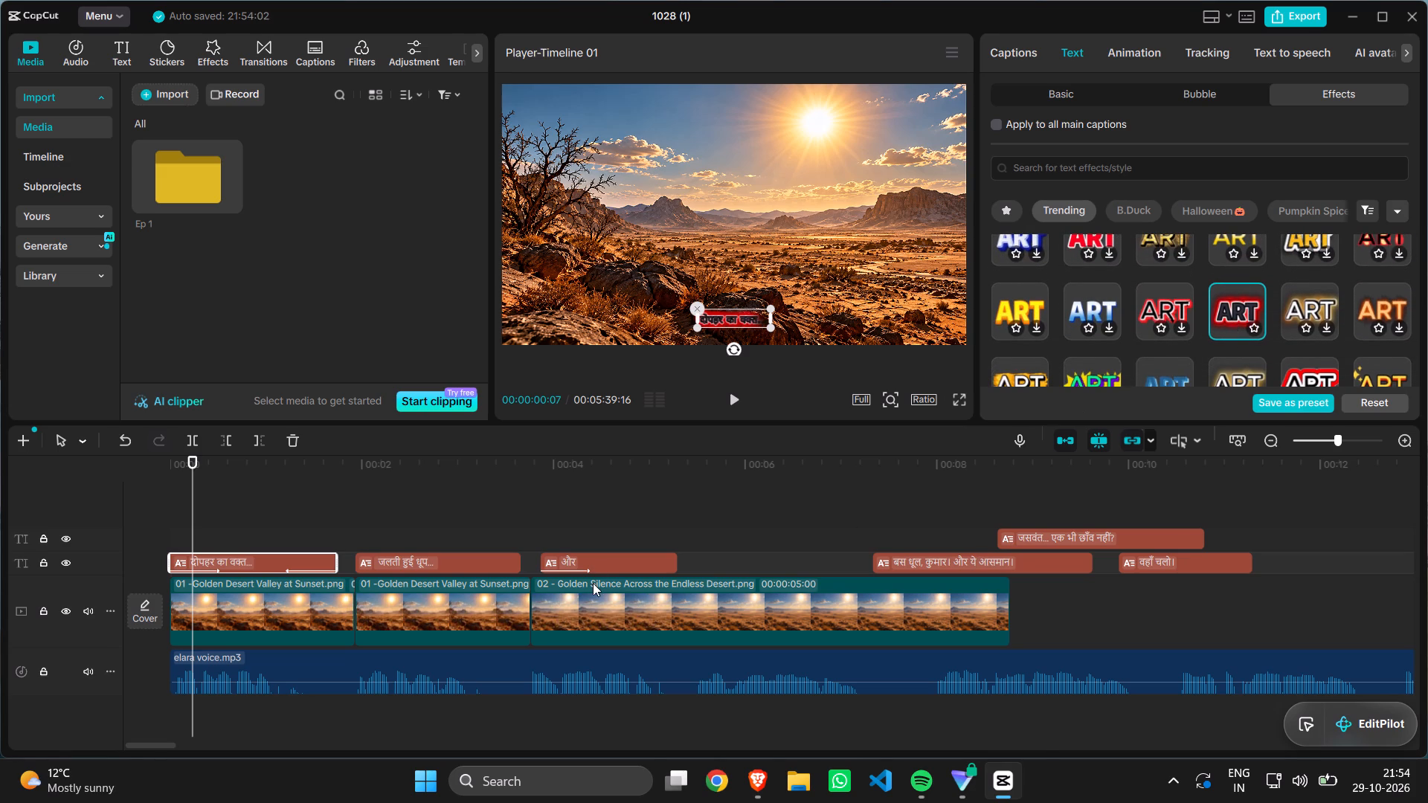
# Enlarge the दोपहर का वक्त caption in the preview to roughly twice its size.
pyautogui.moveTo(694, 306); pyautogui.dragTo(689, 332)
pyautogui.moveTo(690, 326); pyautogui.dragTo(651, 332)
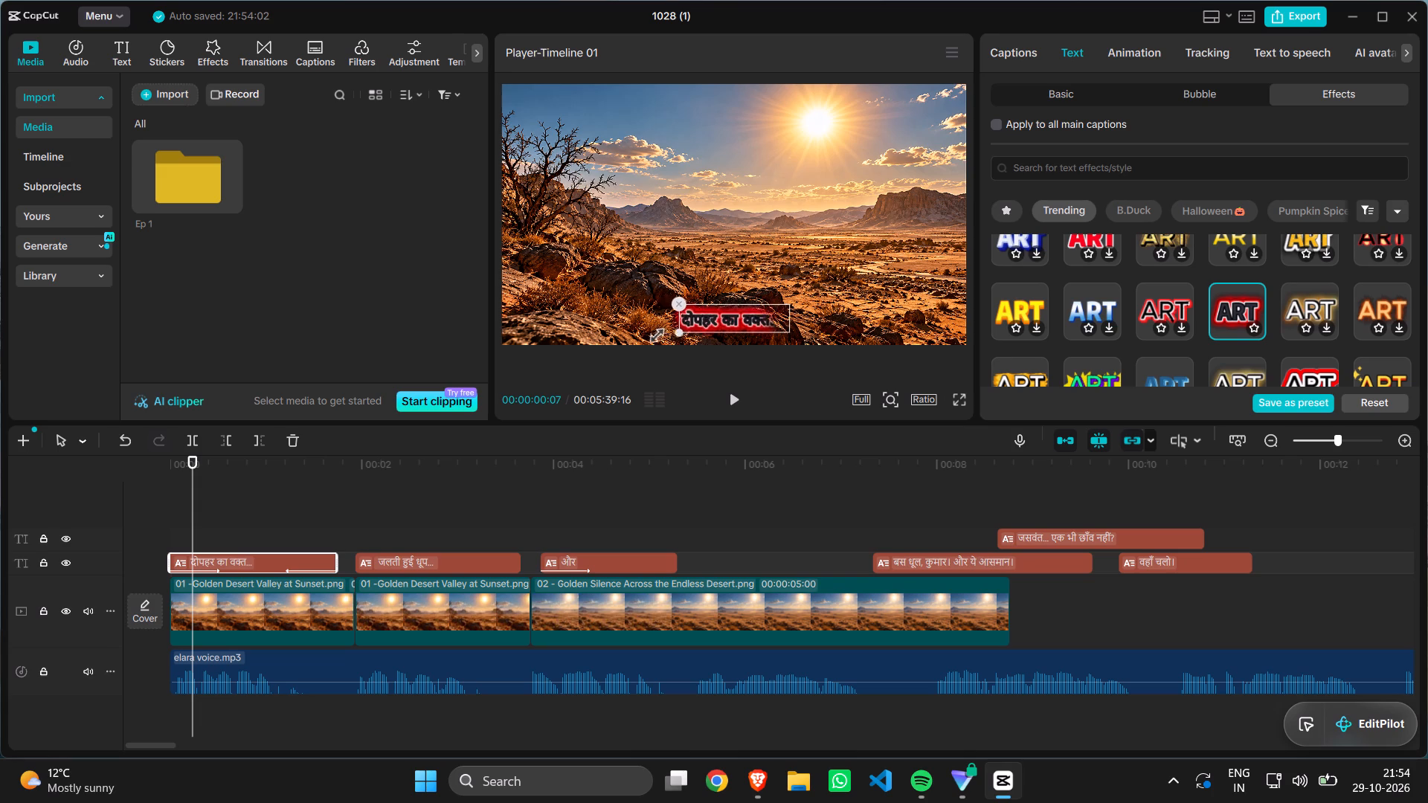
pyautogui.moveTo(651, 332); pyautogui.dragTo(618, 339)
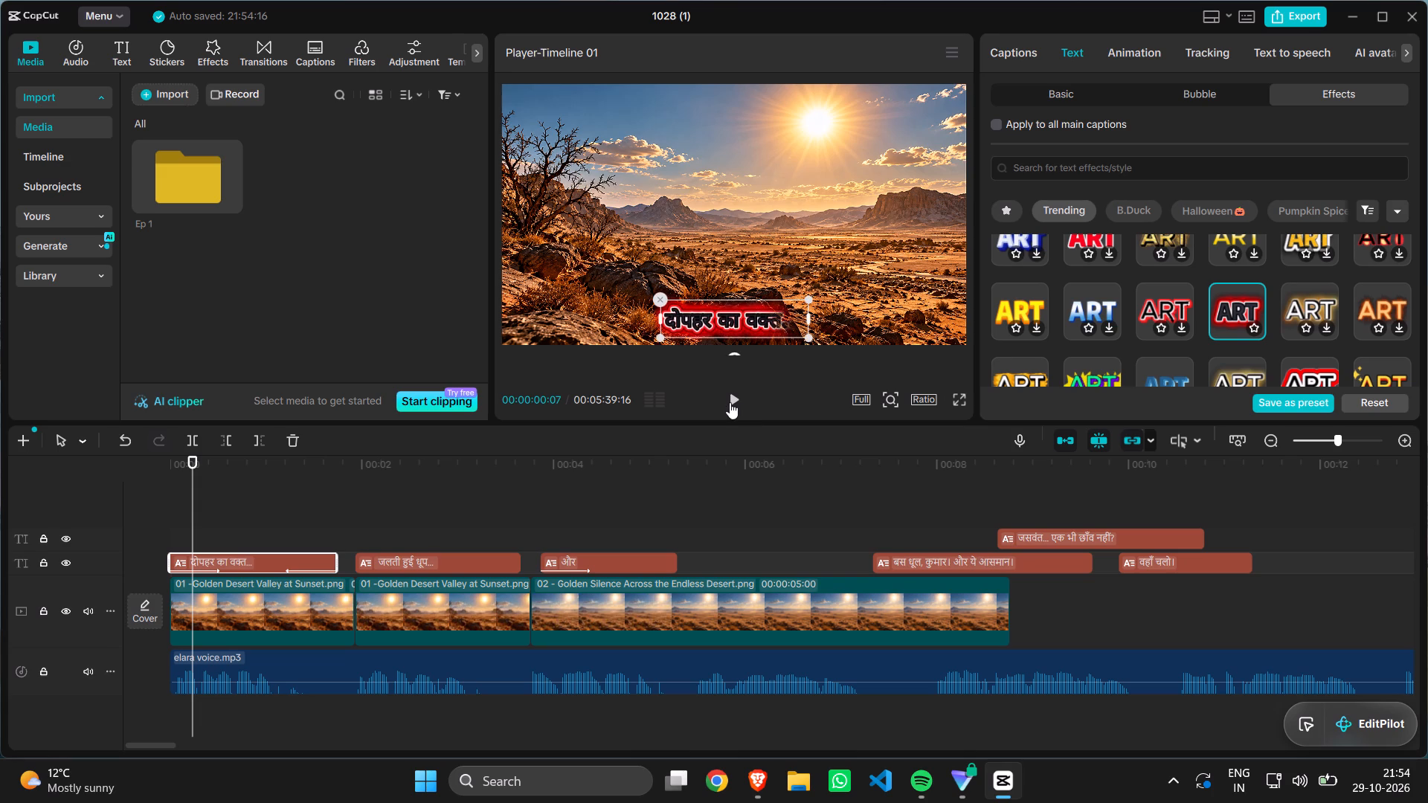
# Play the timeline to about 00:00:04:00 to review the enlarged दोपहर का वक्त caption with its red glow effect.
pyautogui.click(730, 402)
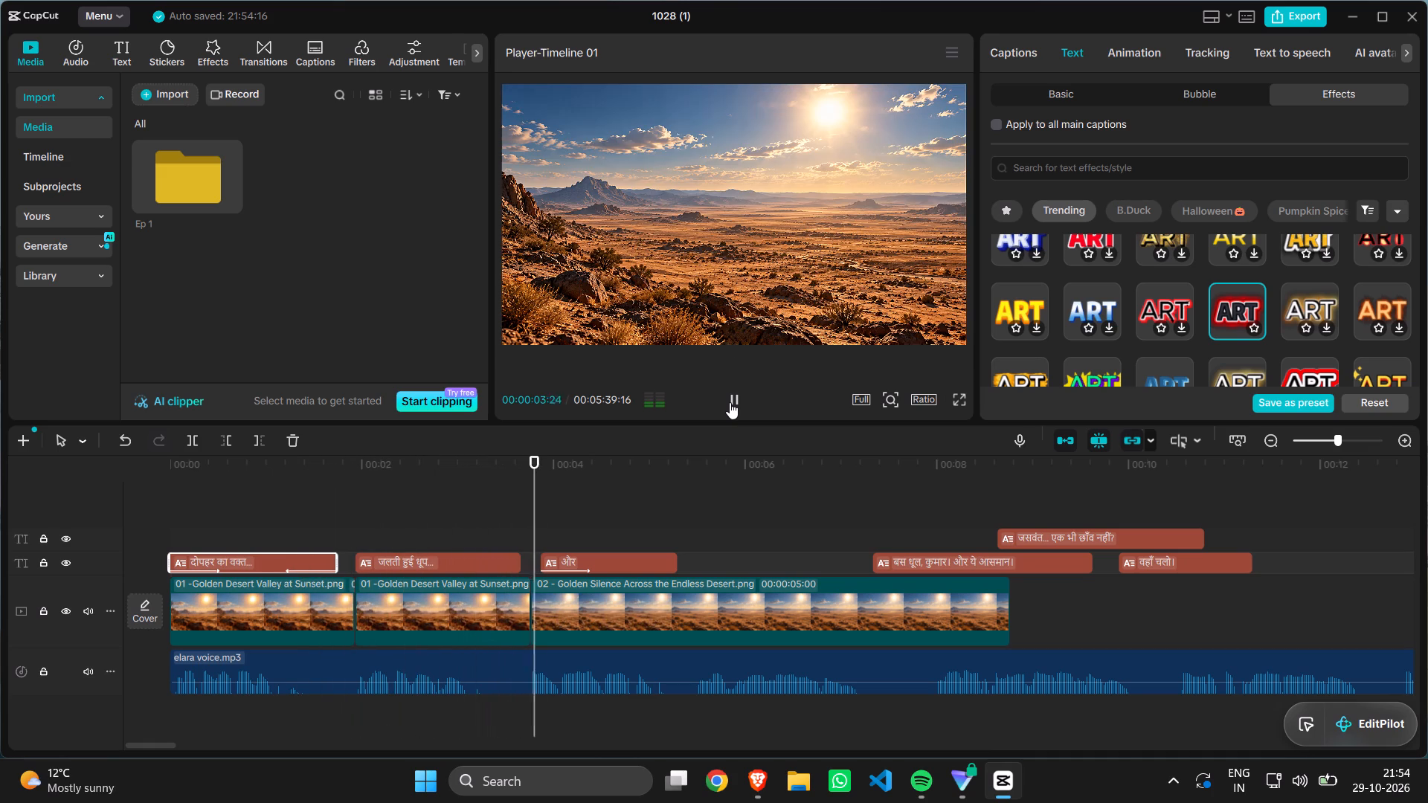
pyautogui.click(730, 402)
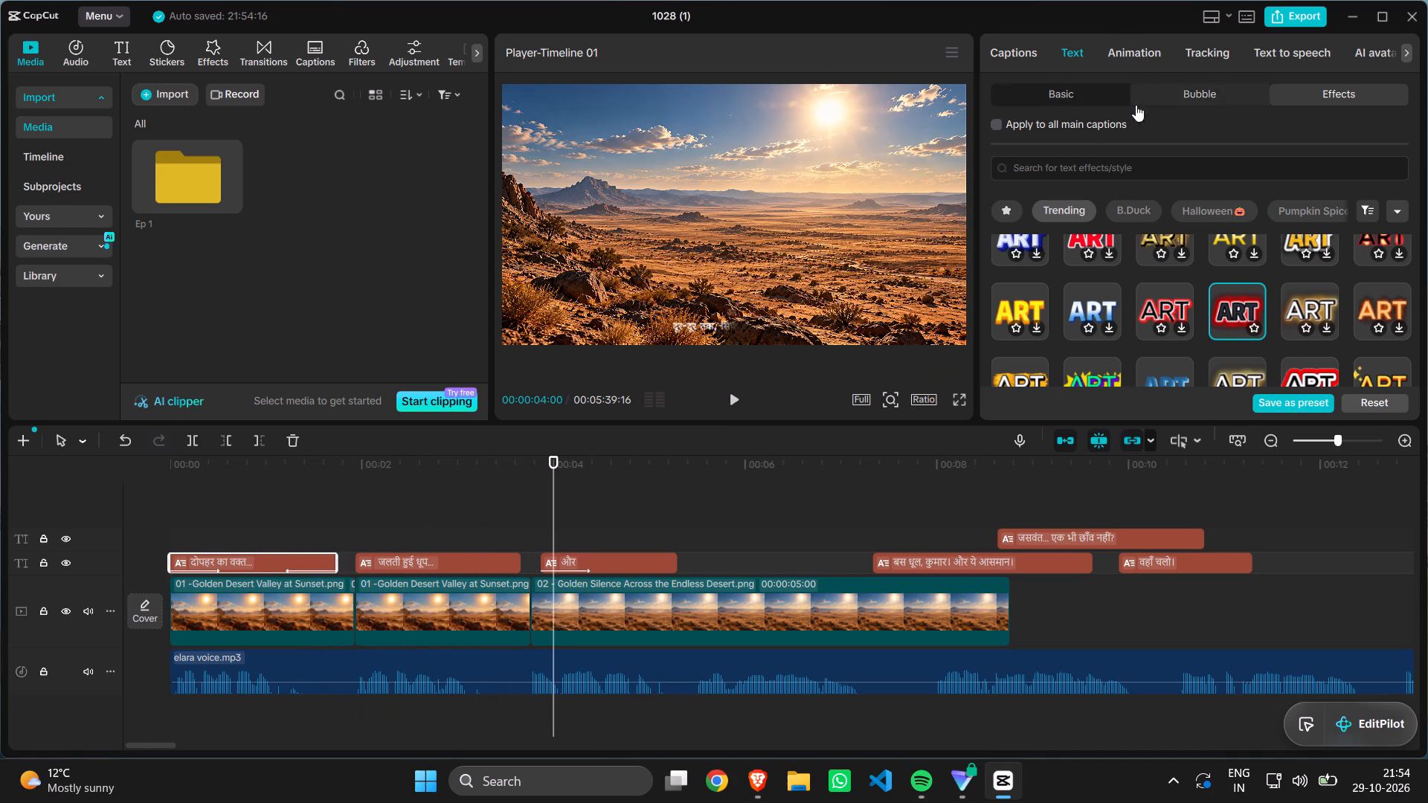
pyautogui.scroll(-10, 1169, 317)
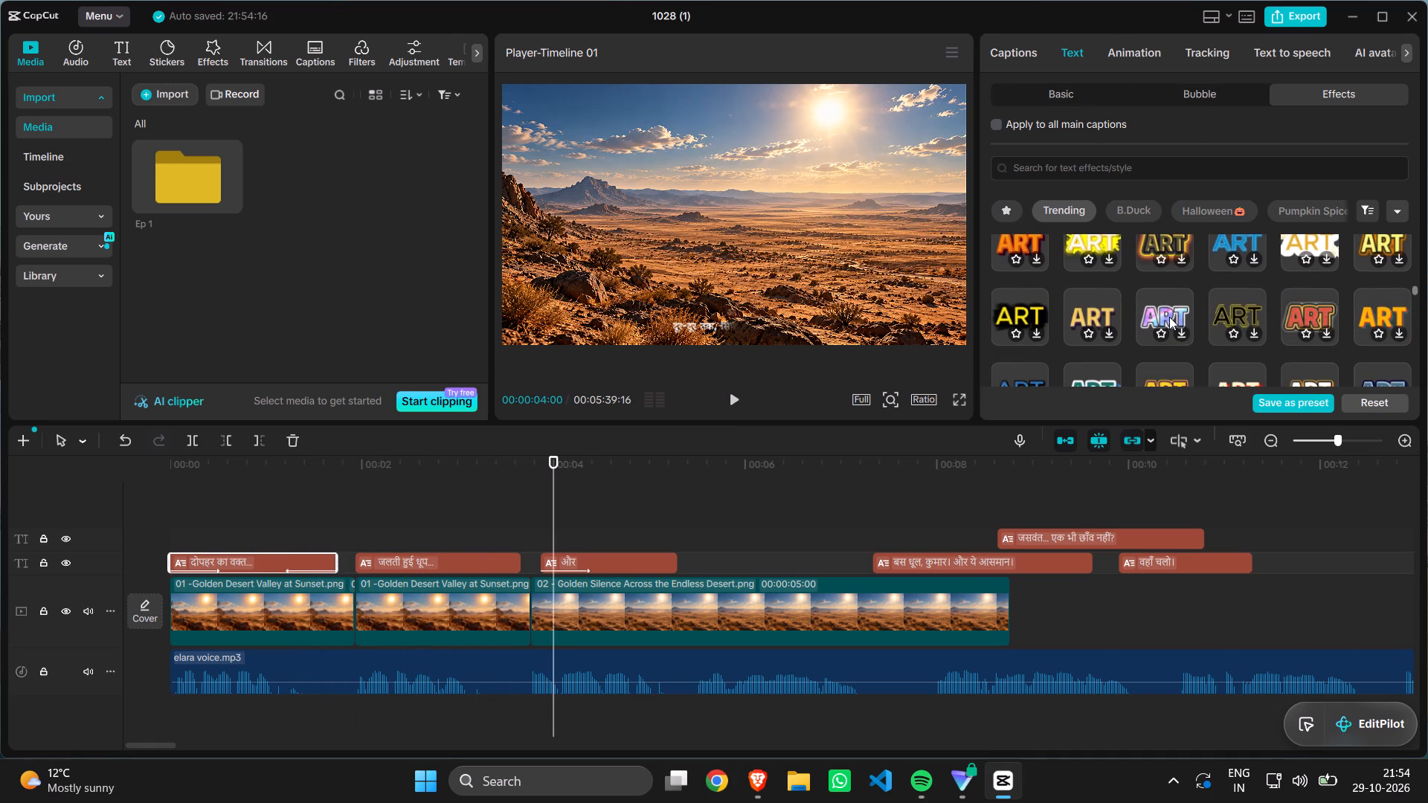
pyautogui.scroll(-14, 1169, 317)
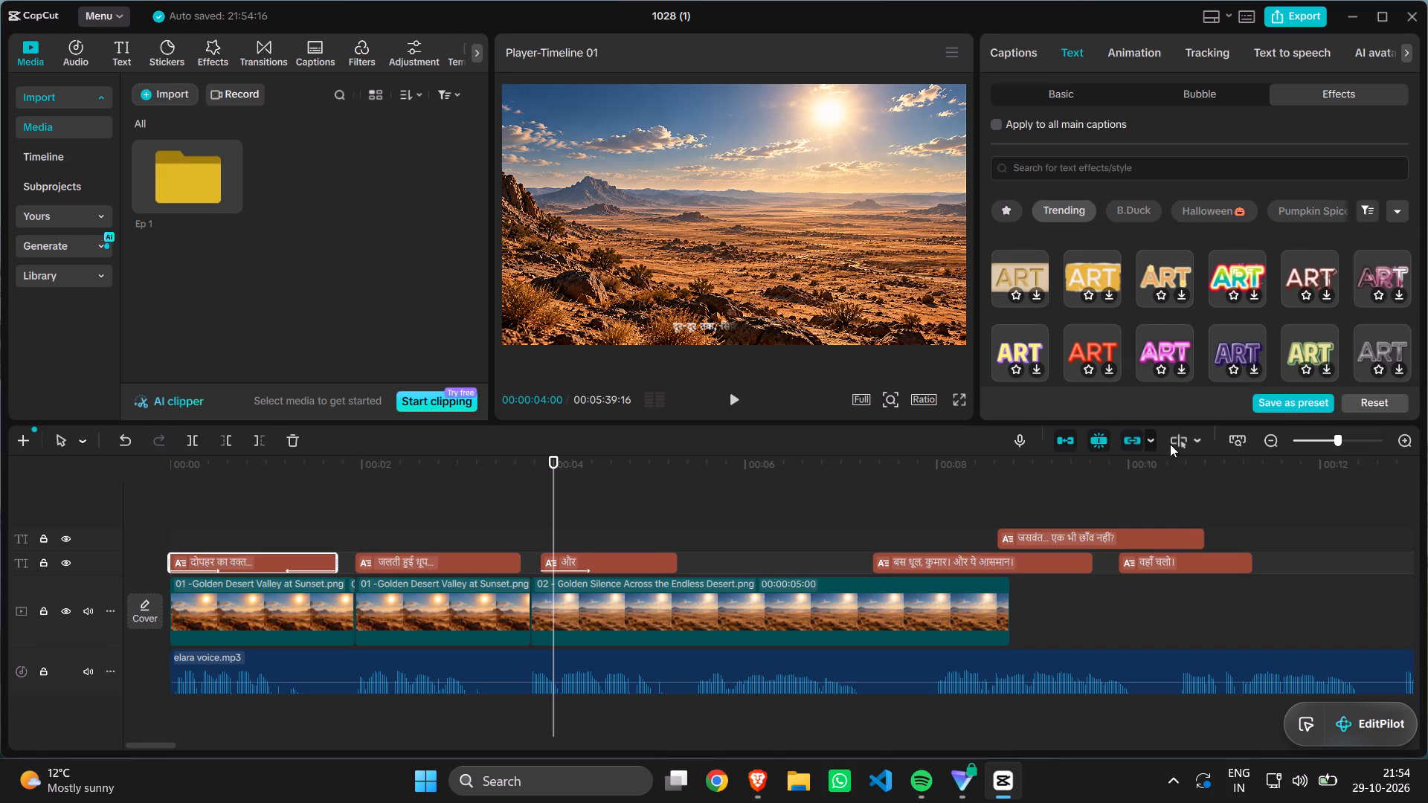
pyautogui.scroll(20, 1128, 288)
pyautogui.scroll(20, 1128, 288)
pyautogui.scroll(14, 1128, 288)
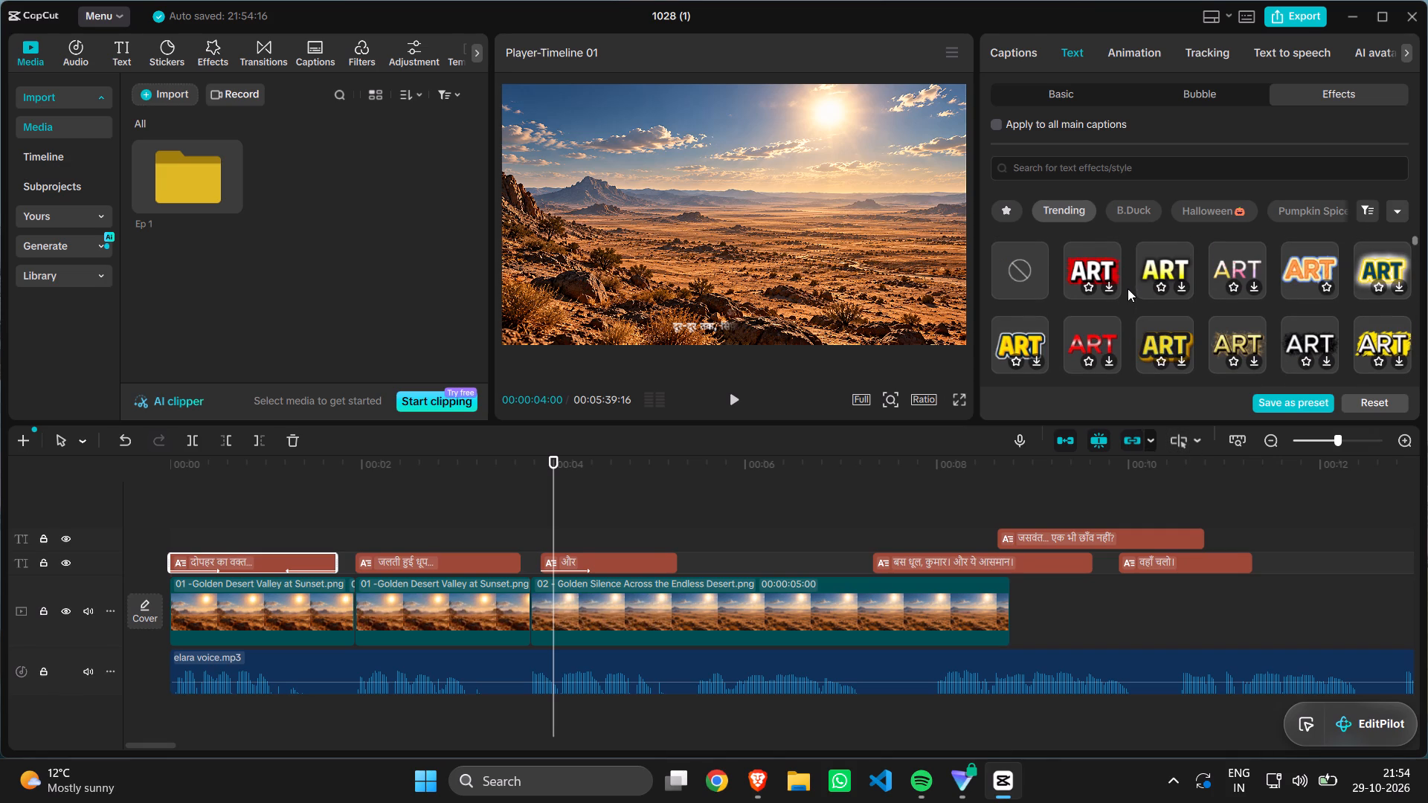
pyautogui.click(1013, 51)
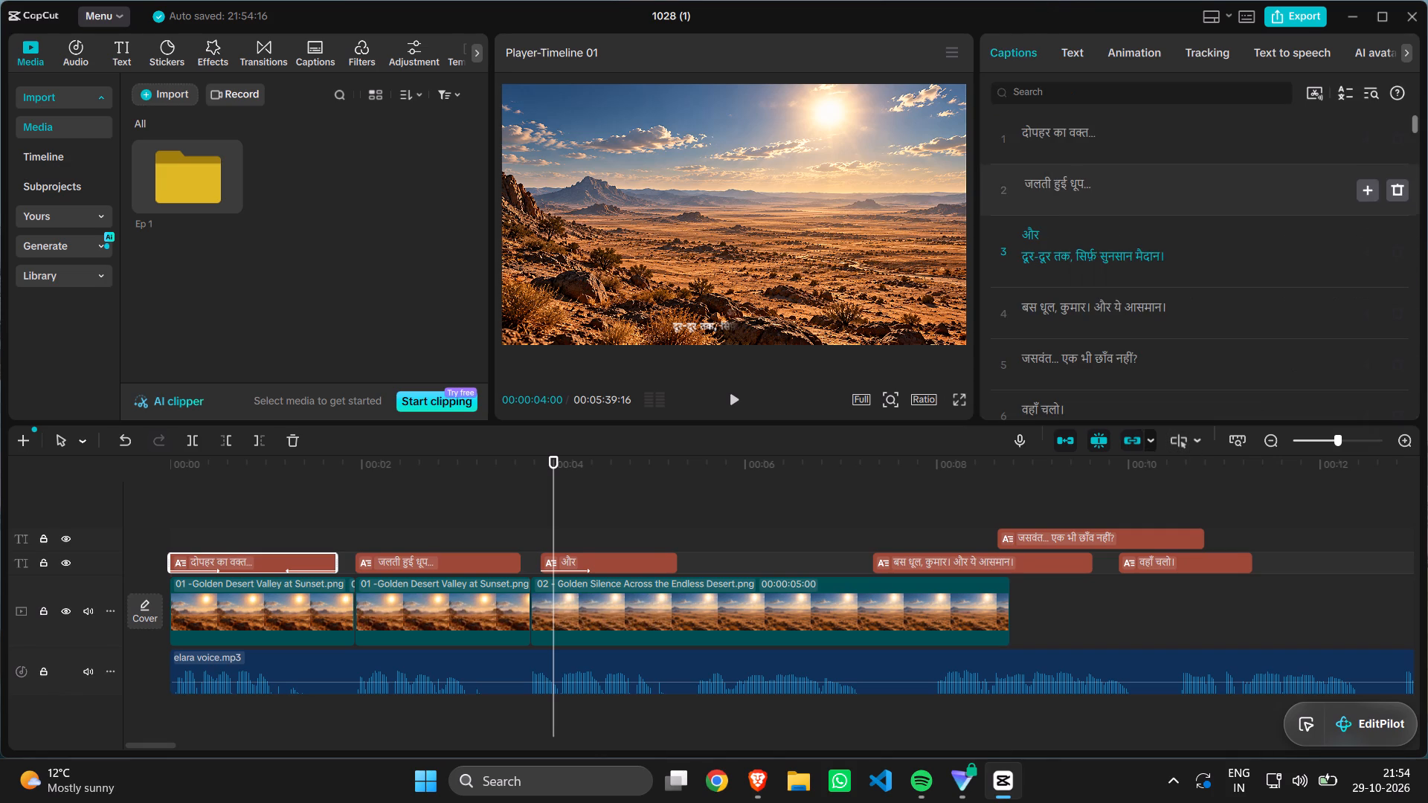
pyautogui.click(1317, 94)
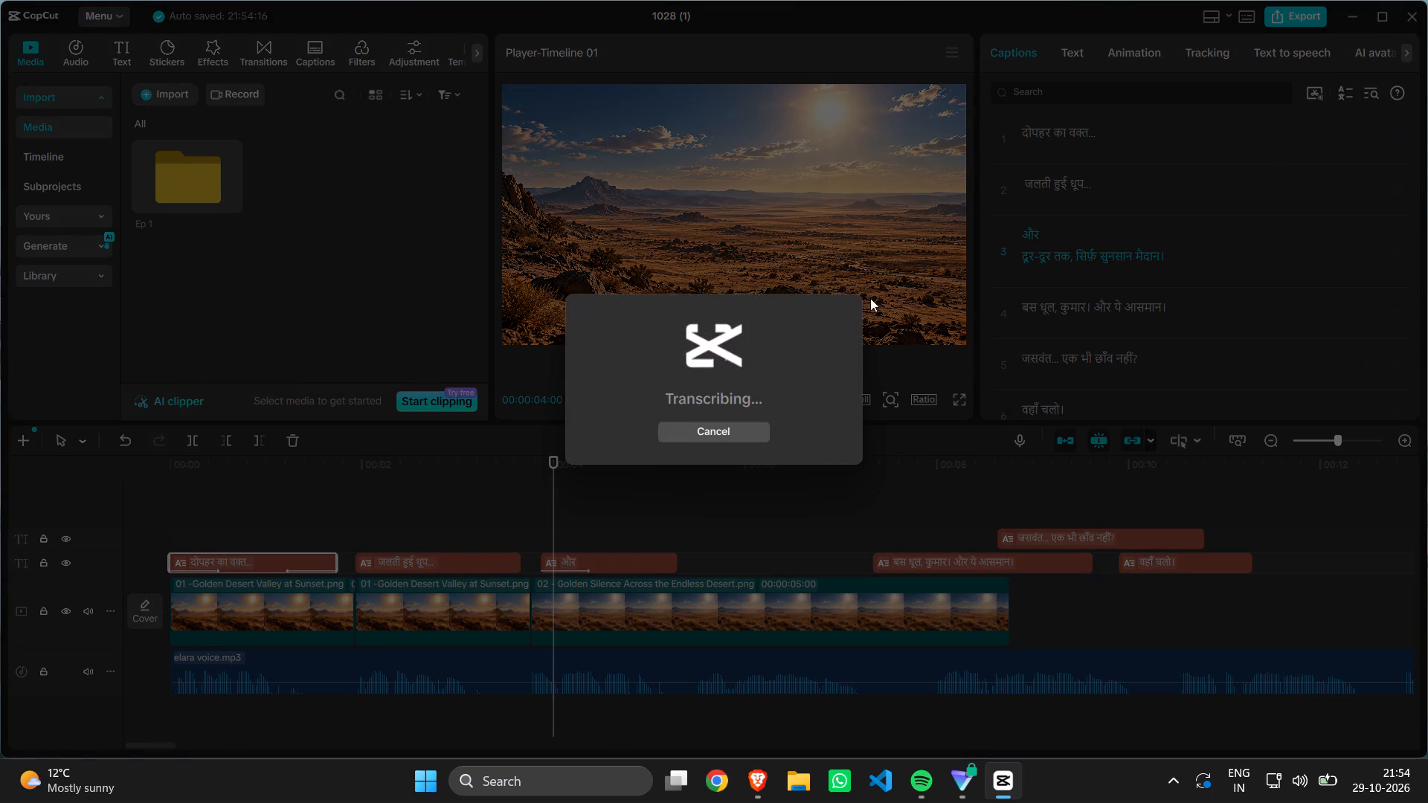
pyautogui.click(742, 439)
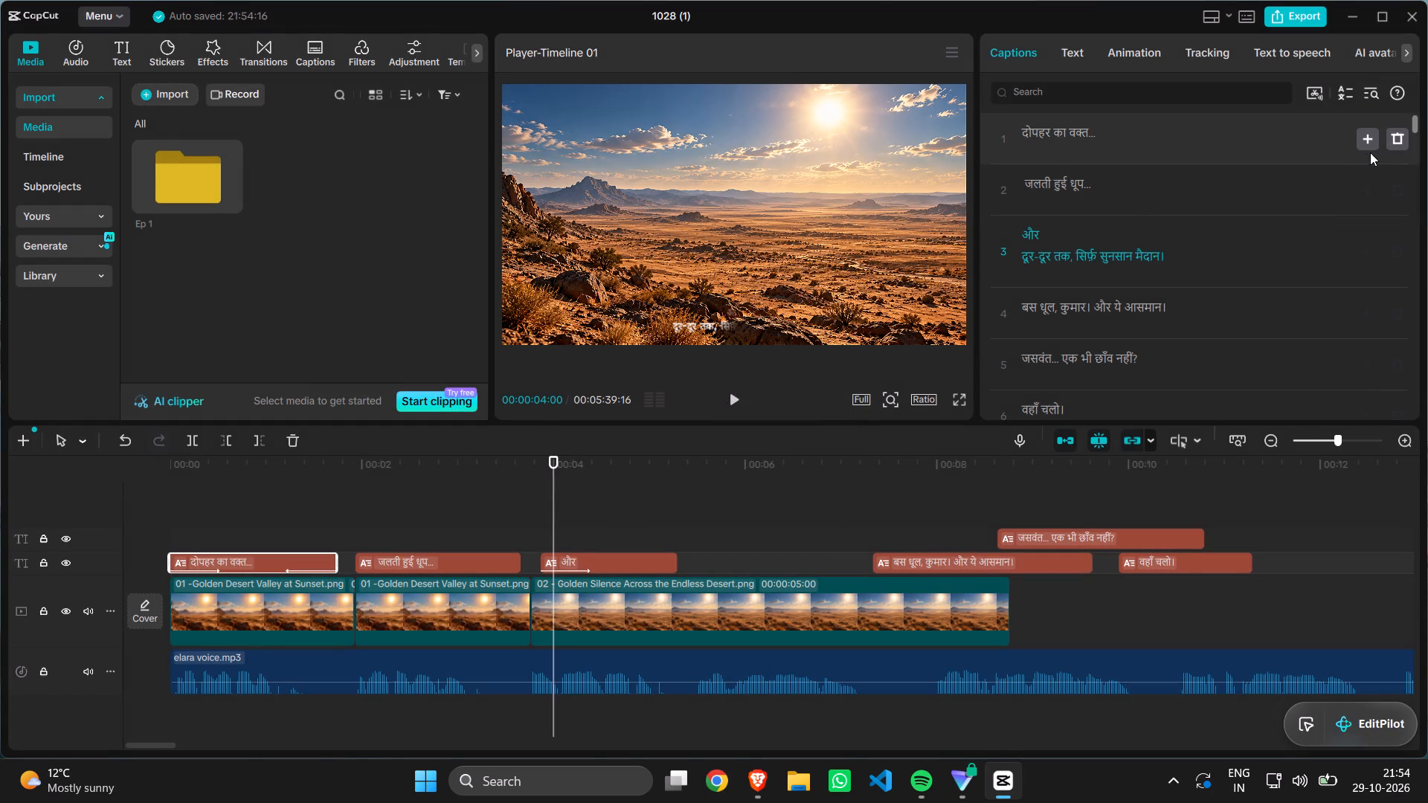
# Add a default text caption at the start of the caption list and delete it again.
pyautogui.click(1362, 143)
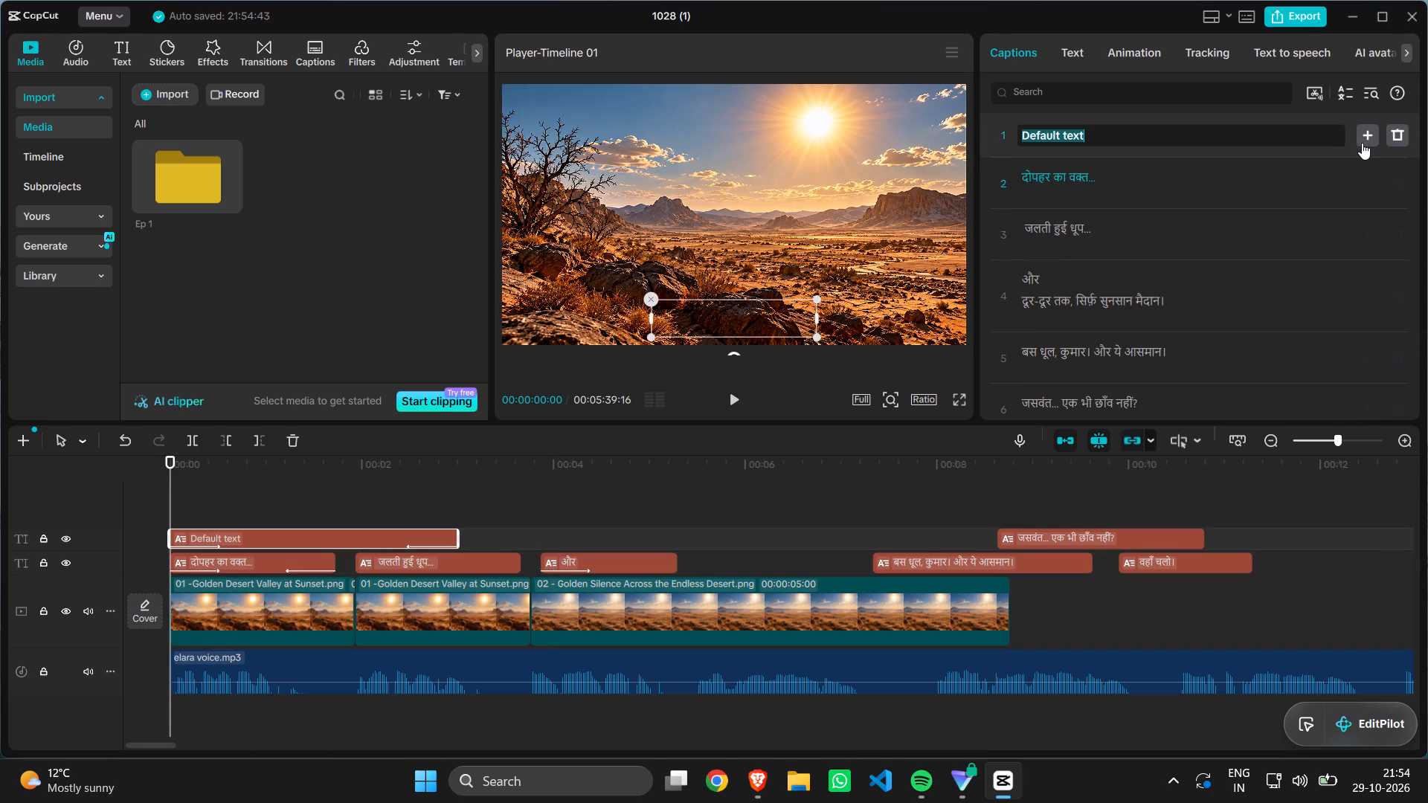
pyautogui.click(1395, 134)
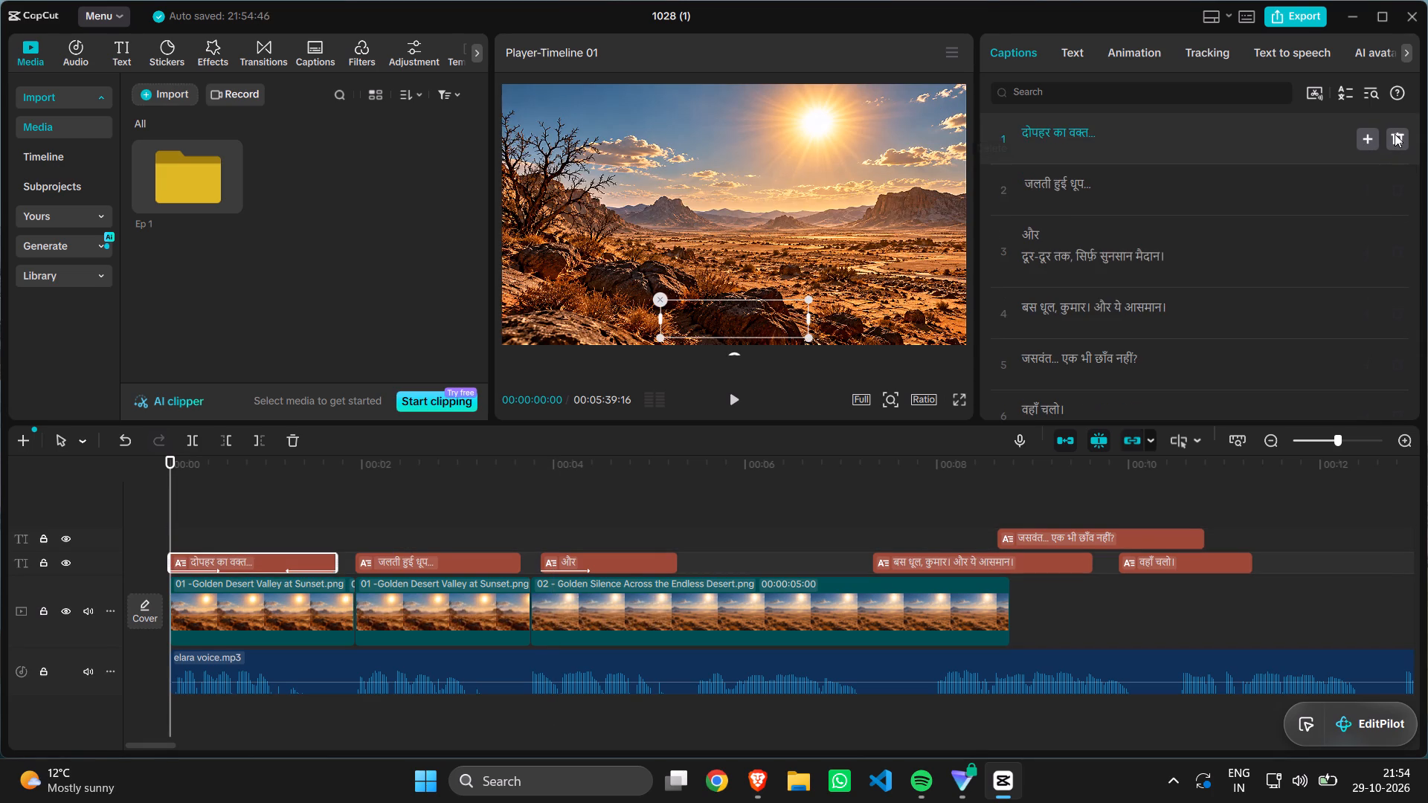
# Examine the caption list from जलती हुई धूप onwards, checking the text and preview of the individual captions.
pyautogui.click(1230, 198)
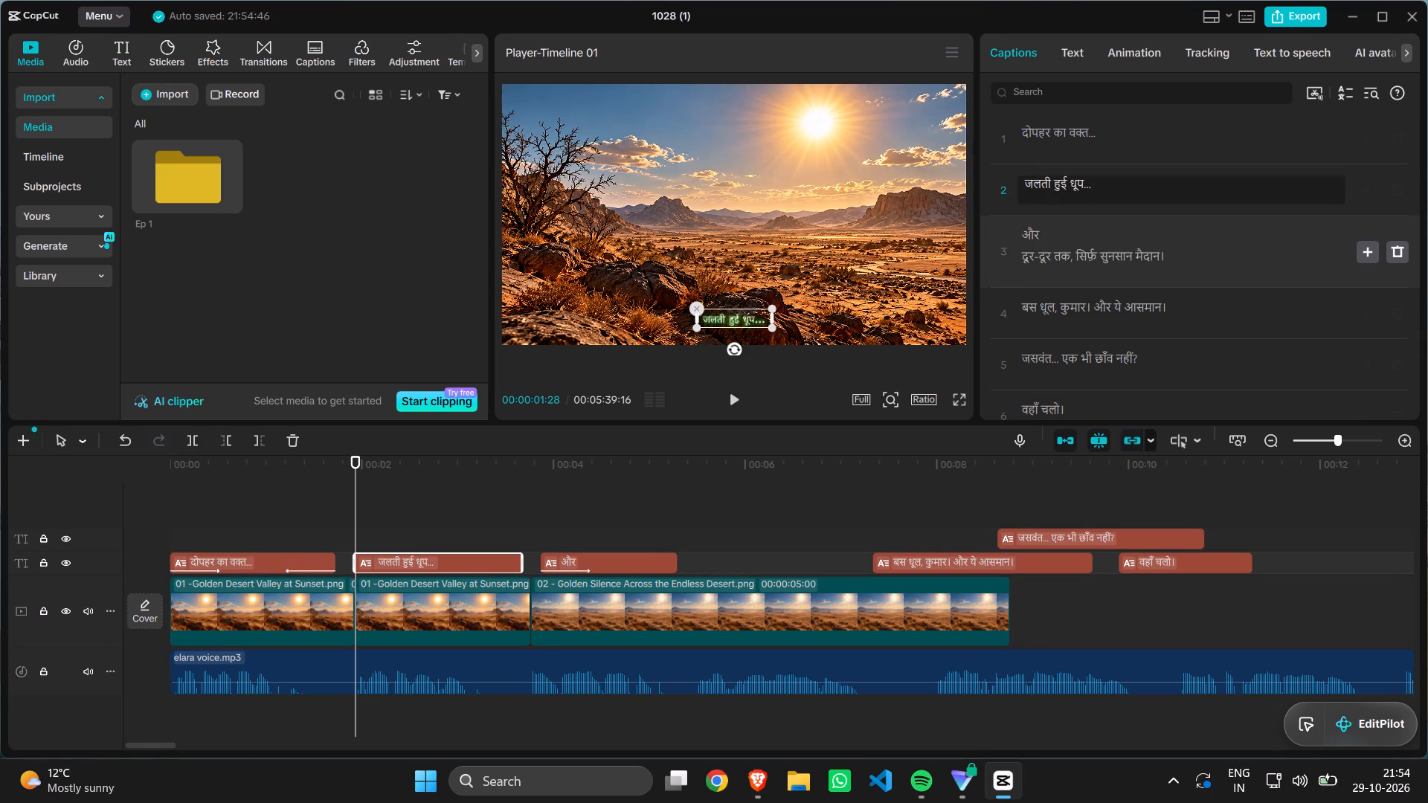
pyautogui.rightClick(1224, 244)
pyautogui.scroll(-1, 1224, 244)
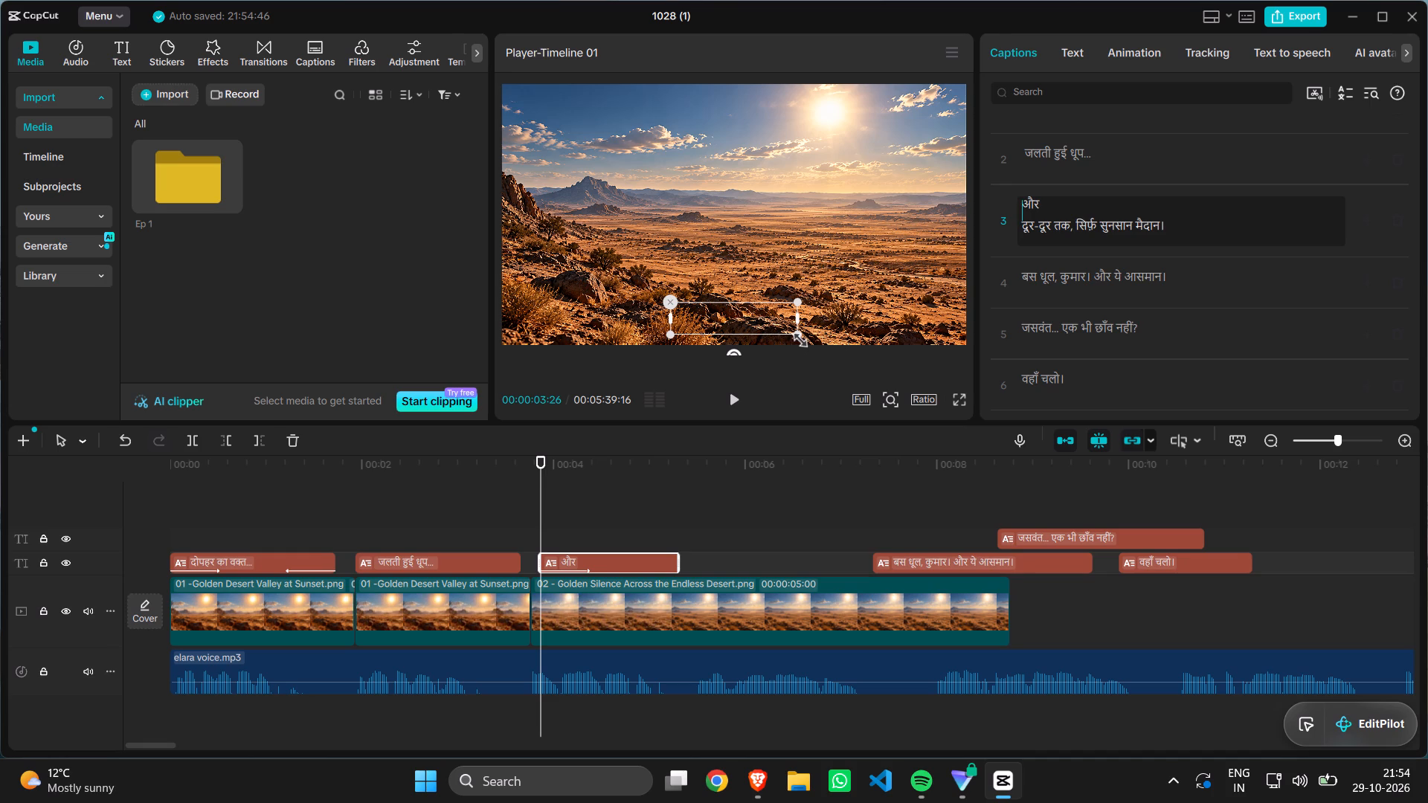
pyautogui.scroll(-2, 1093, 387)
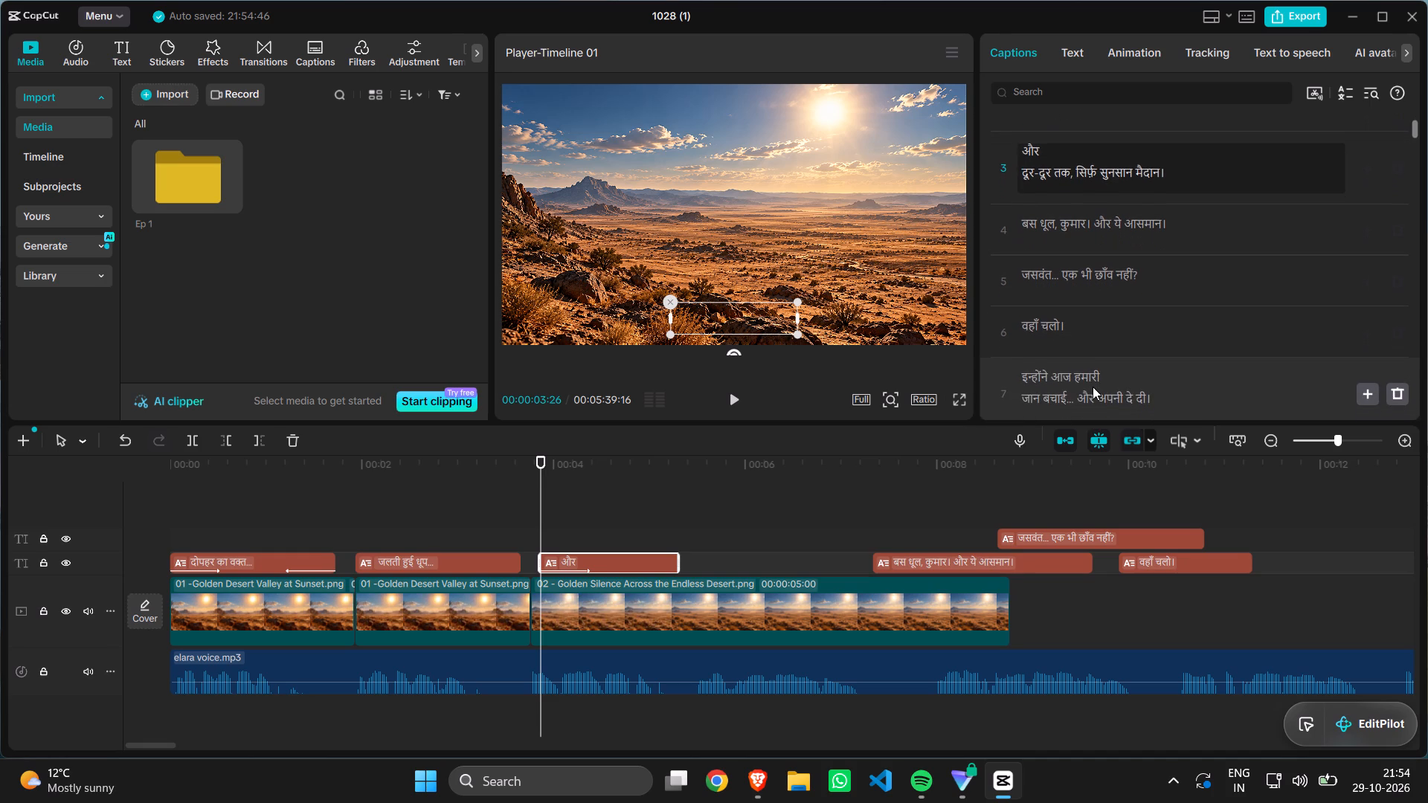
pyautogui.scroll(-5, 1093, 387)
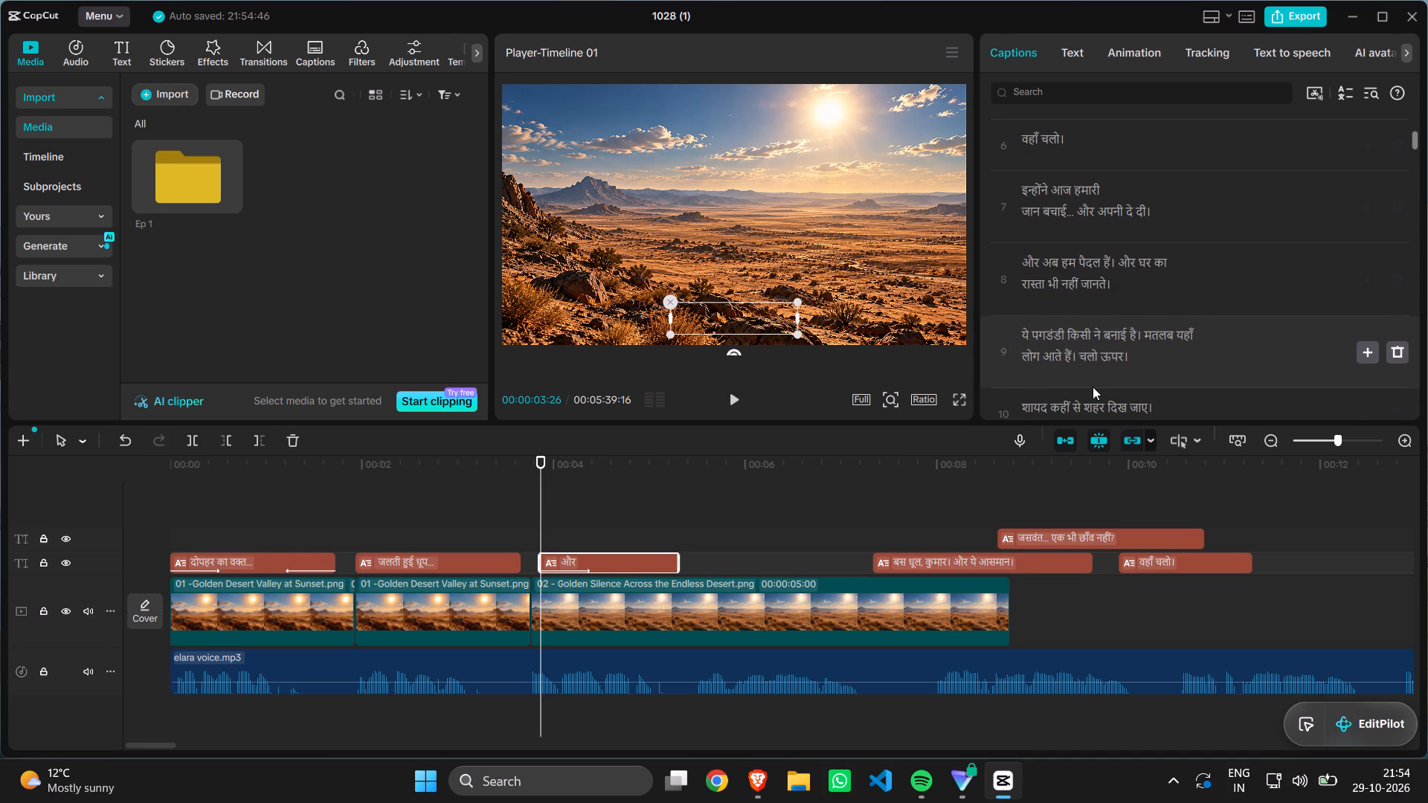
pyautogui.click(621, 401)
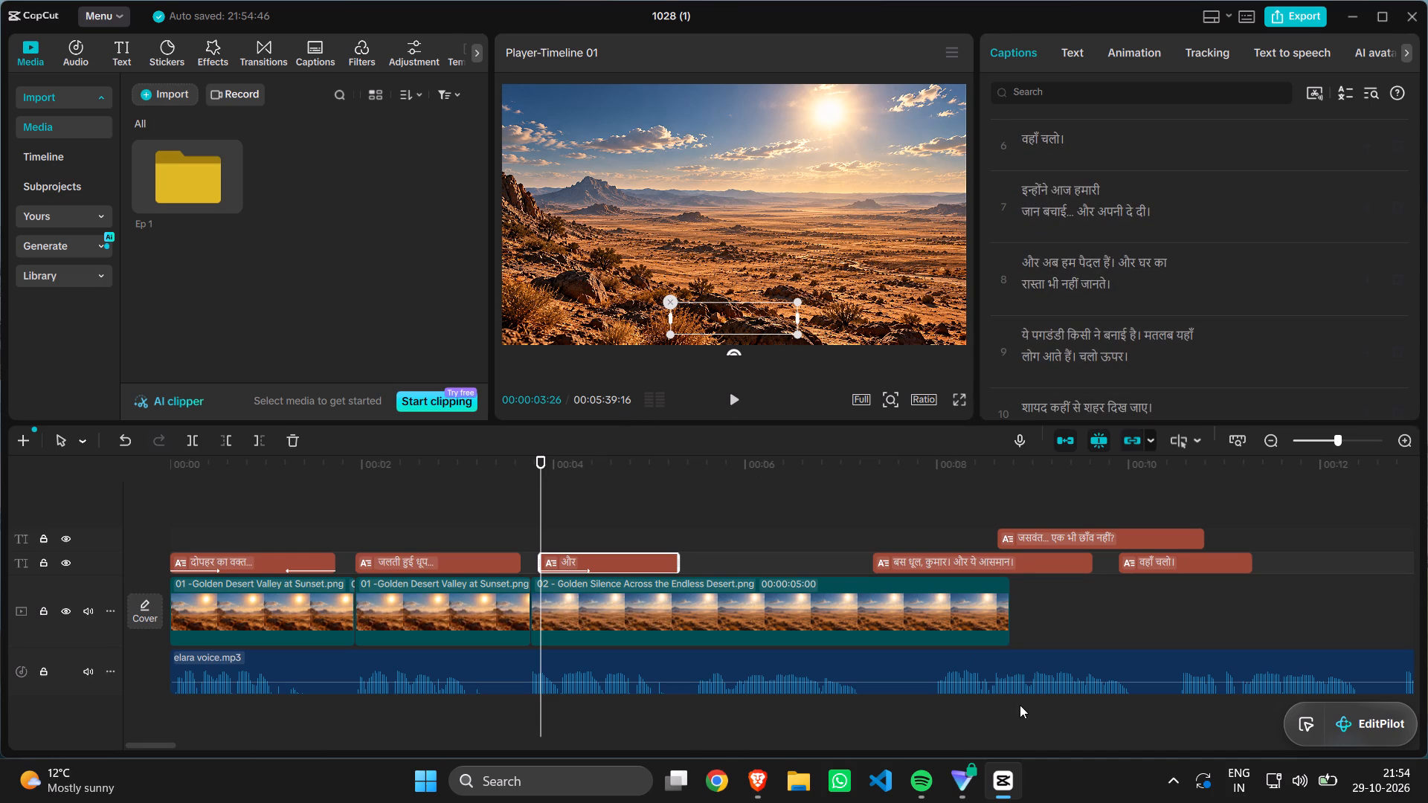
# Examine the elara voice.mp3 clip's basic audio settings and its extent along the timeline relative to the captions.
pyautogui.click(997, 672)
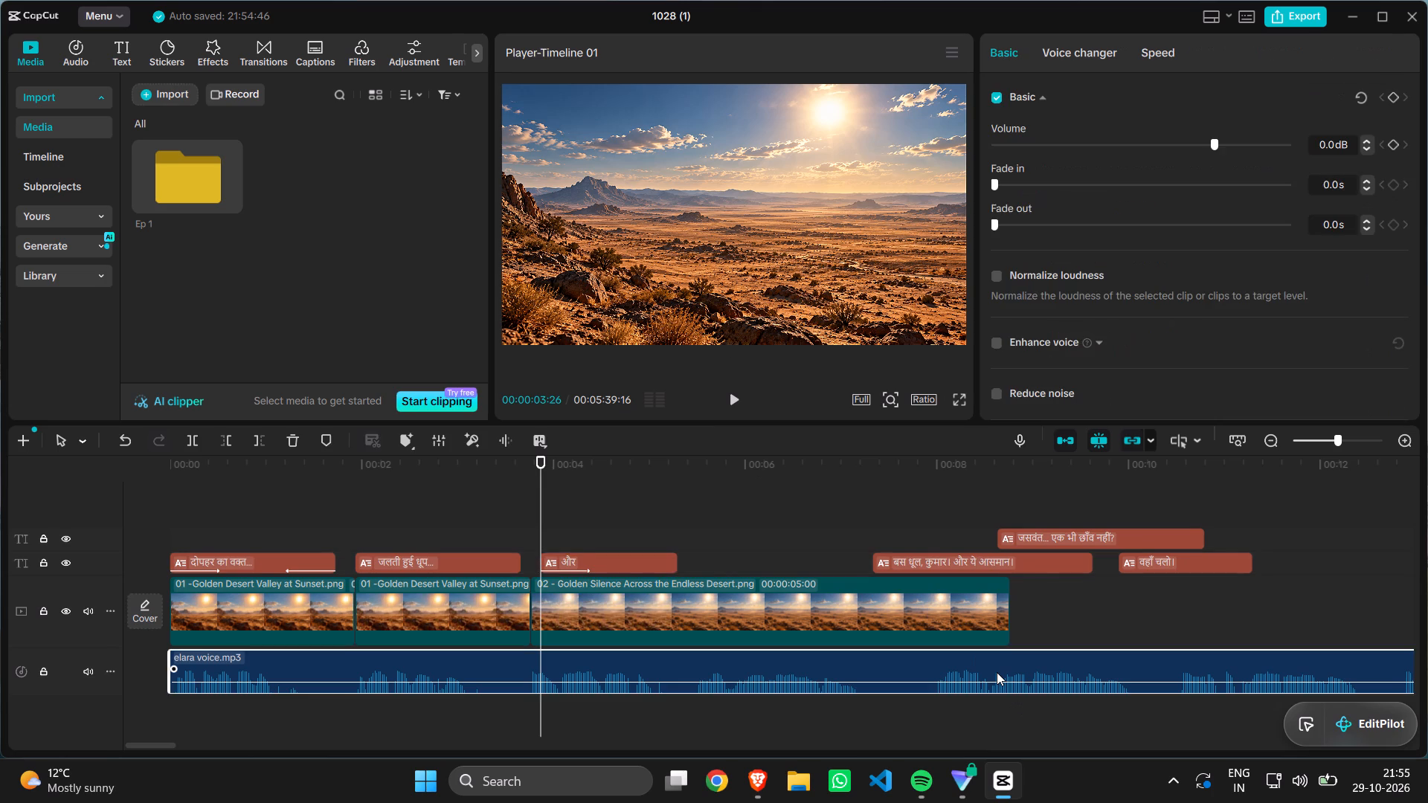
pyautogui.hscroll(-7, 997, 672)
pyautogui.hscroll(14, 997, 672)
pyautogui.hscroll(-10, 997, 672)
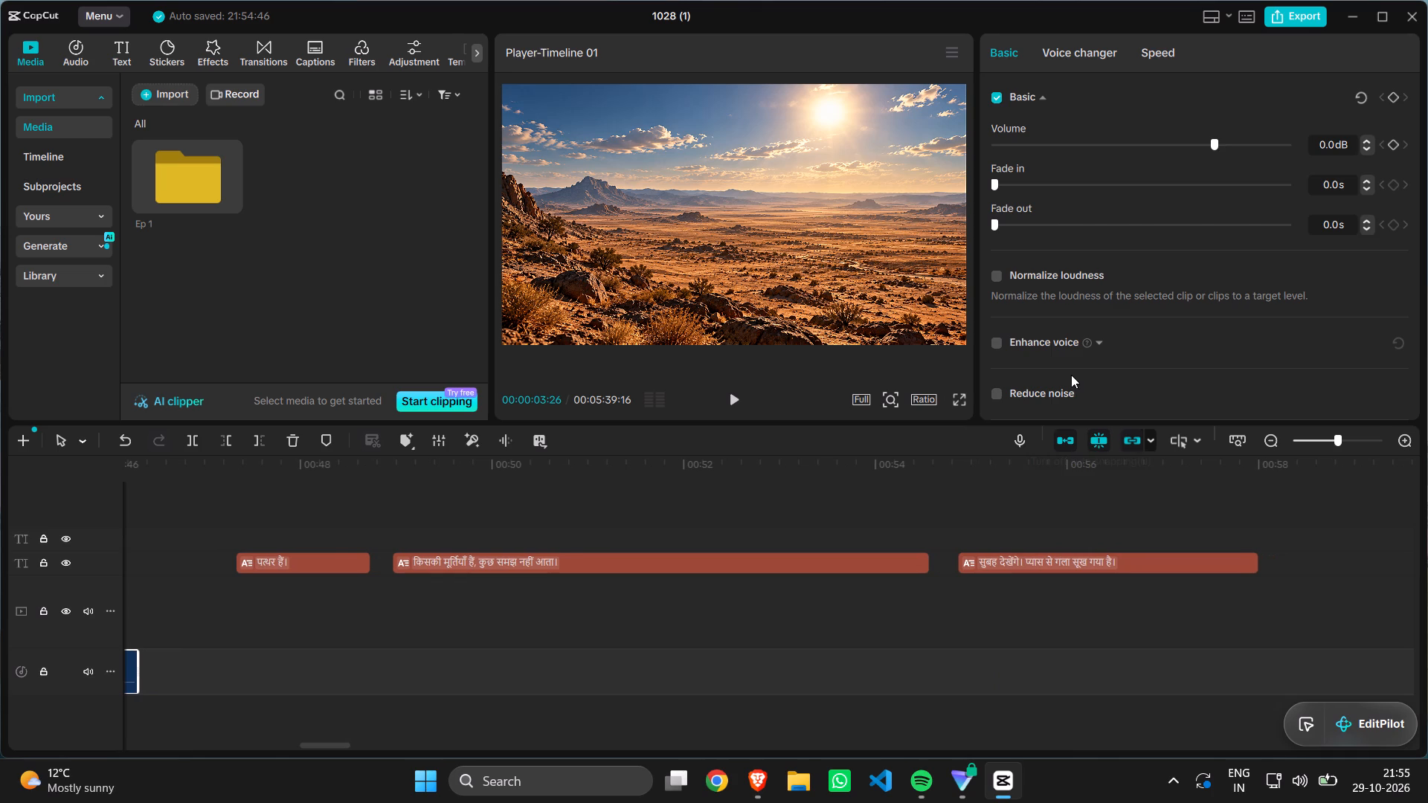
pyautogui.scroll(-2, 1071, 375)
pyautogui.scroll(3, 1071, 375)
pyautogui.hscroll(2, 1089, 49)
pyautogui.hscroll(5, 433, 526)
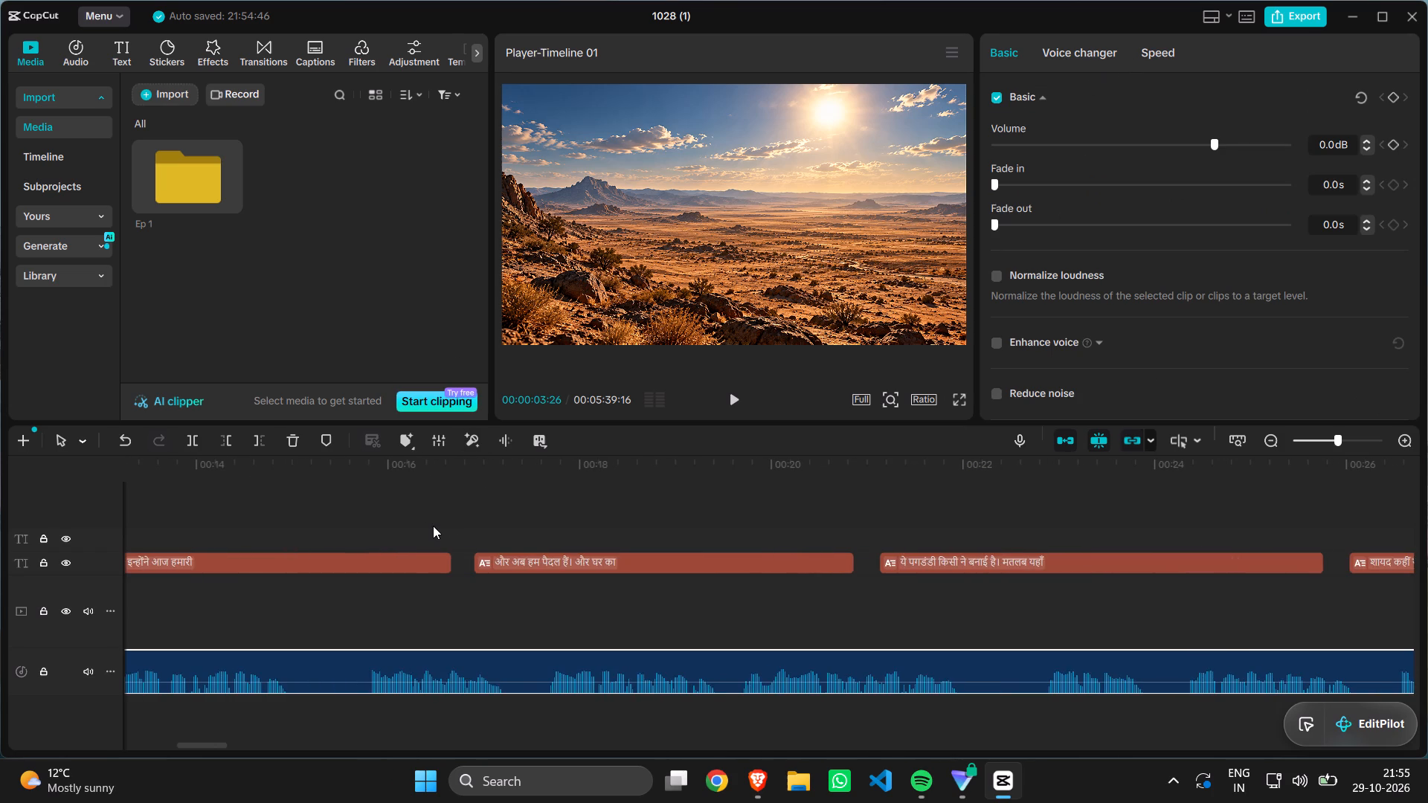
pyautogui.hscroll(6, 520, 516)
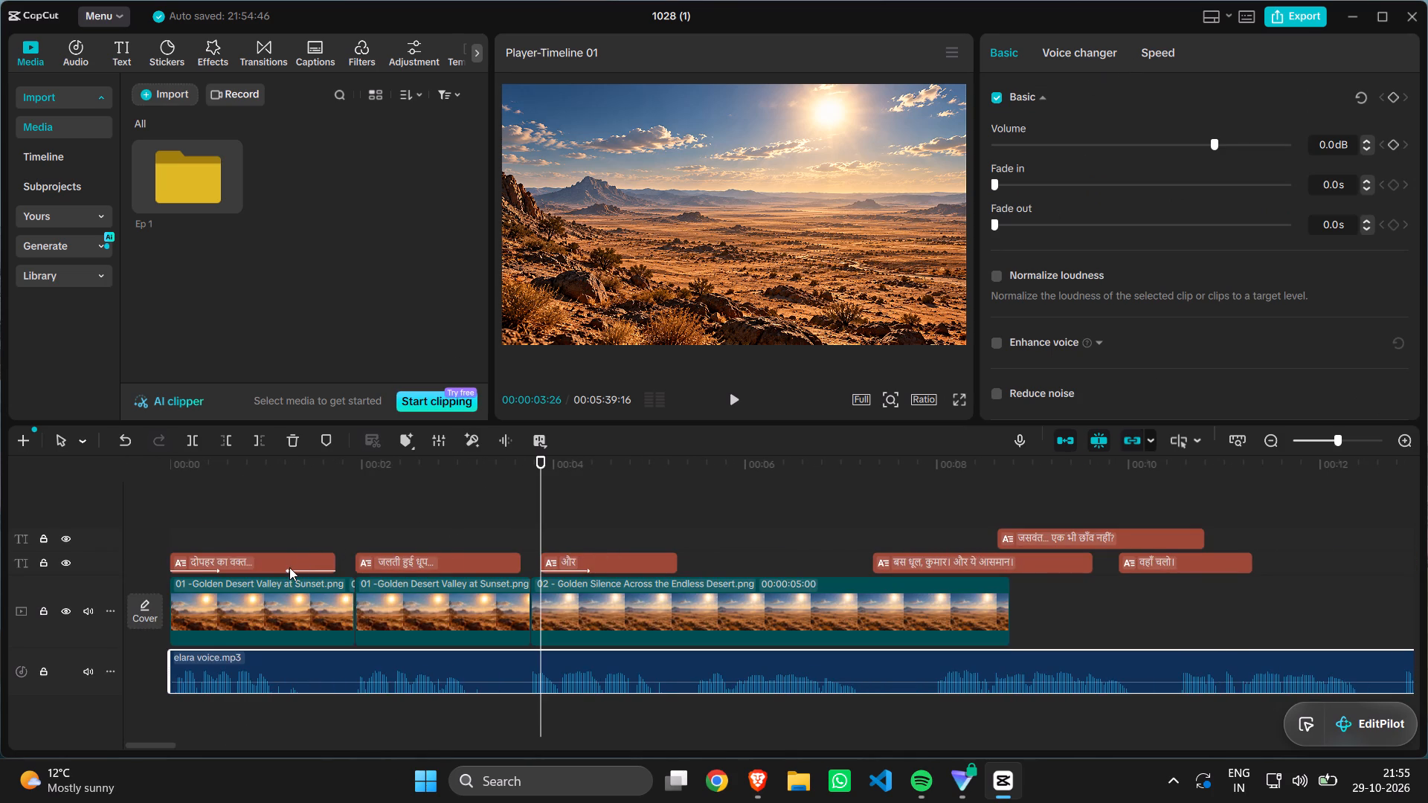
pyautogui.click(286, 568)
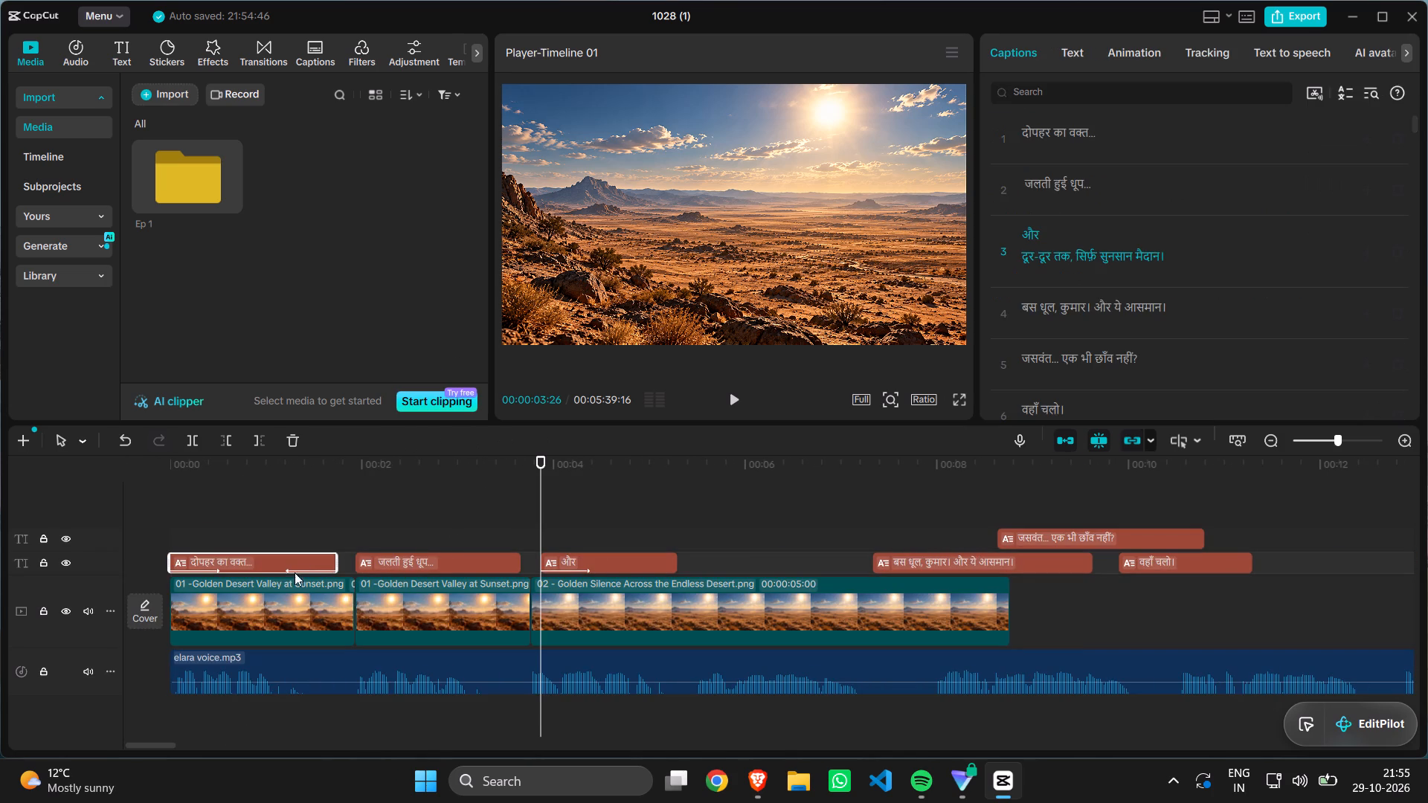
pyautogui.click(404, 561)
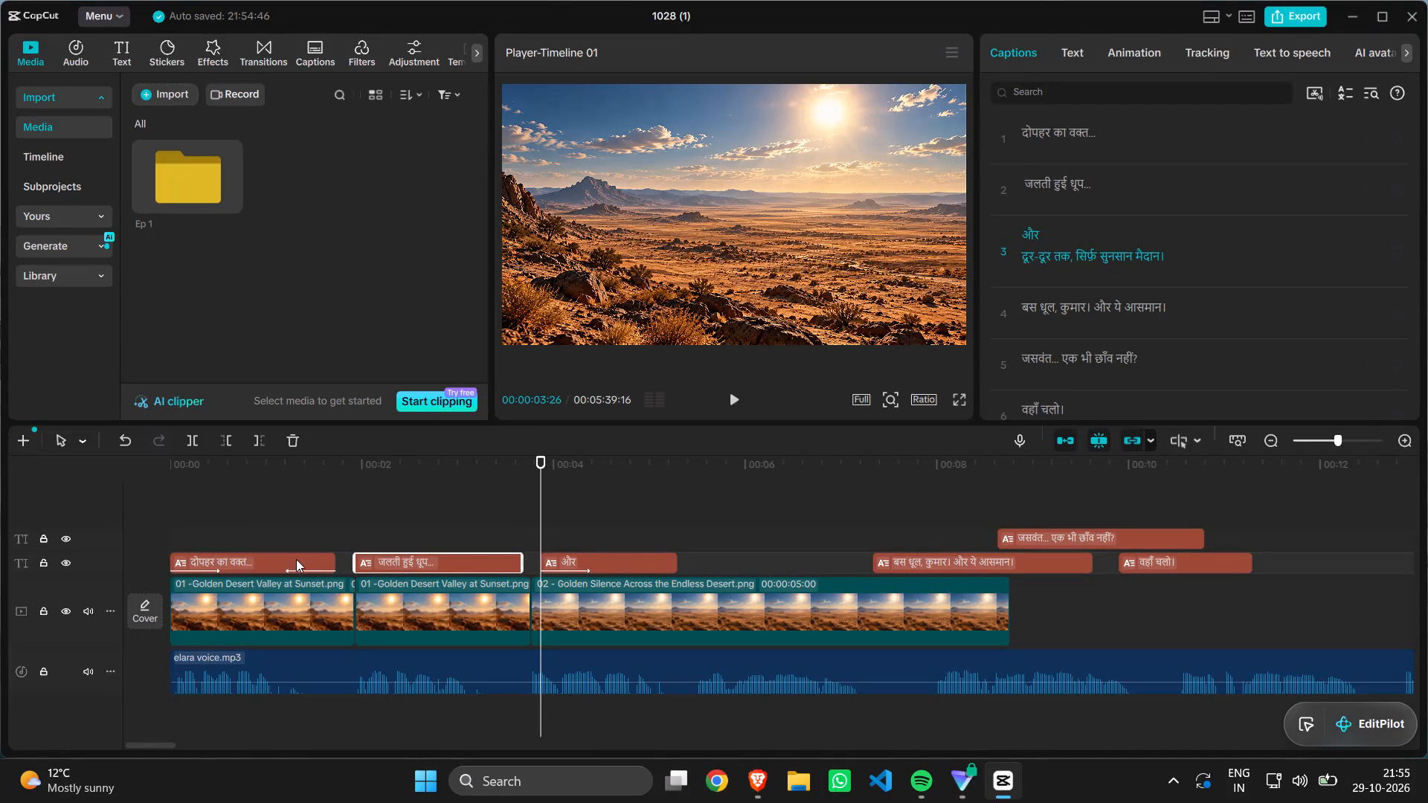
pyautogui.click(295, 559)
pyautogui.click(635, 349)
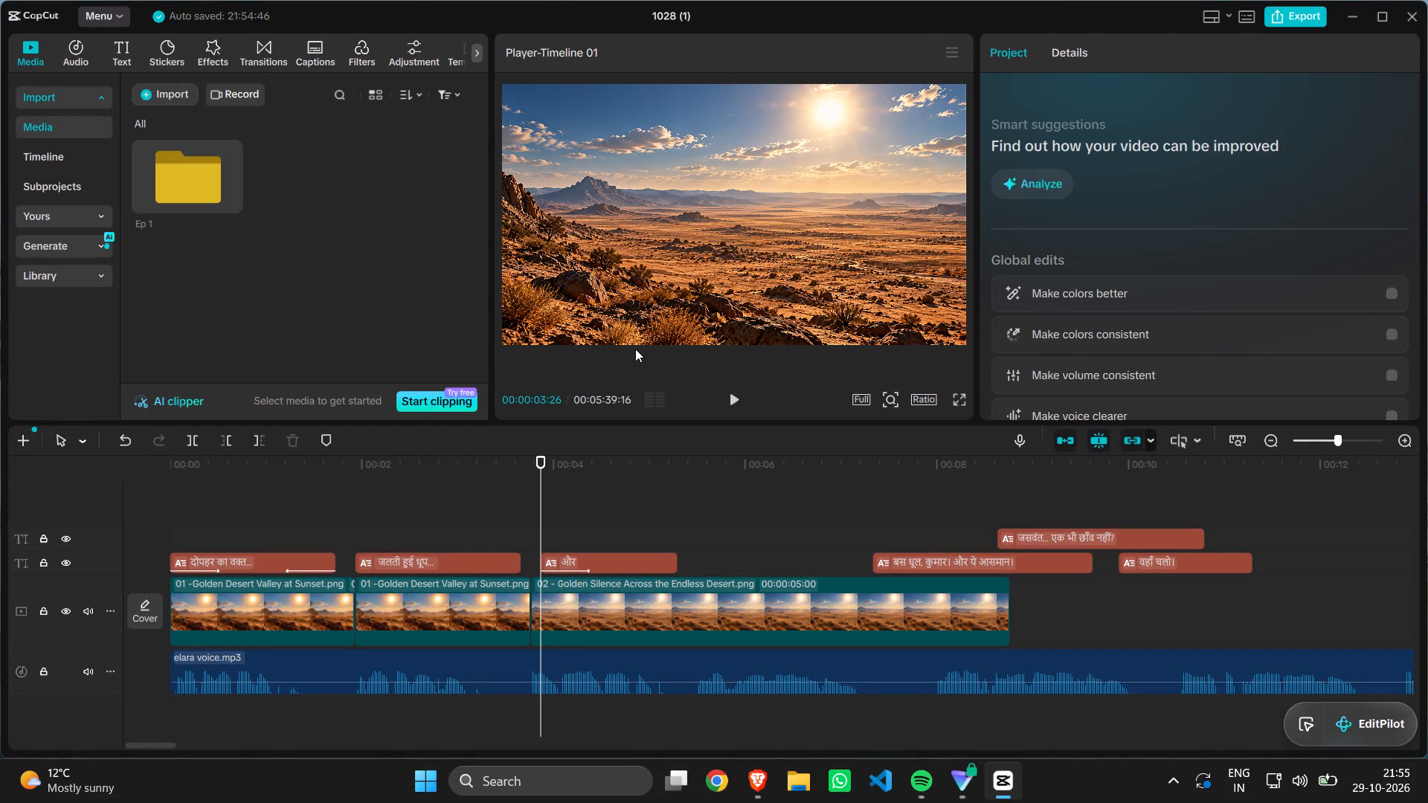
# Apply the Trending text effect with white letters and a blue glow to the दोपहर का वक्त... caption.
pyautogui.click(321, 569)
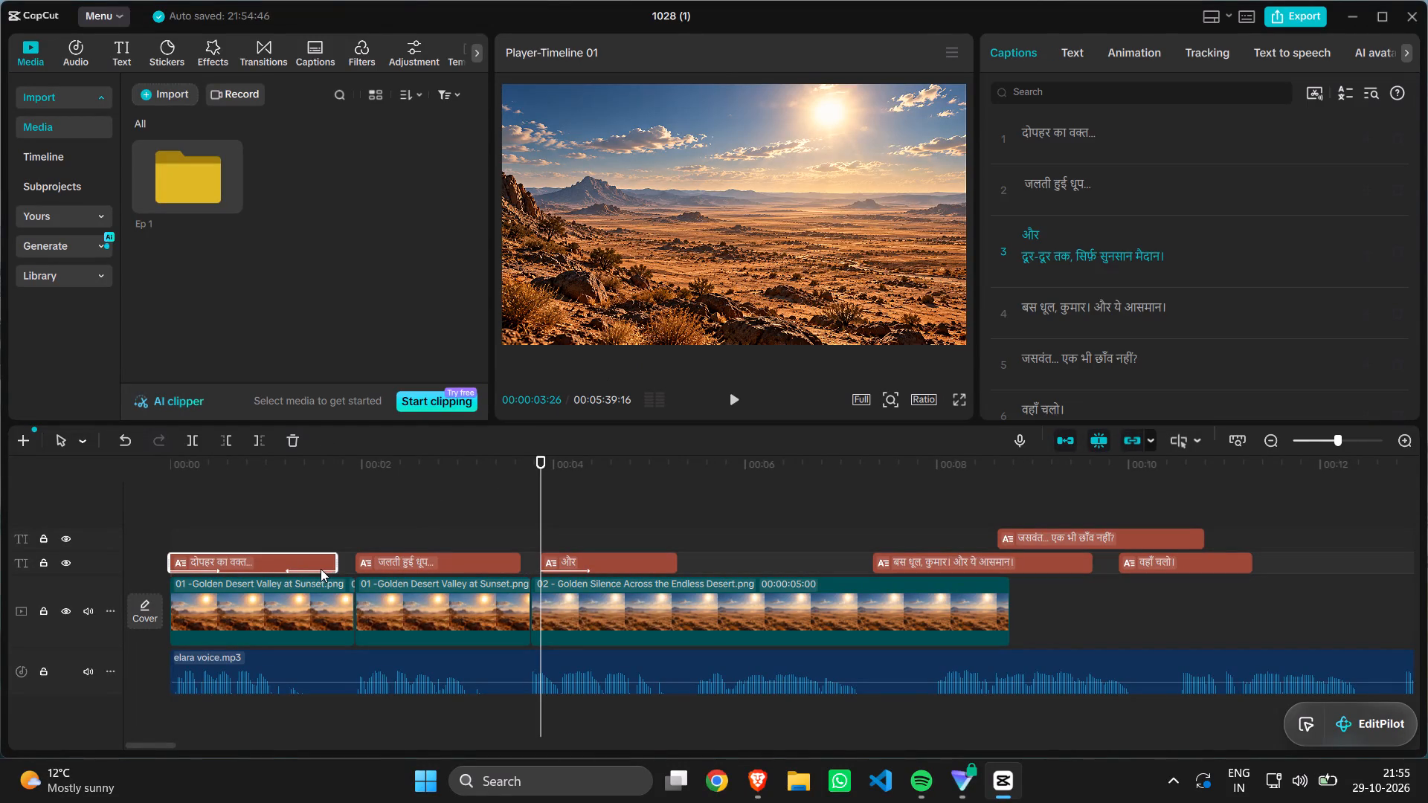
pyautogui.click(1078, 47)
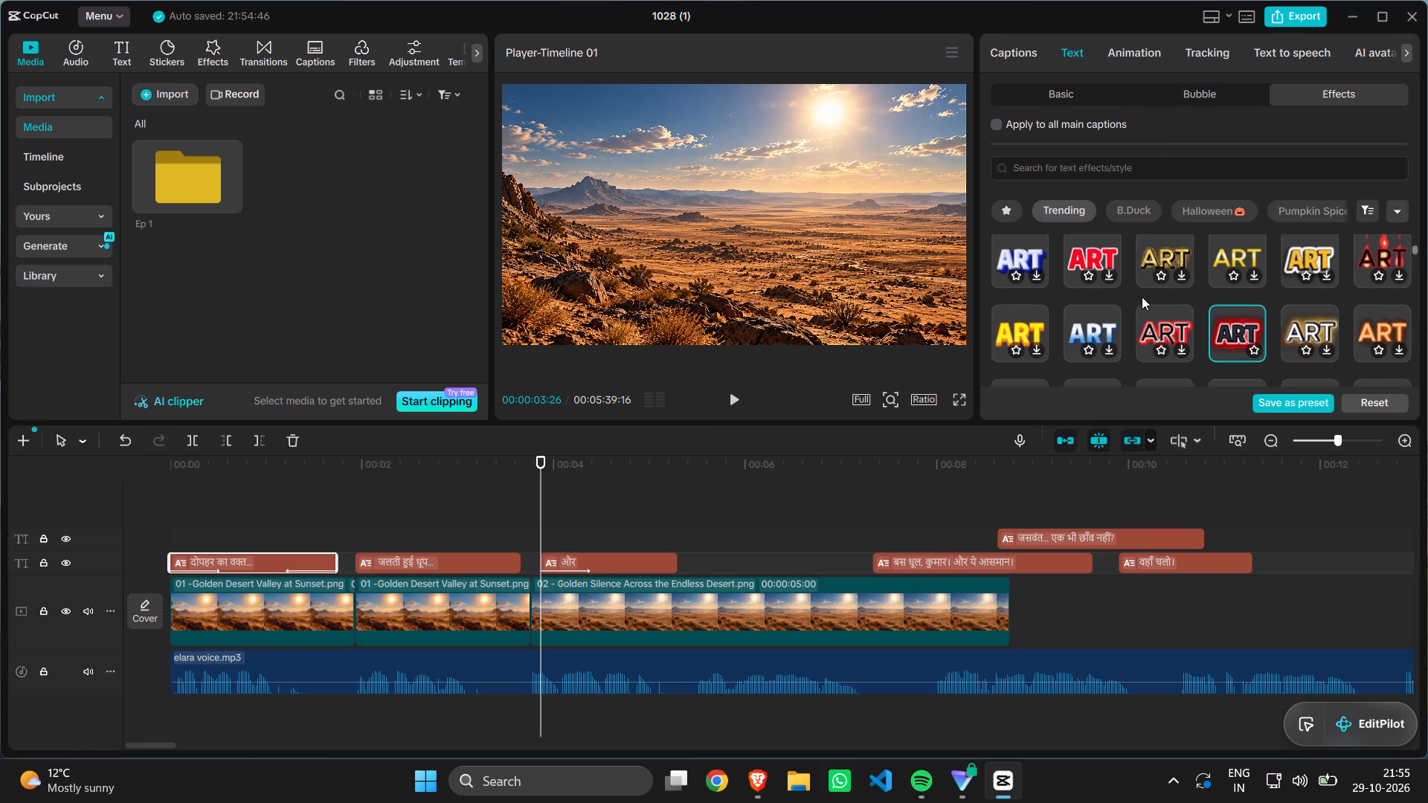
pyautogui.click(1032, 313)
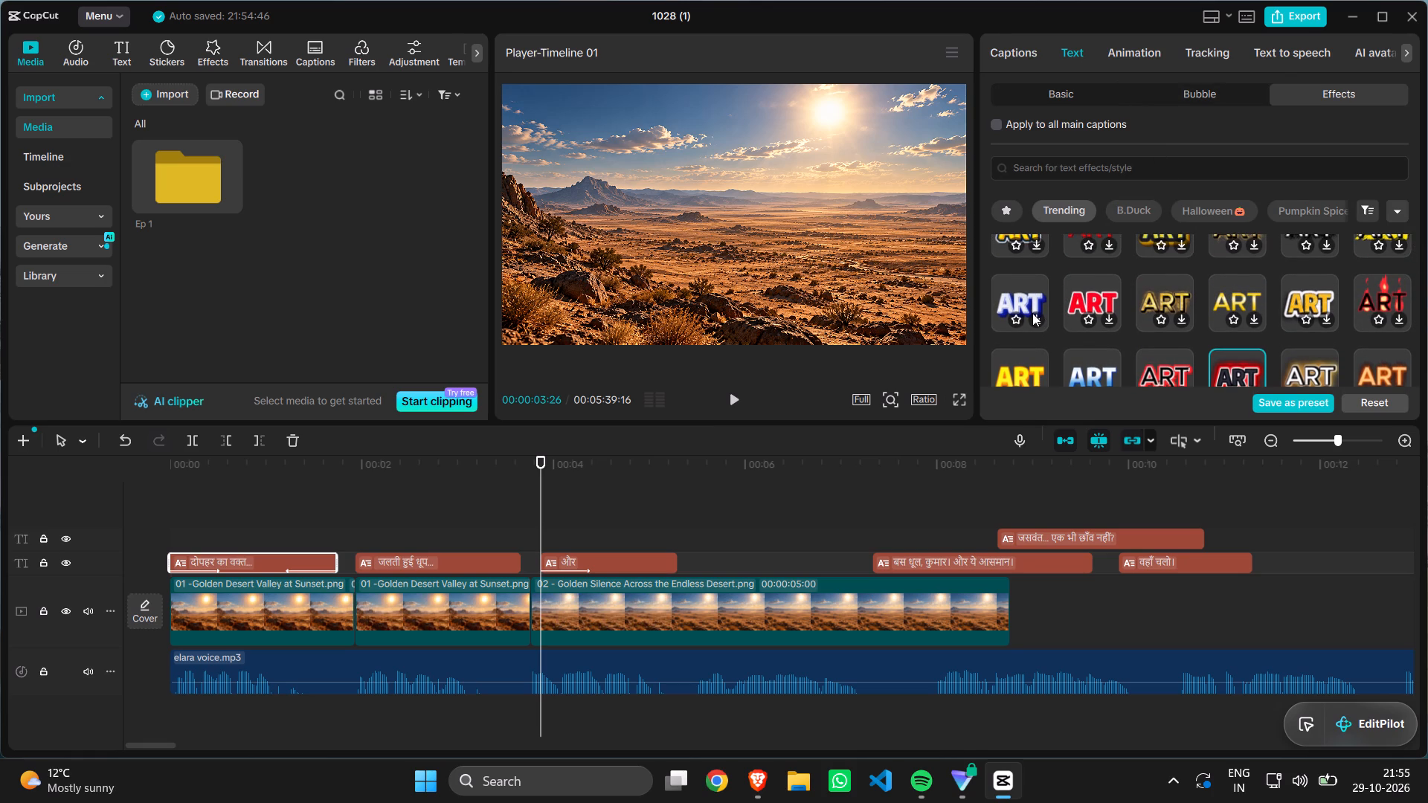
pyautogui.click(1036, 315)
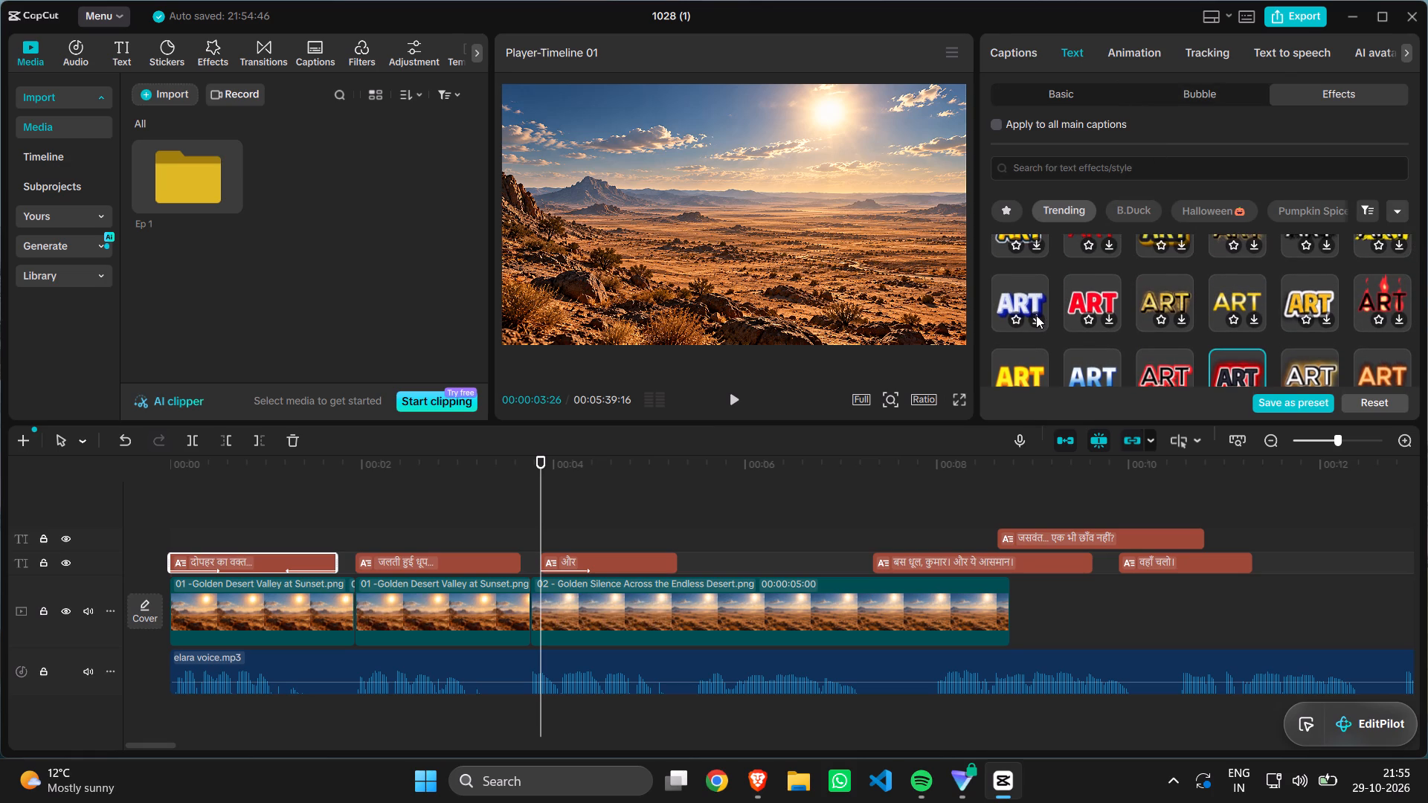
pyautogui.click(1036, 315)
pyautogui.click(1036, 315)
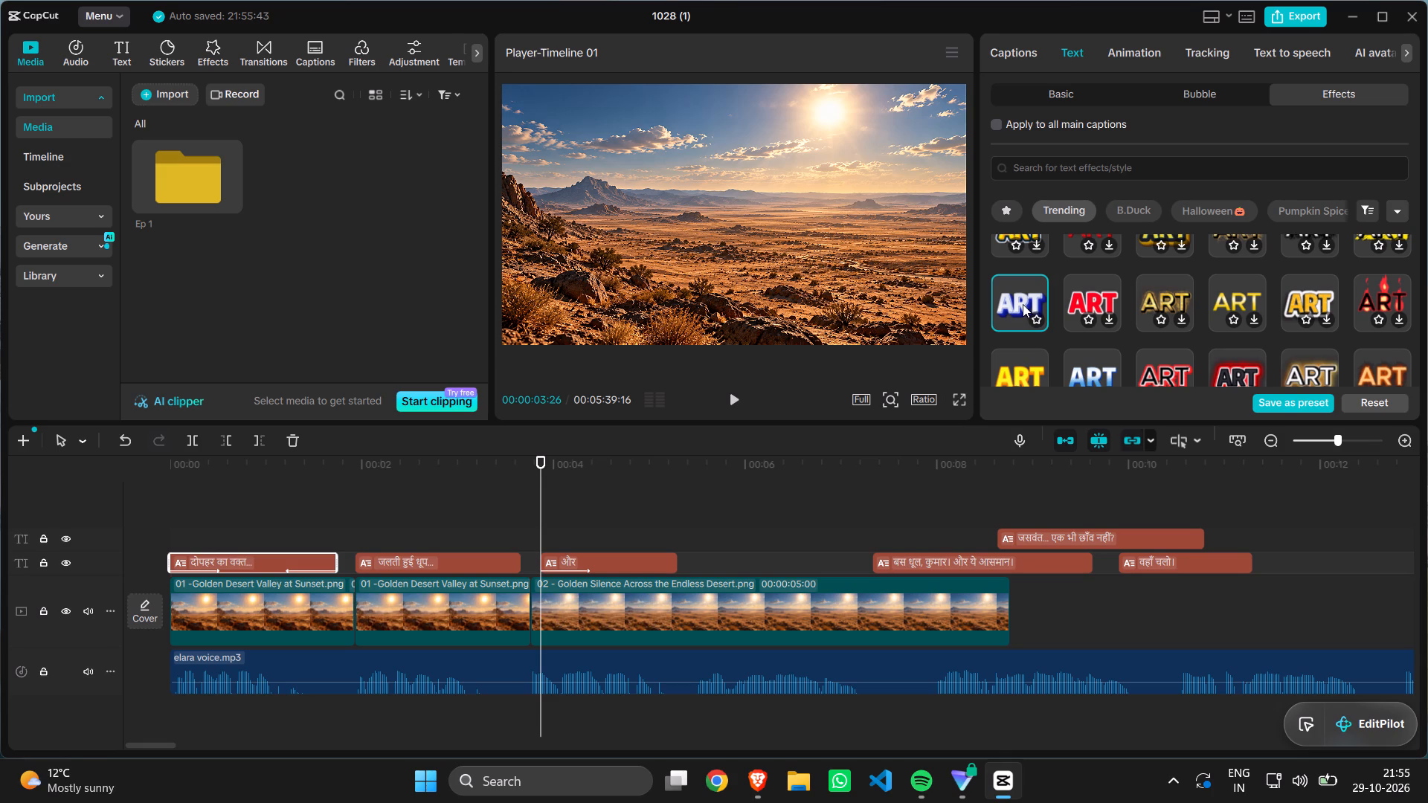
pyautogui.click(1023, 304)
# Play the timeline from the start to about 00:00:03:00 to review the restyled दोपहर का वक्त... caption.
pyautogui.press('space')
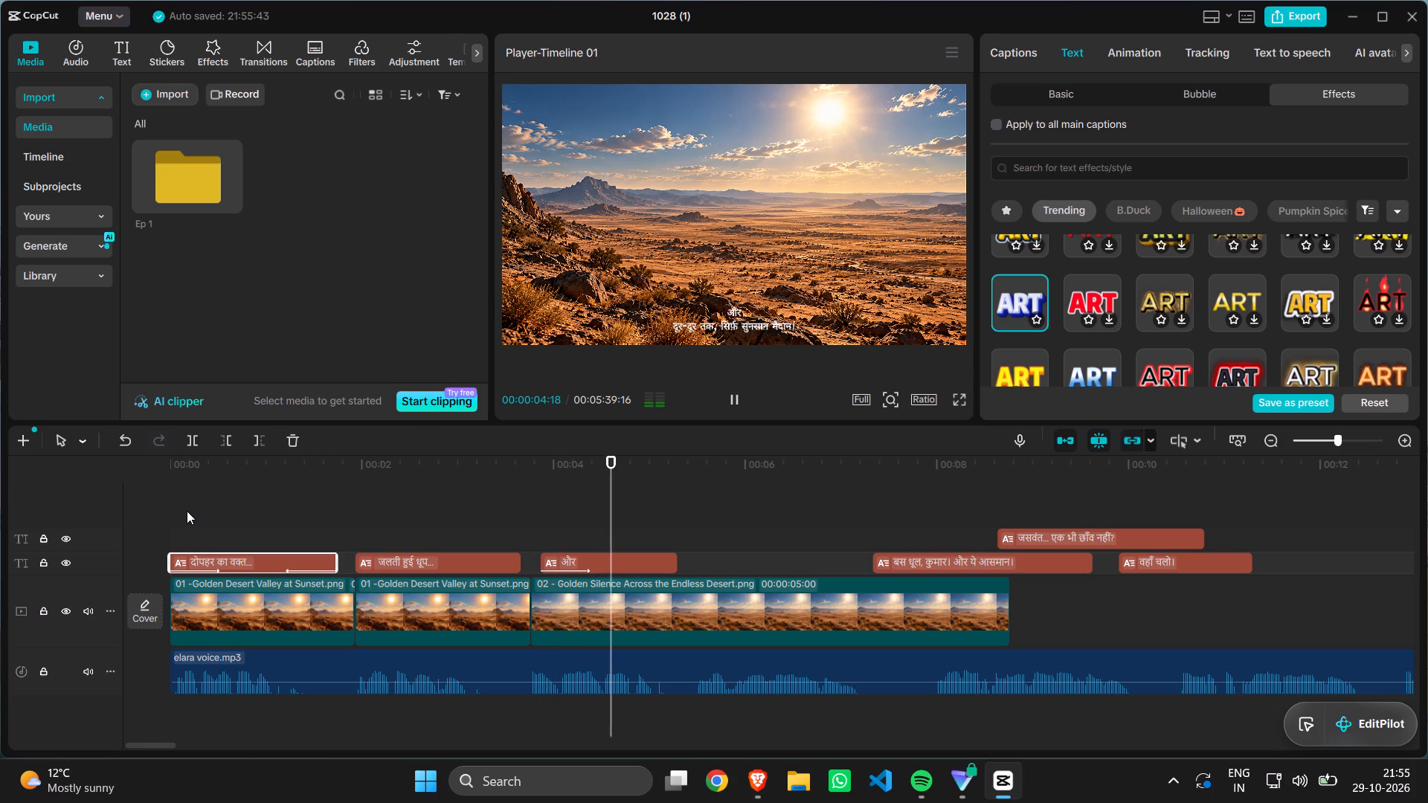
pyautogui.press('space')
pyautogui.click(187, 511)
pyautogui.press('space')
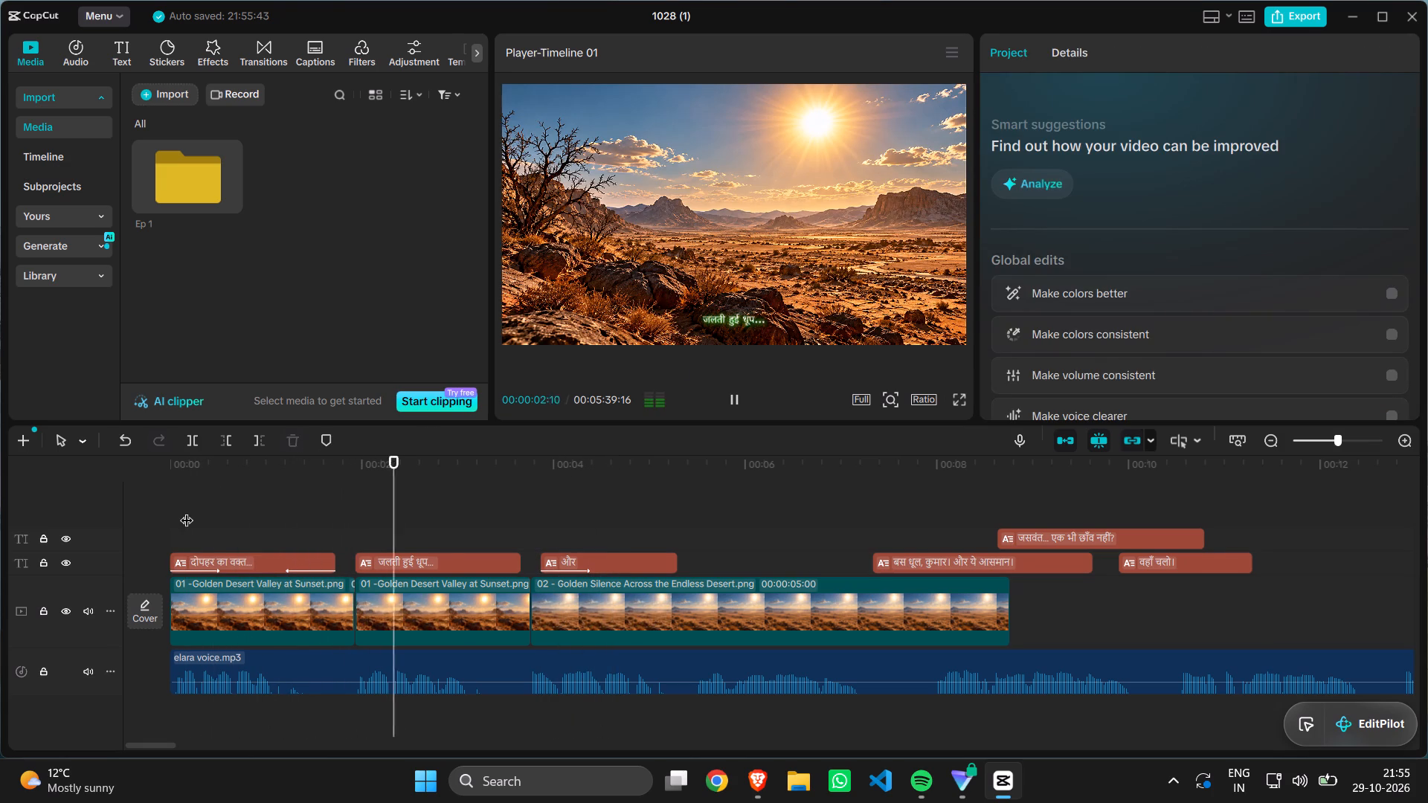
pyautogui.press('space')
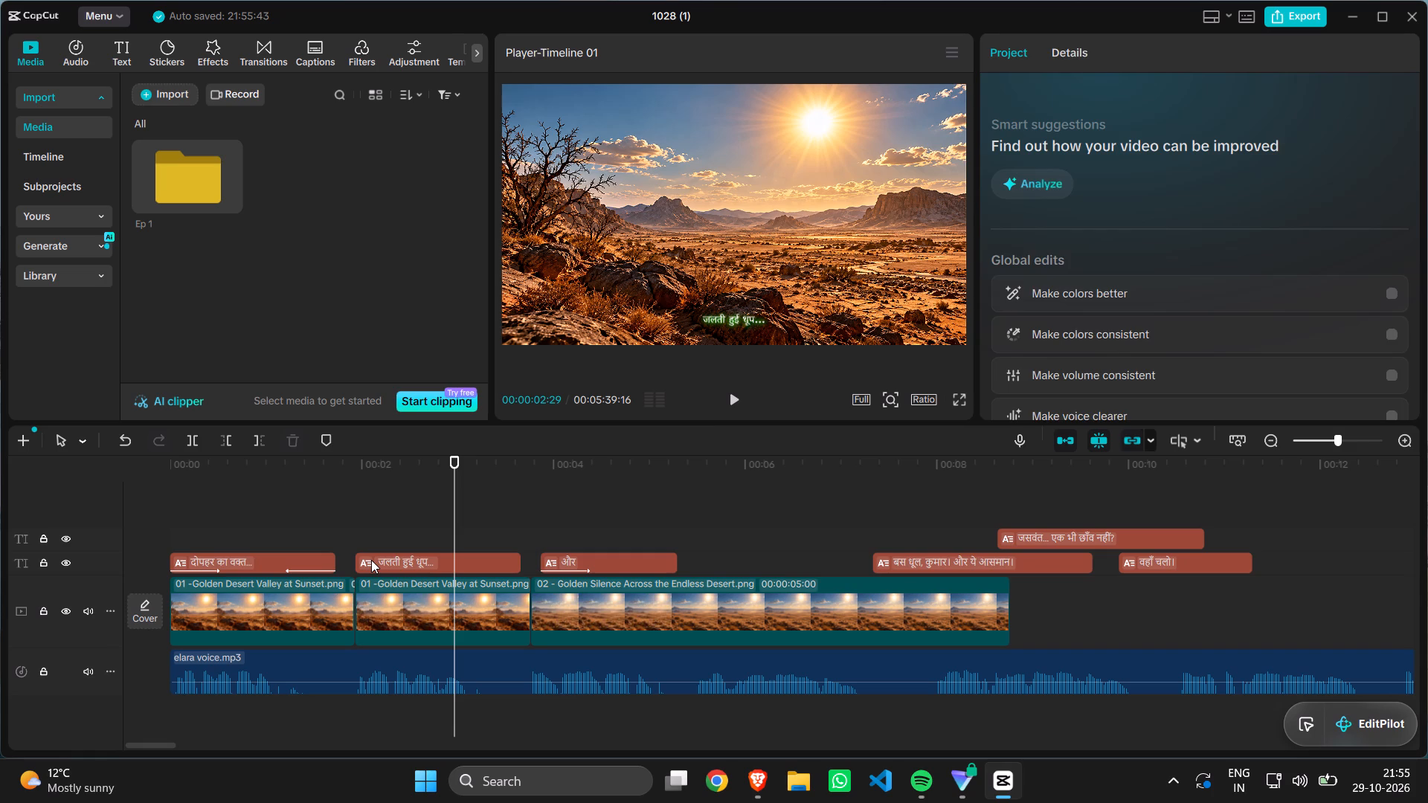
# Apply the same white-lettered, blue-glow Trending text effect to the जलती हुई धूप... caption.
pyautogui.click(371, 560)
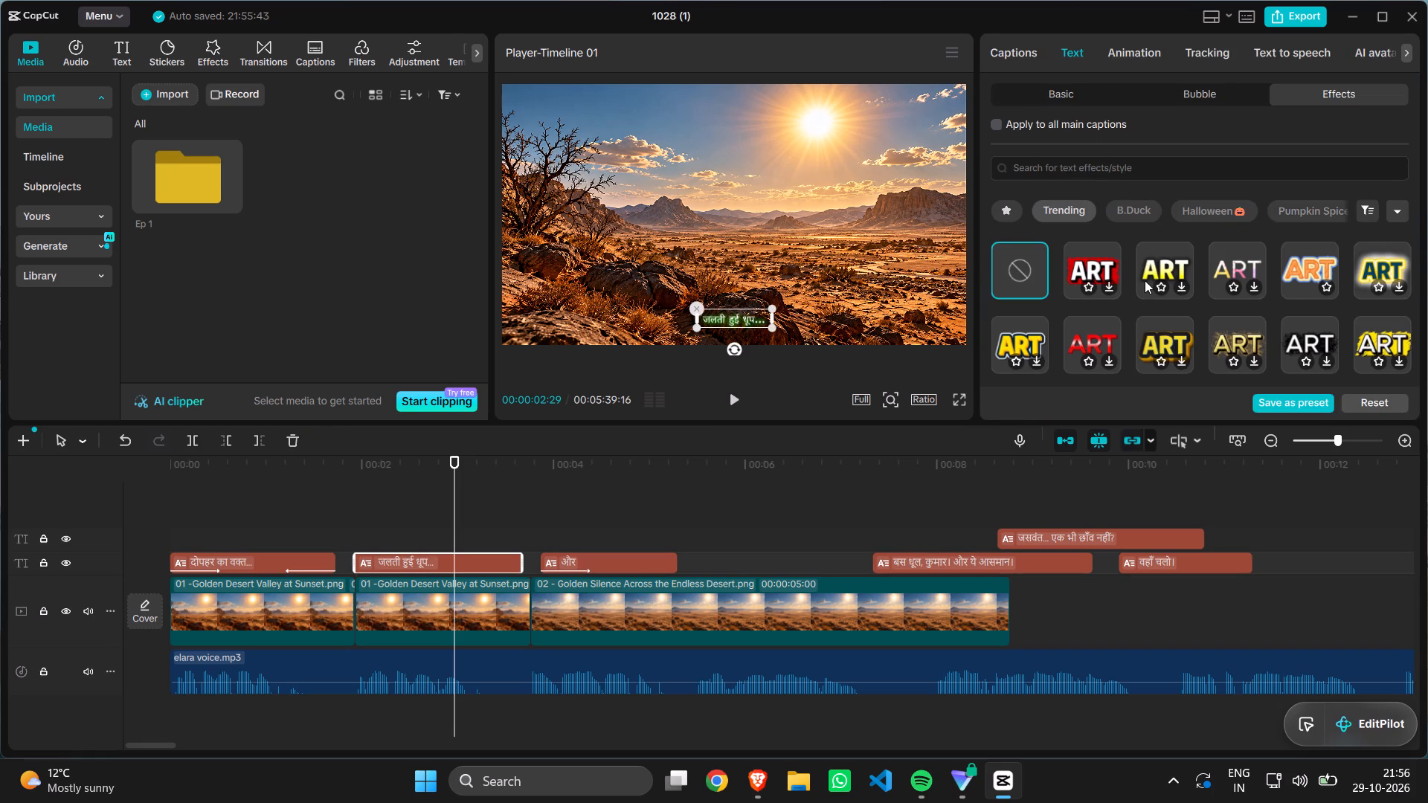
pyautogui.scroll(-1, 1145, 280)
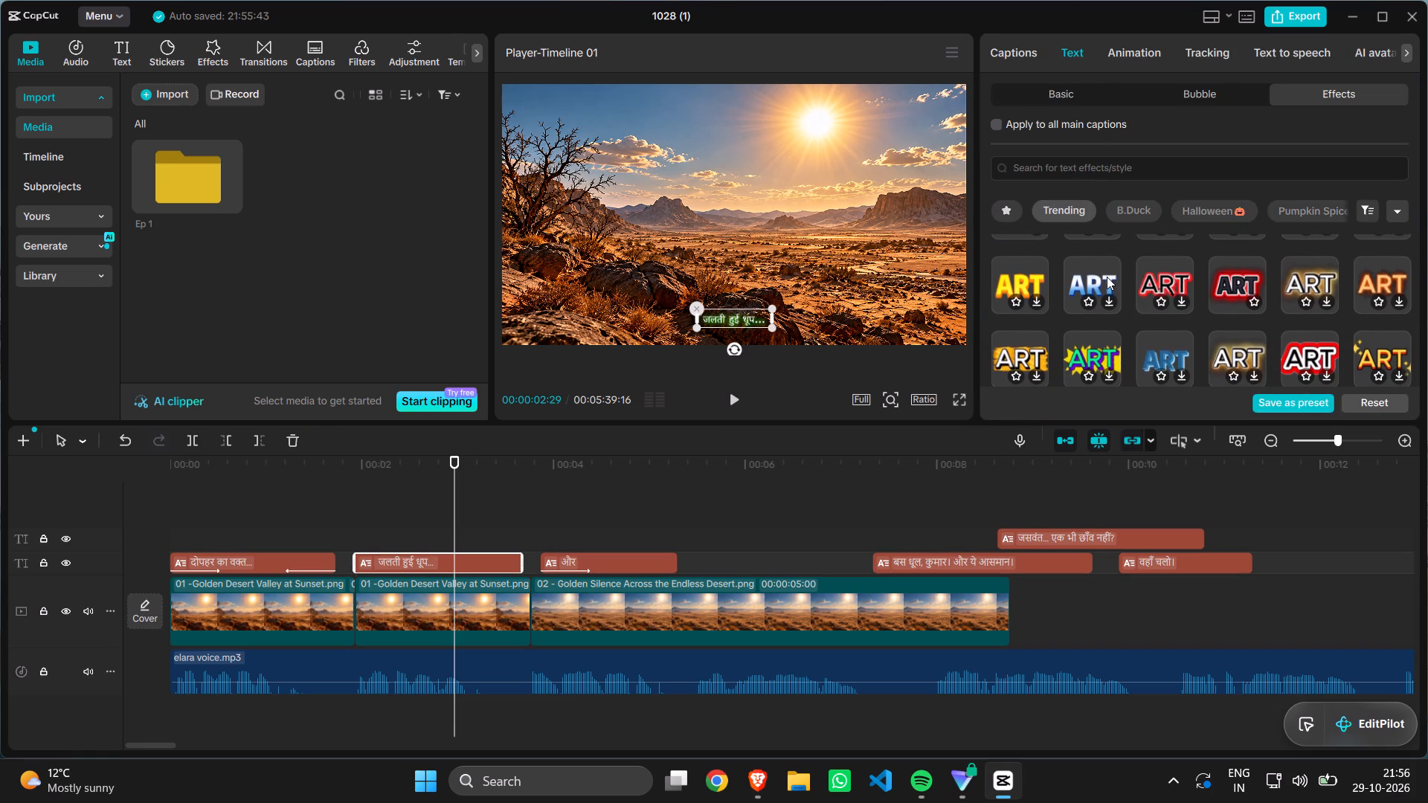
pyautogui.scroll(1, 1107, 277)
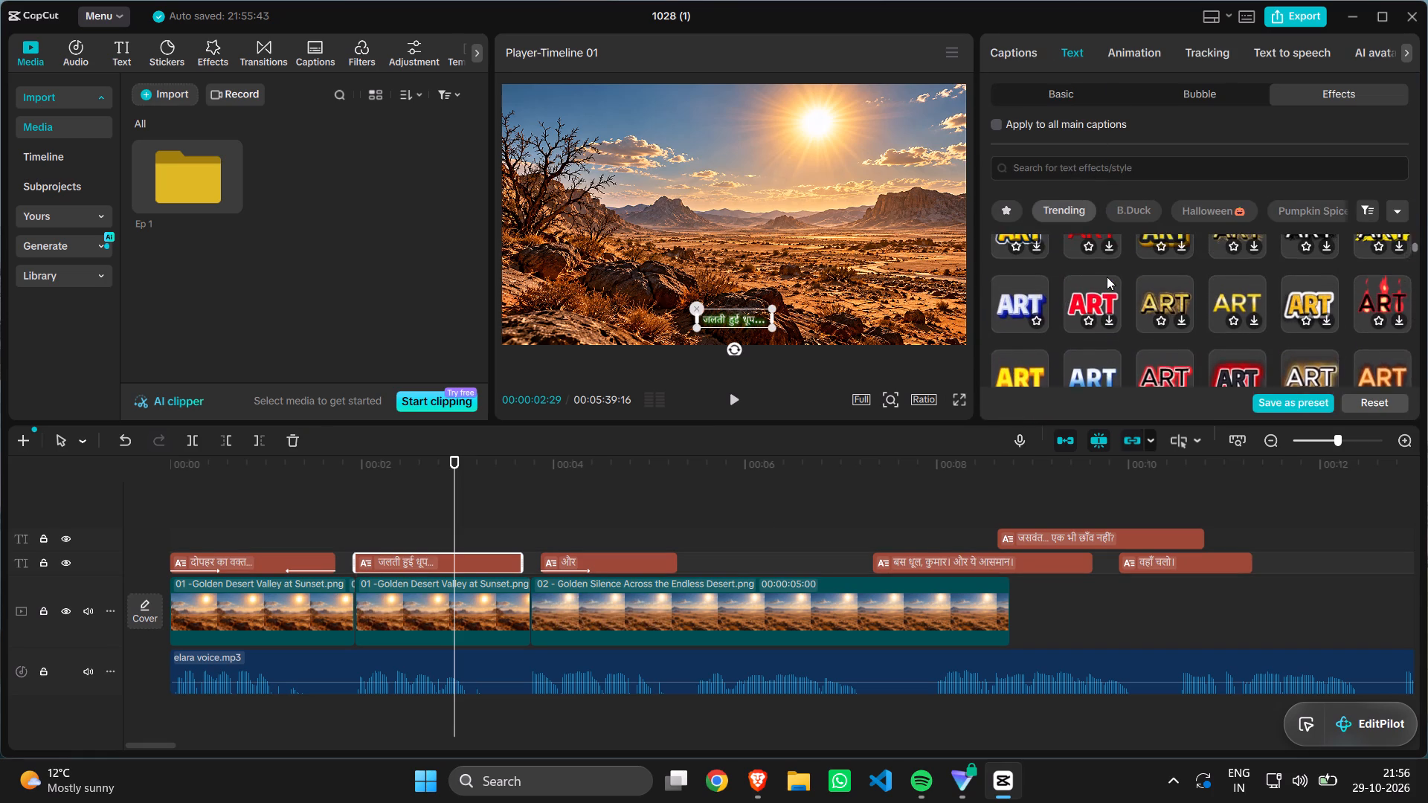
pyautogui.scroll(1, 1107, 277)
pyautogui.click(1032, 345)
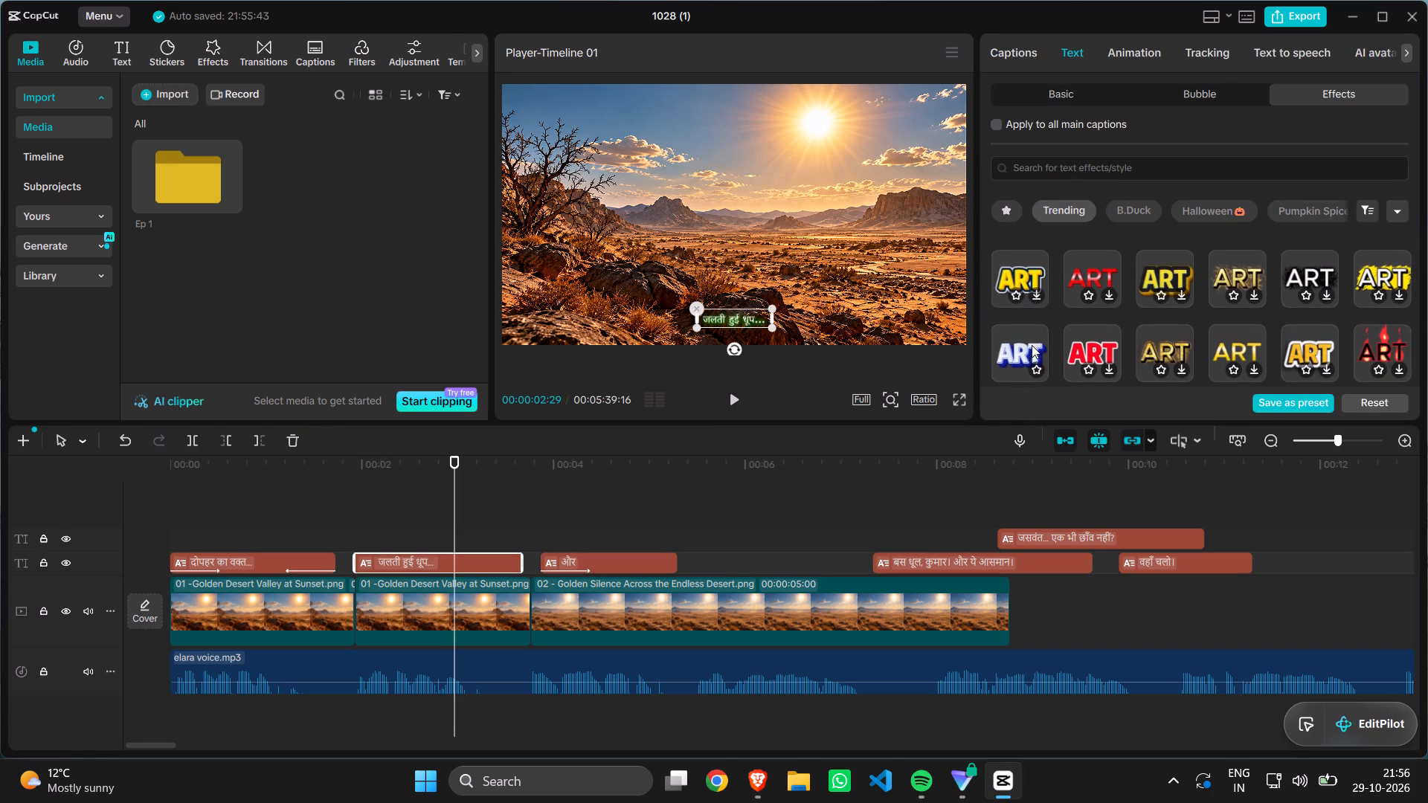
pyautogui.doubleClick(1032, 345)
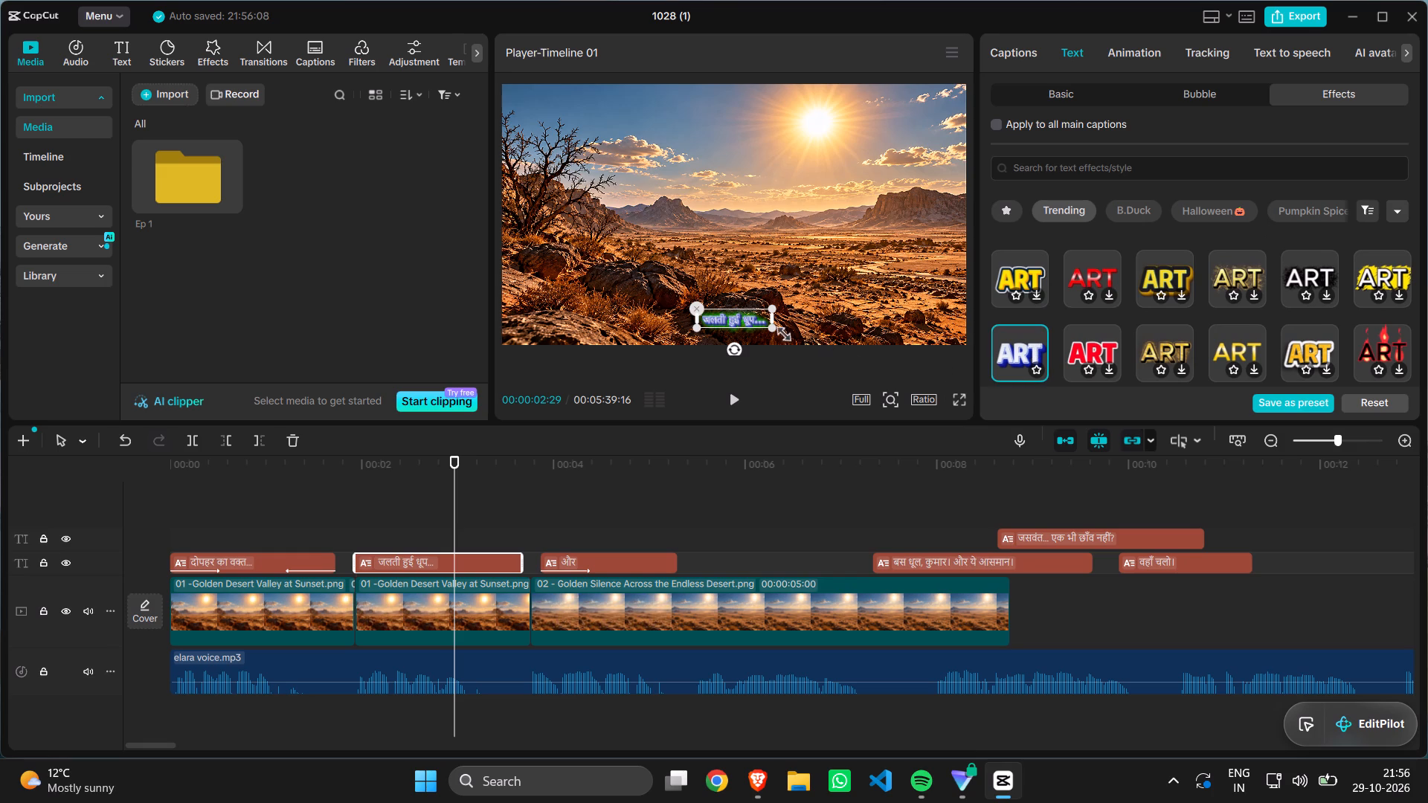
# Enlarge the जलती हुई धूप... caption in the preview to about twice its size.
pyautogui.moveTo(771, 328); pyautogui.dragTo(812, 332)
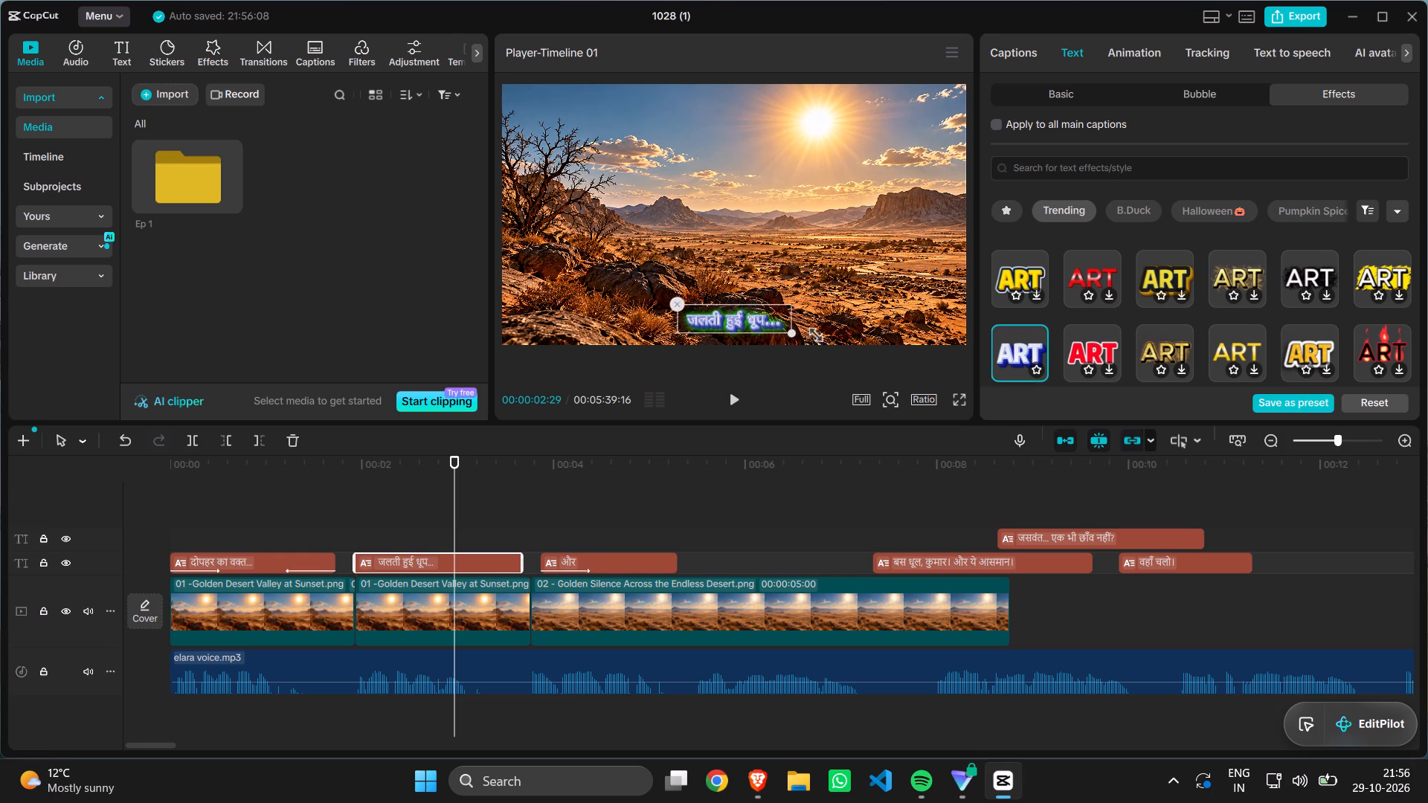
pyautogui.moveTo(812, 332); pyautogui.dragTo(858, 336)
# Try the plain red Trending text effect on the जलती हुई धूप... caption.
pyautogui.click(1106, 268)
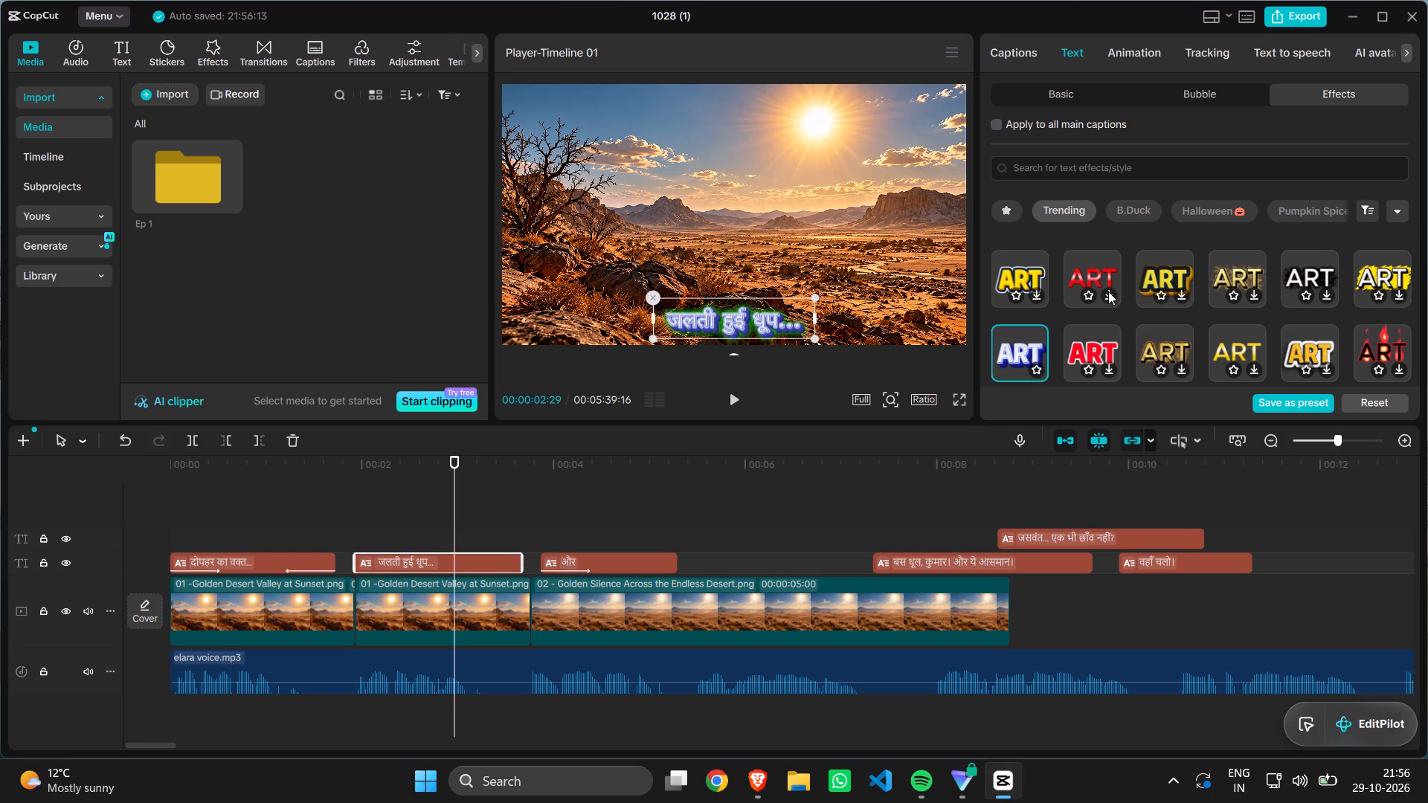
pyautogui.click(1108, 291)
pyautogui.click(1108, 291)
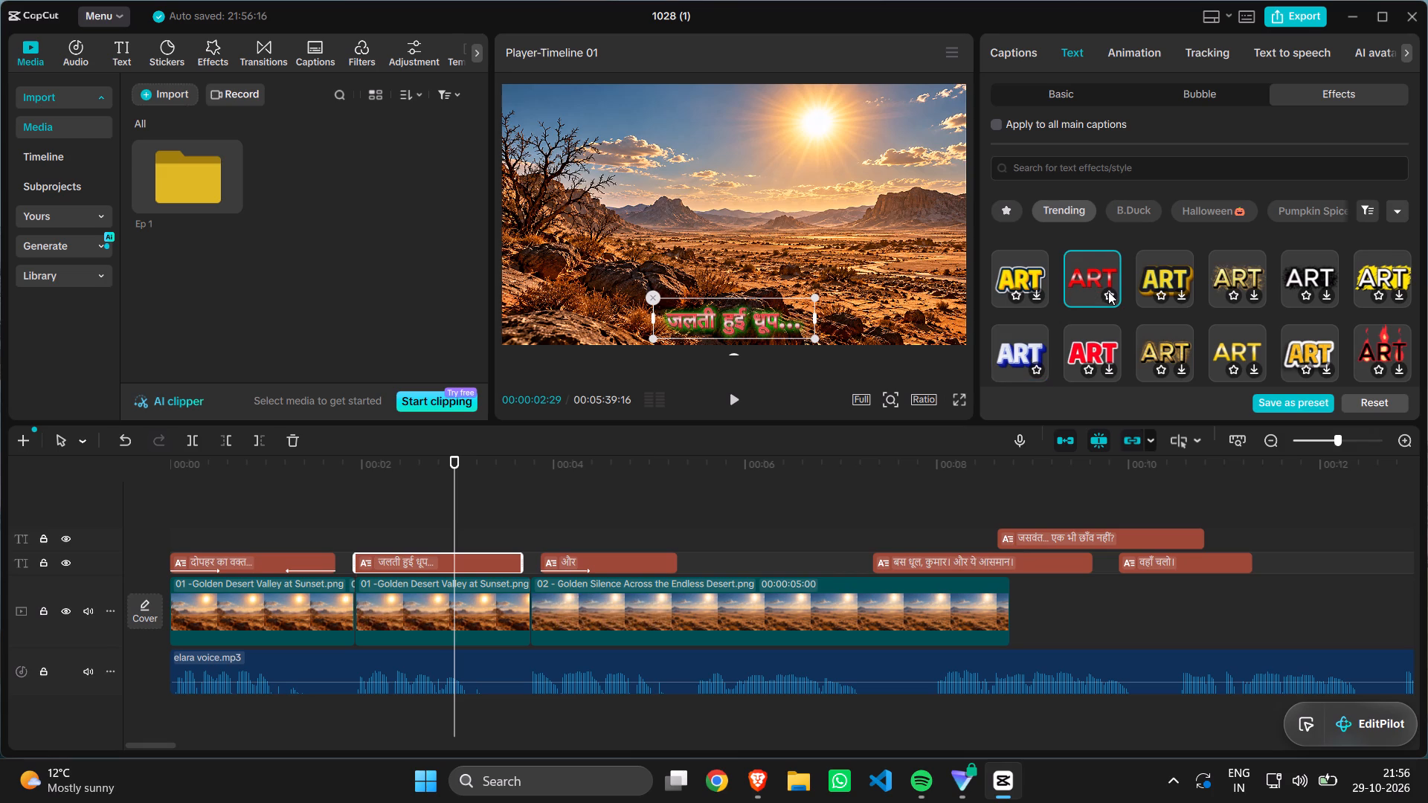
# Look through the Trending text effects for another style for the जलती हुई धूप... caption.
pyautogui.scroll(3, 1108, 291)
pyautogui.scroll(-2, 1108, 291)
pyautogui.scroll(1, 1108, 291)
pyautogui.scroll(-5, 1108, 291)
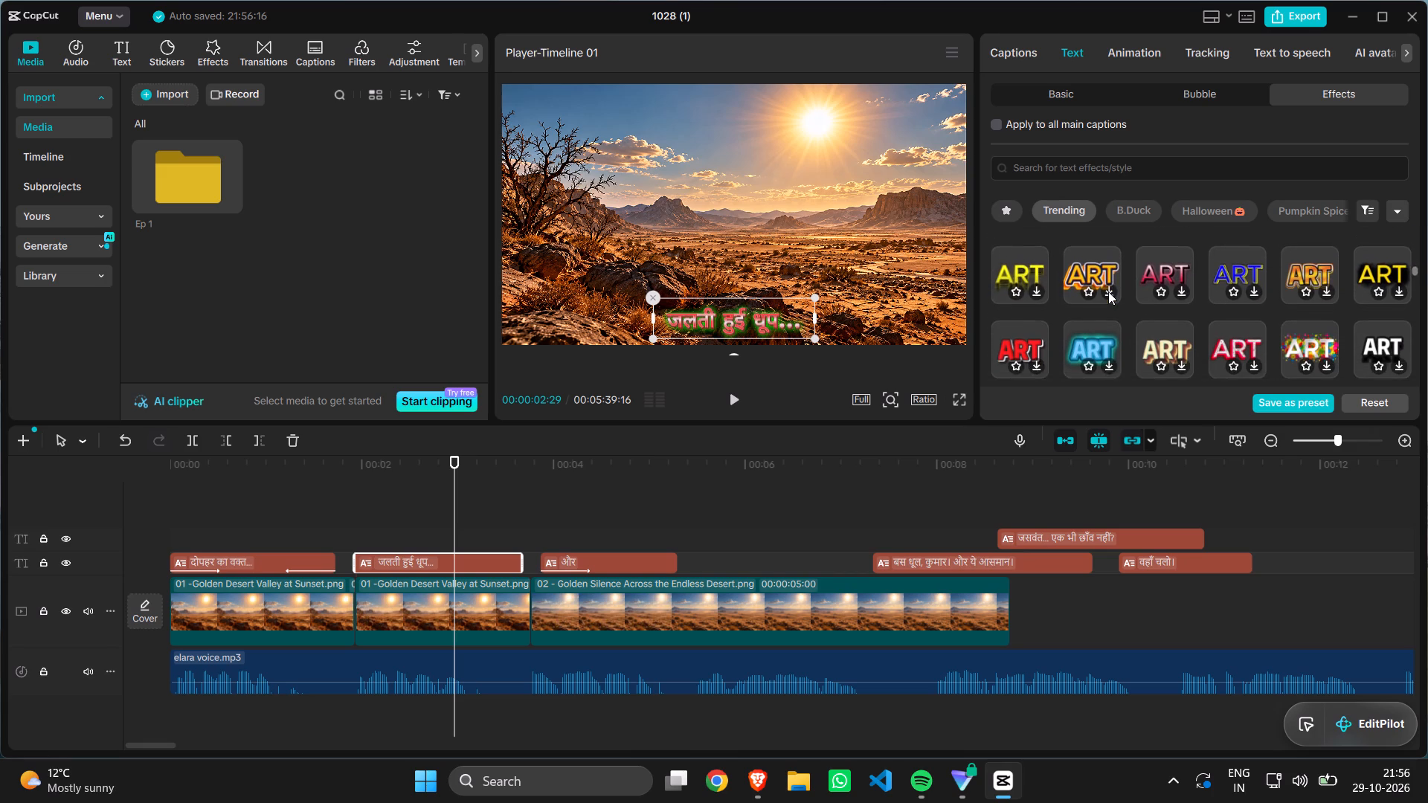
pyautogui.scroll(-3, 1108, 291)
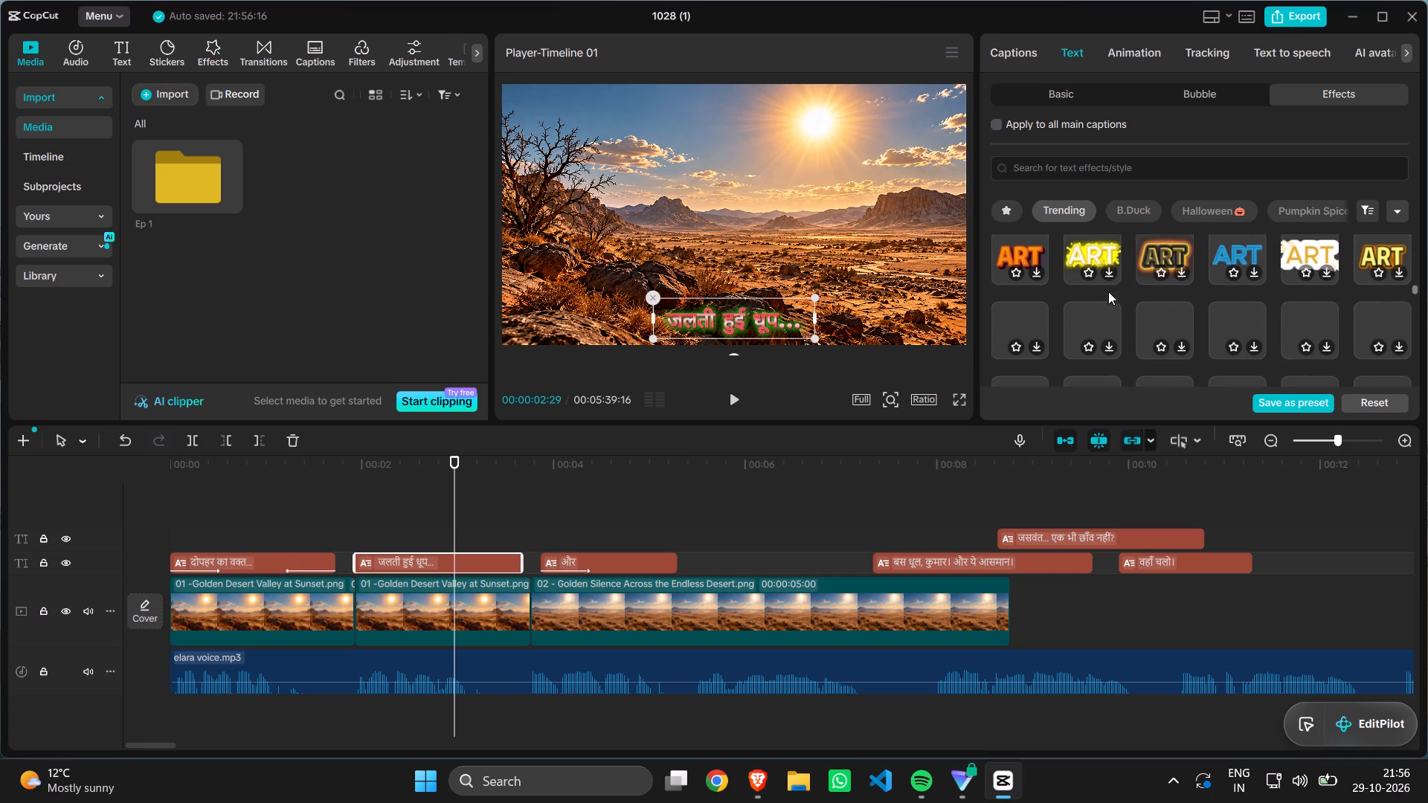
pyautogui.scroll(-2, 1108, 291)
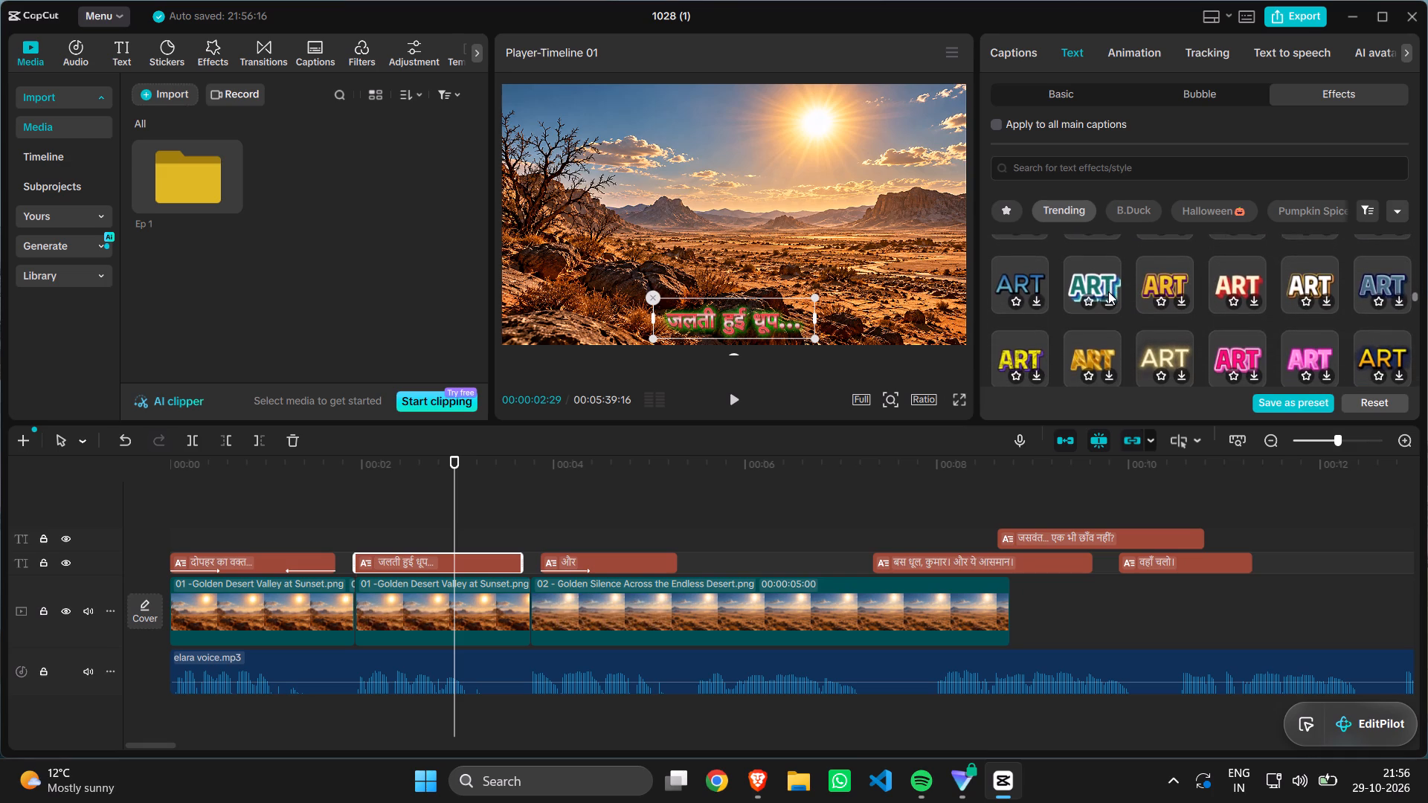
pyautogui.scroll(-2, 1108, 291)
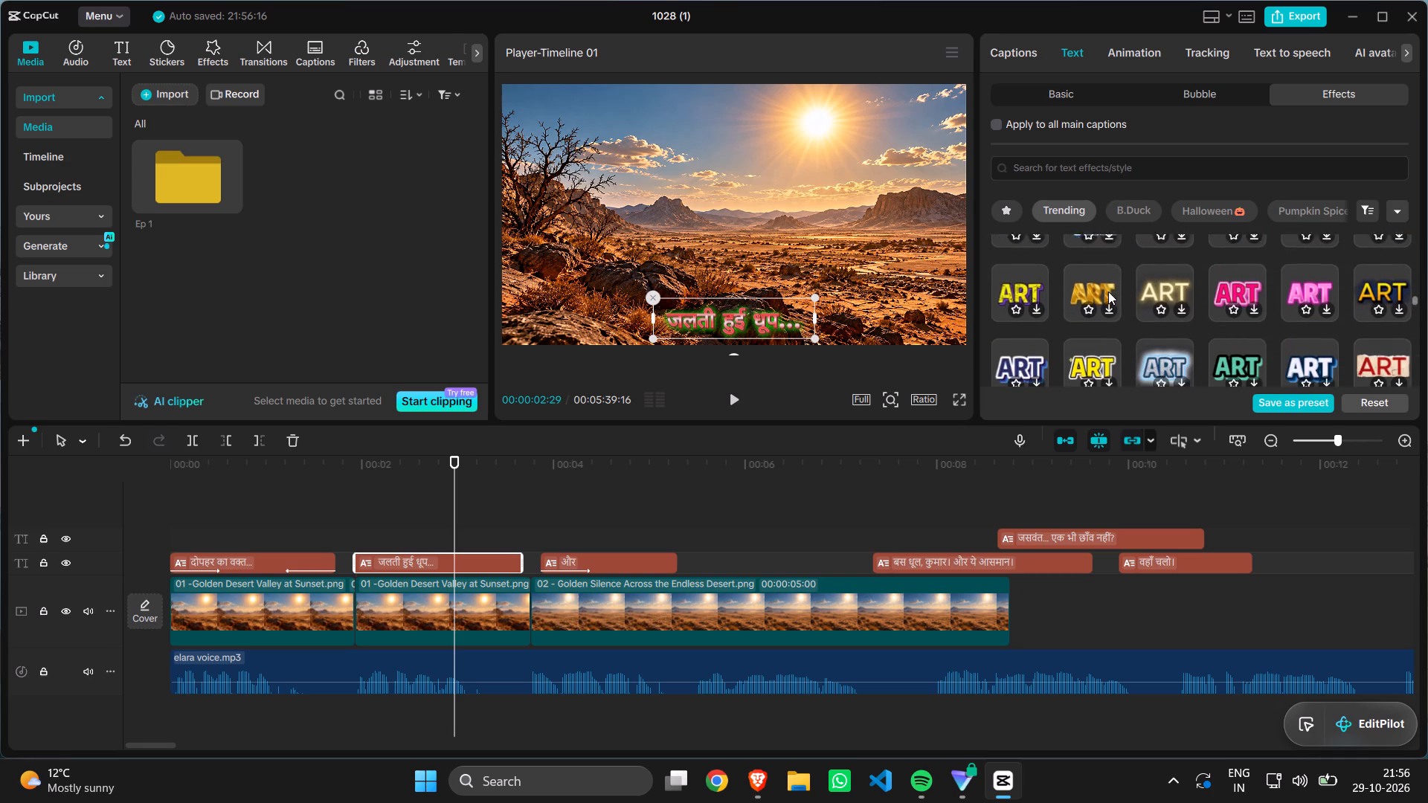
pyautogui.scroll(-1, 1108, 291)
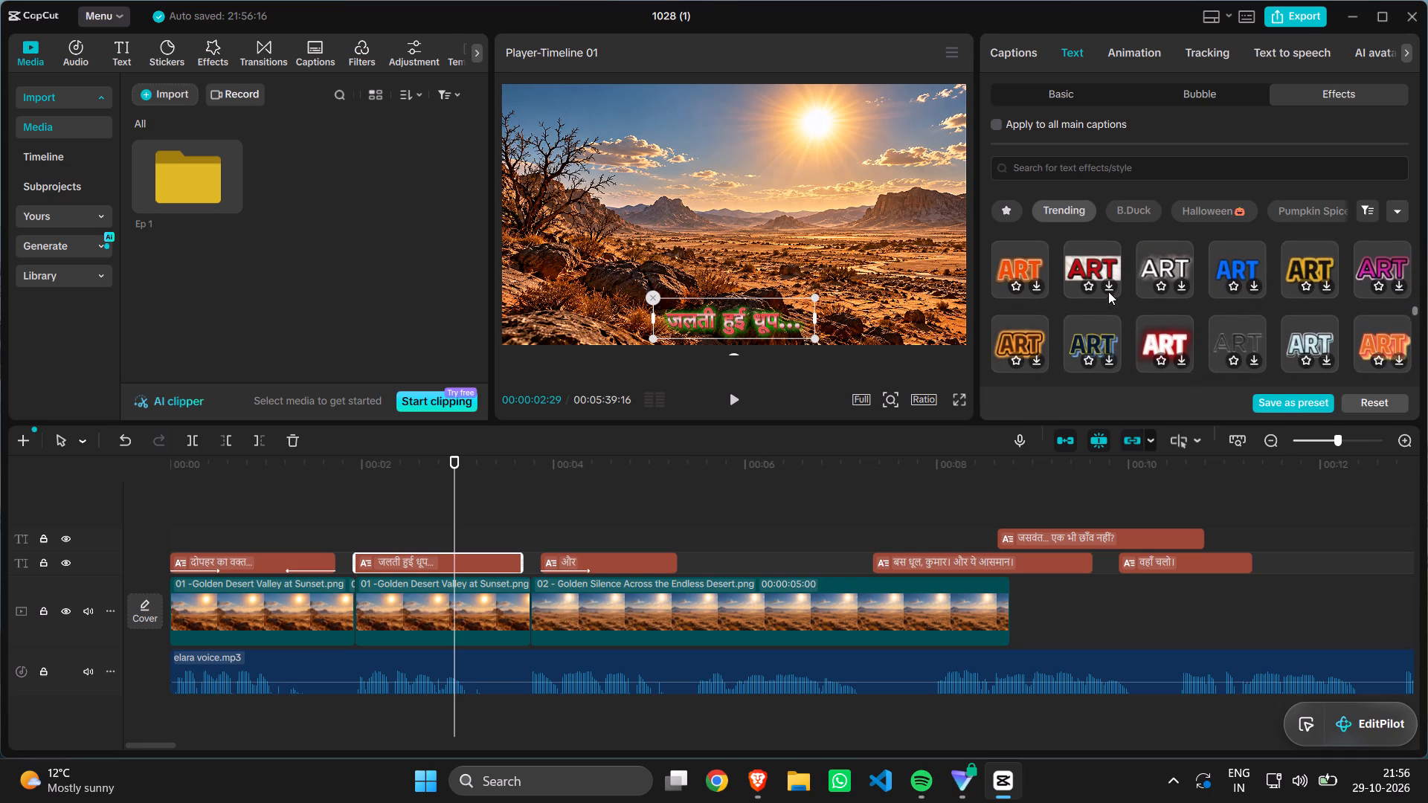
pyautogui.scroll(-2, 1108, 291)
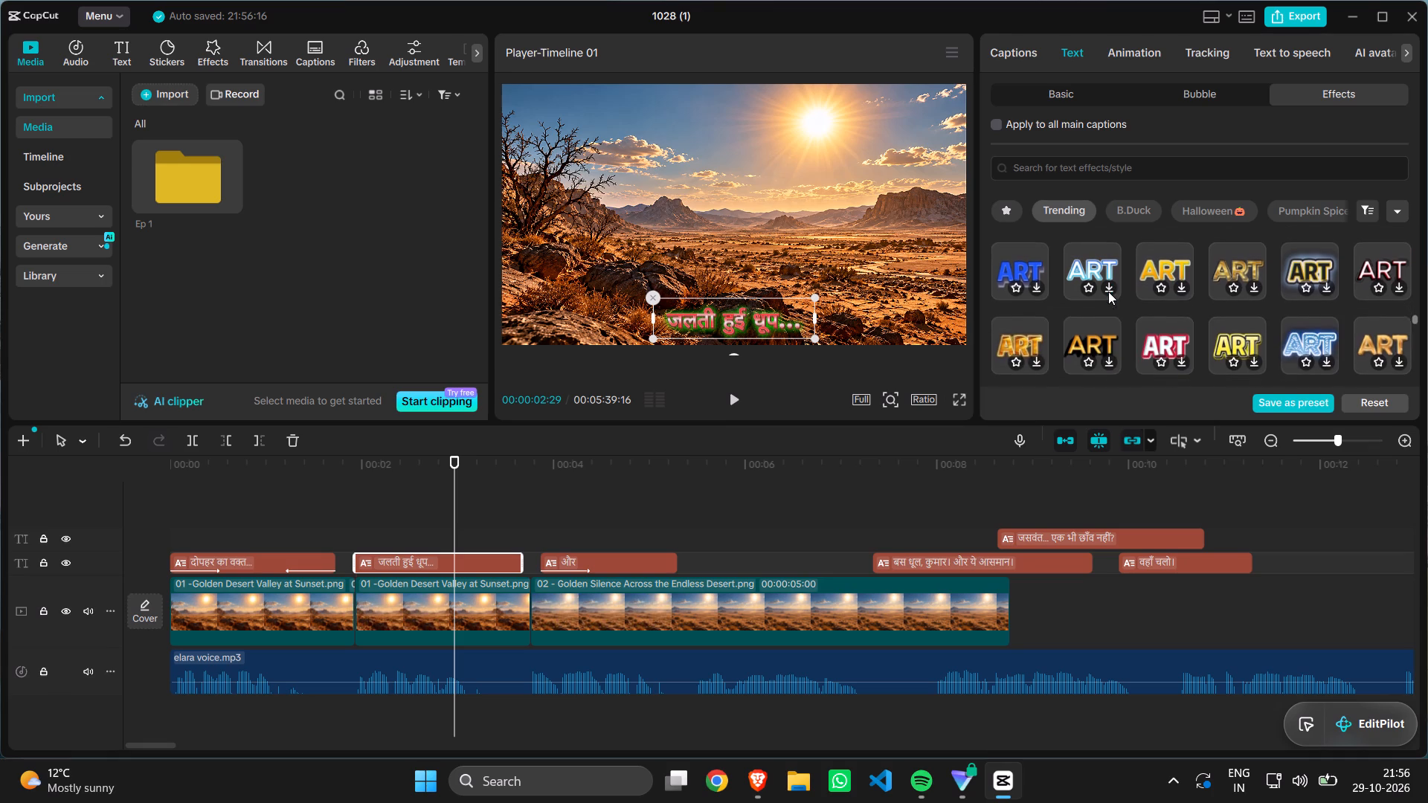
pyautogui.scroll(-3, 1108, 291)
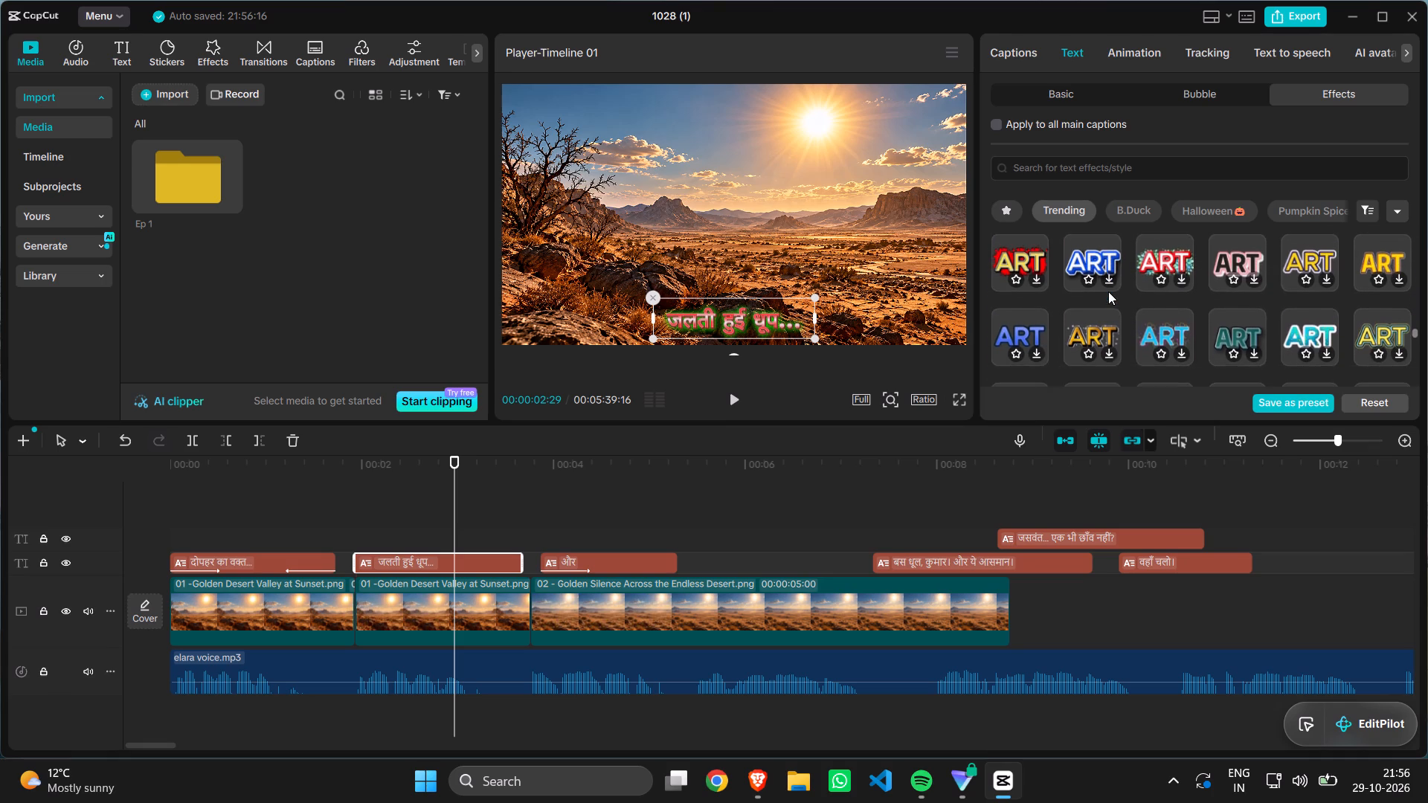
pyautogui.scroll(-1, 1108, 291)
pyautogui.scroll(3, 1088, 320)
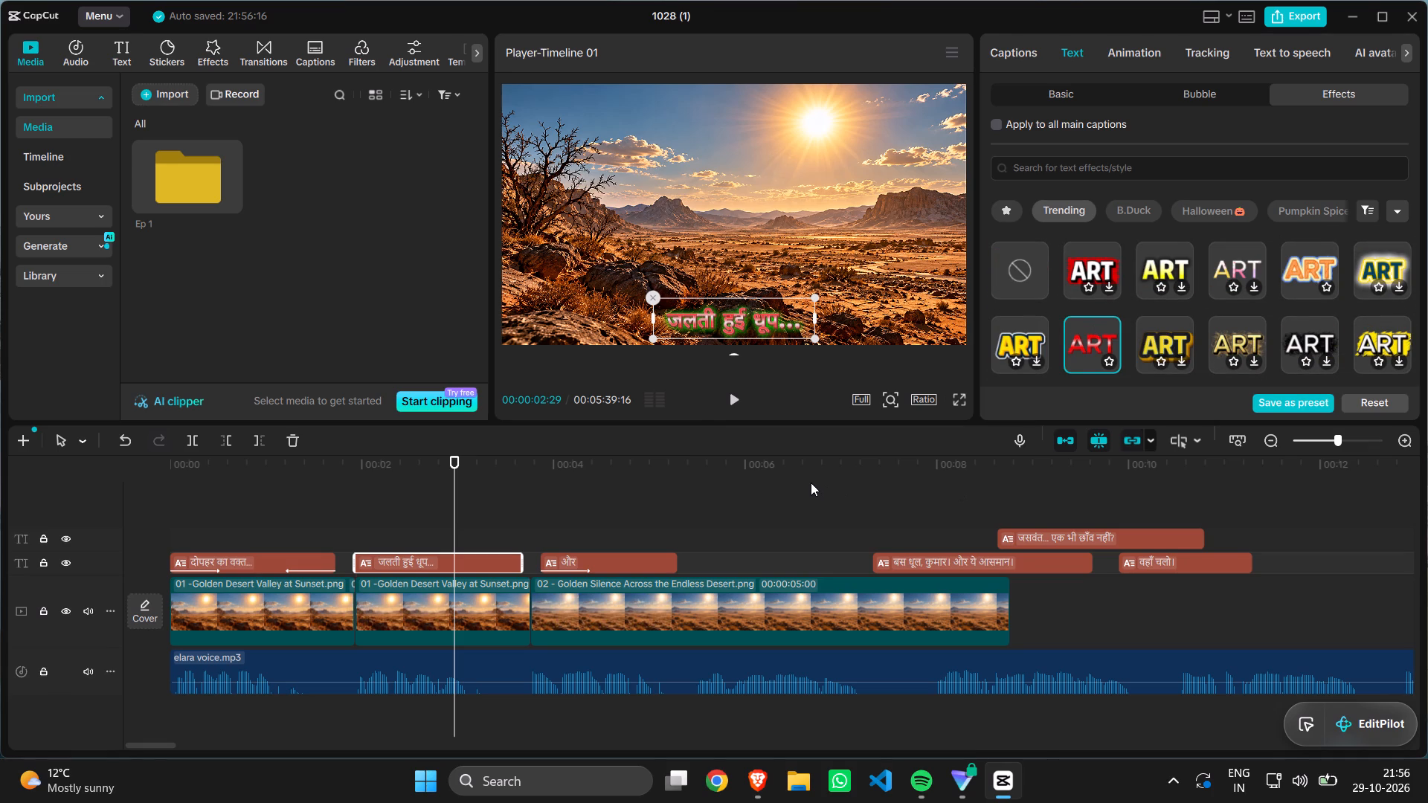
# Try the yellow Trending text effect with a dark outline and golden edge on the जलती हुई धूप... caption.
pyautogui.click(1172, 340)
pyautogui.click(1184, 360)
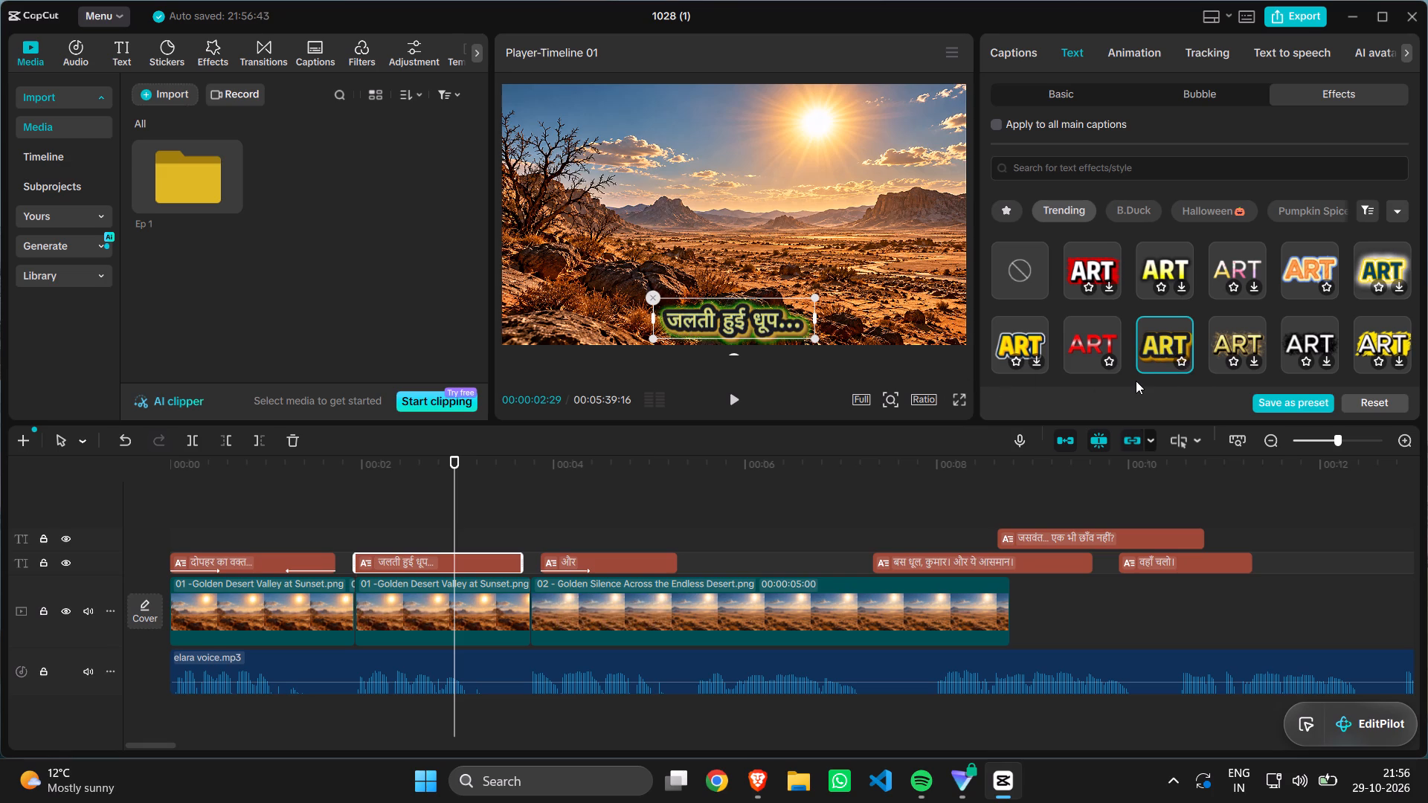
# Apply the Trending text effect with black letters, white outline and red edge to the जलती हुई धूप... caption.
pyautogui.scroll(-1, 1136, 381)
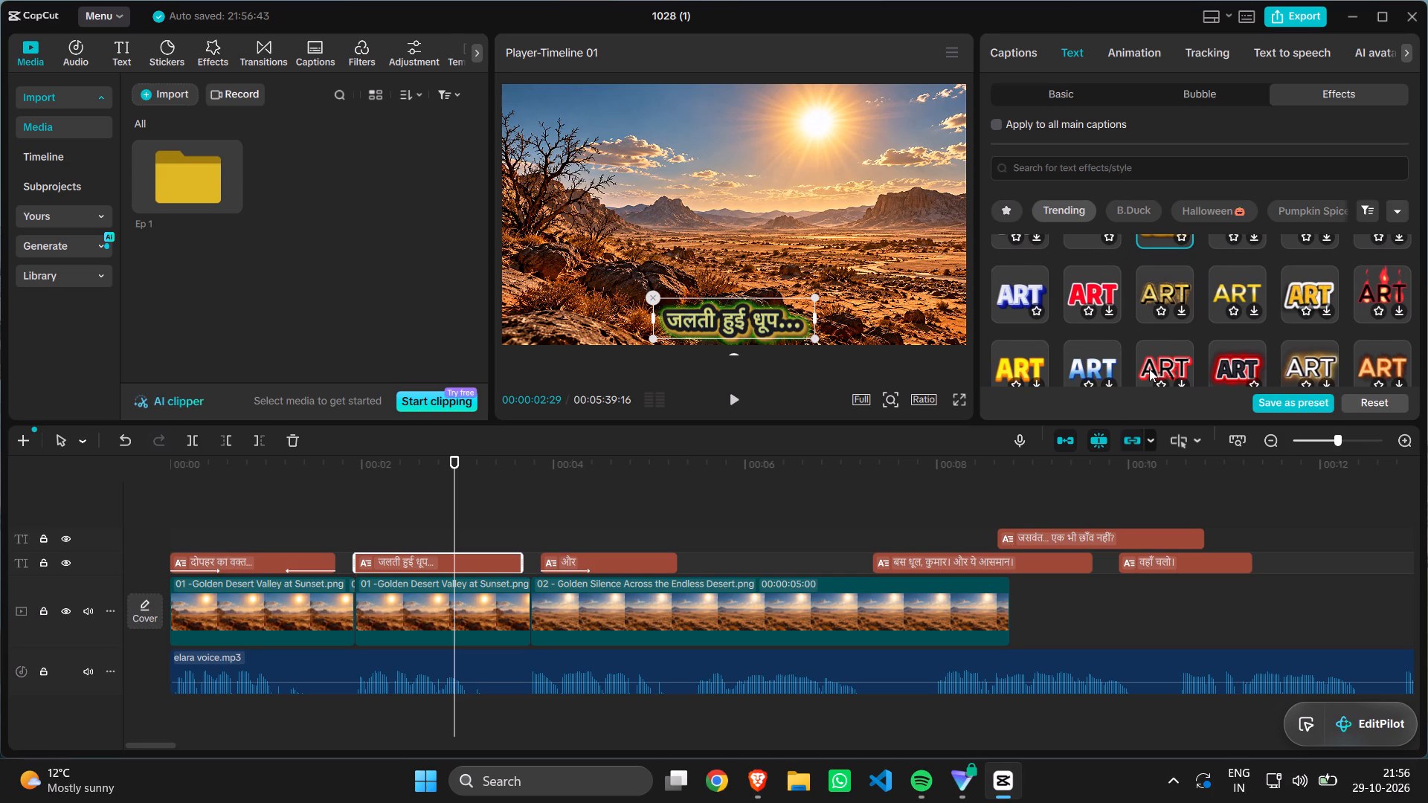
pyautogui.click(1149, 369)
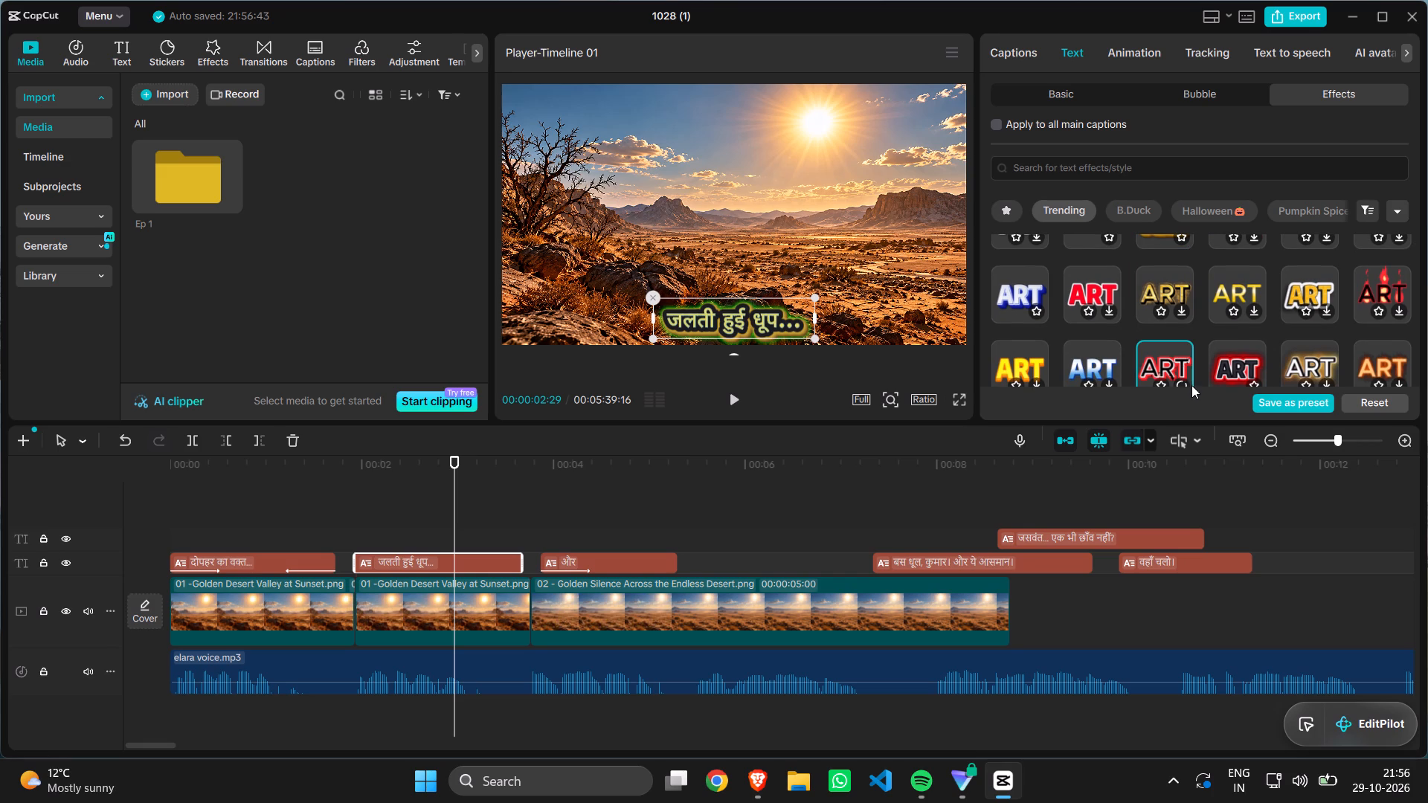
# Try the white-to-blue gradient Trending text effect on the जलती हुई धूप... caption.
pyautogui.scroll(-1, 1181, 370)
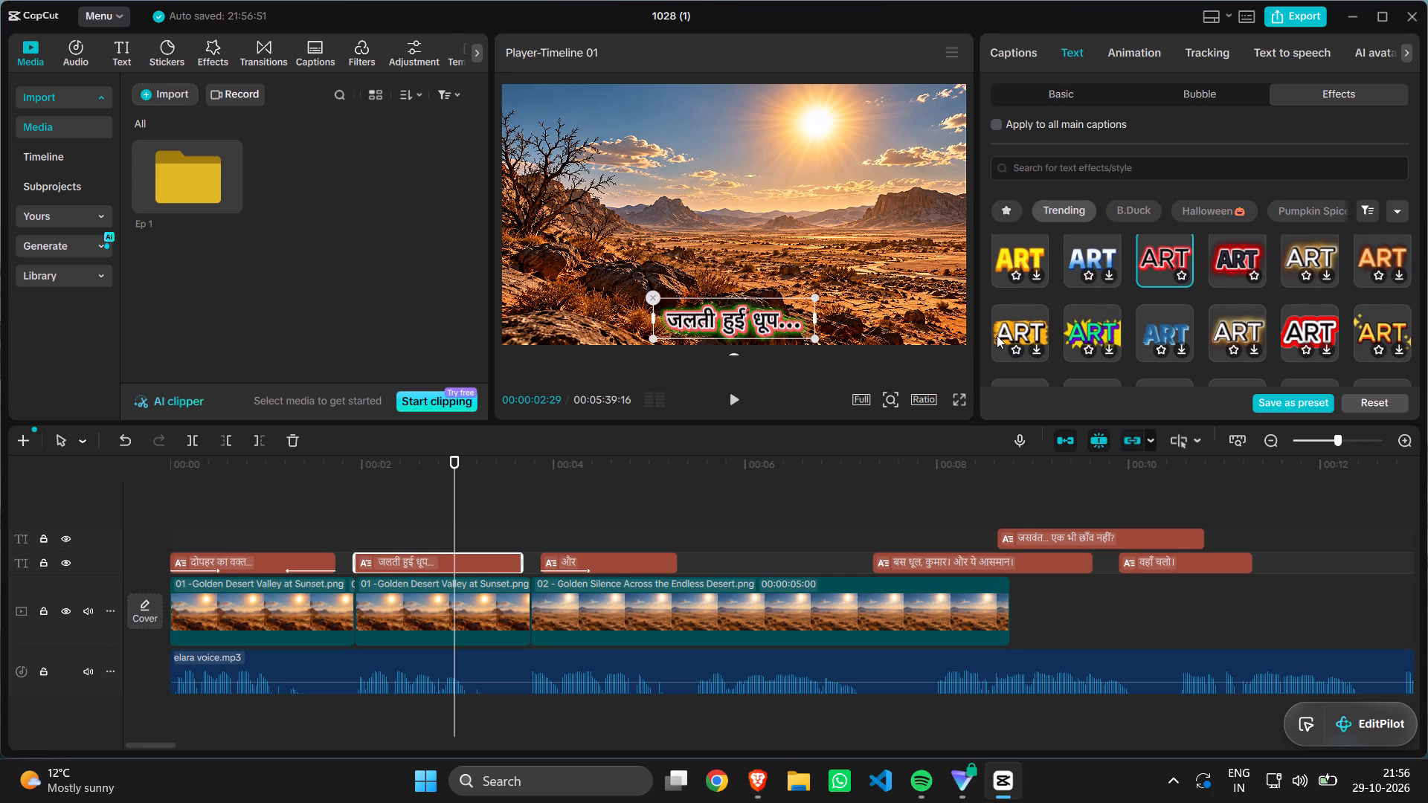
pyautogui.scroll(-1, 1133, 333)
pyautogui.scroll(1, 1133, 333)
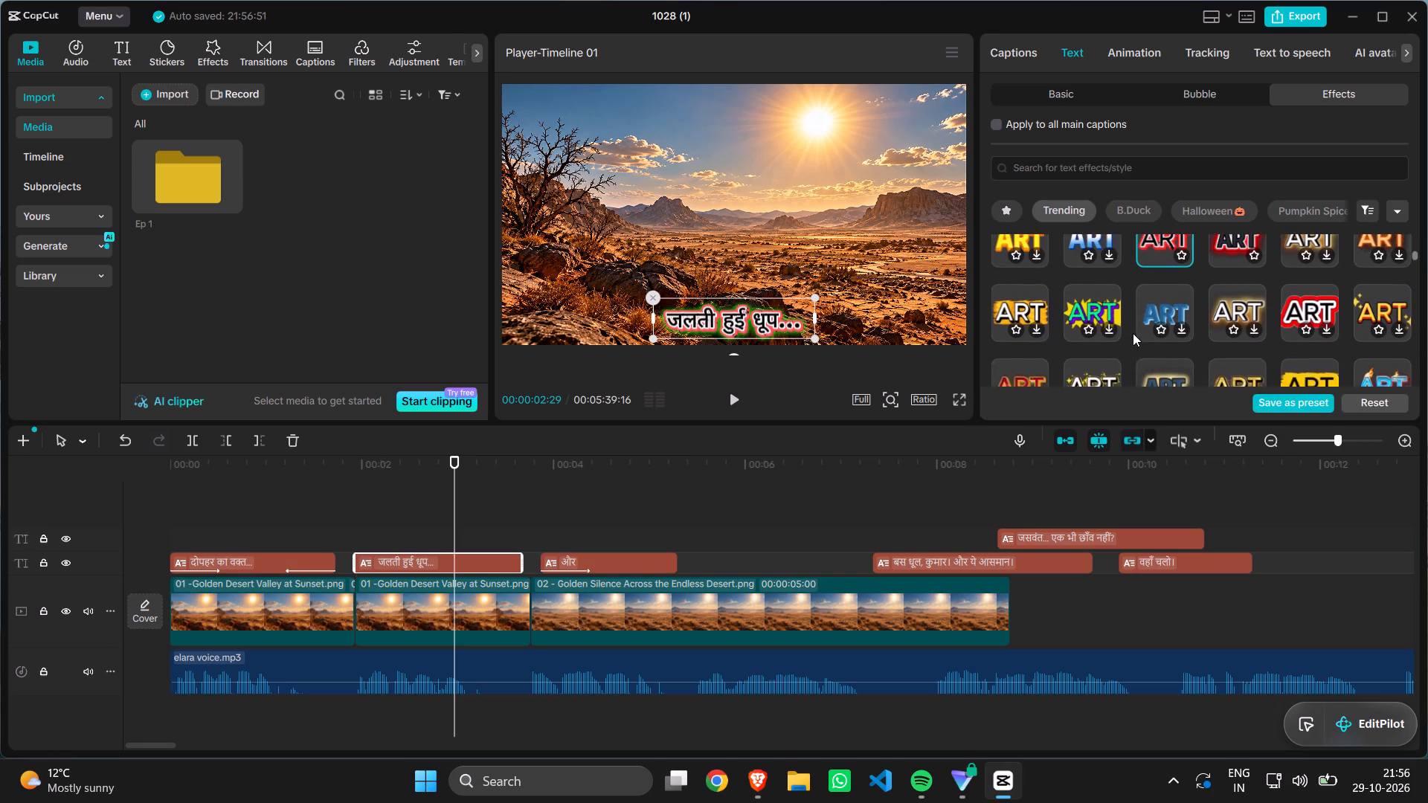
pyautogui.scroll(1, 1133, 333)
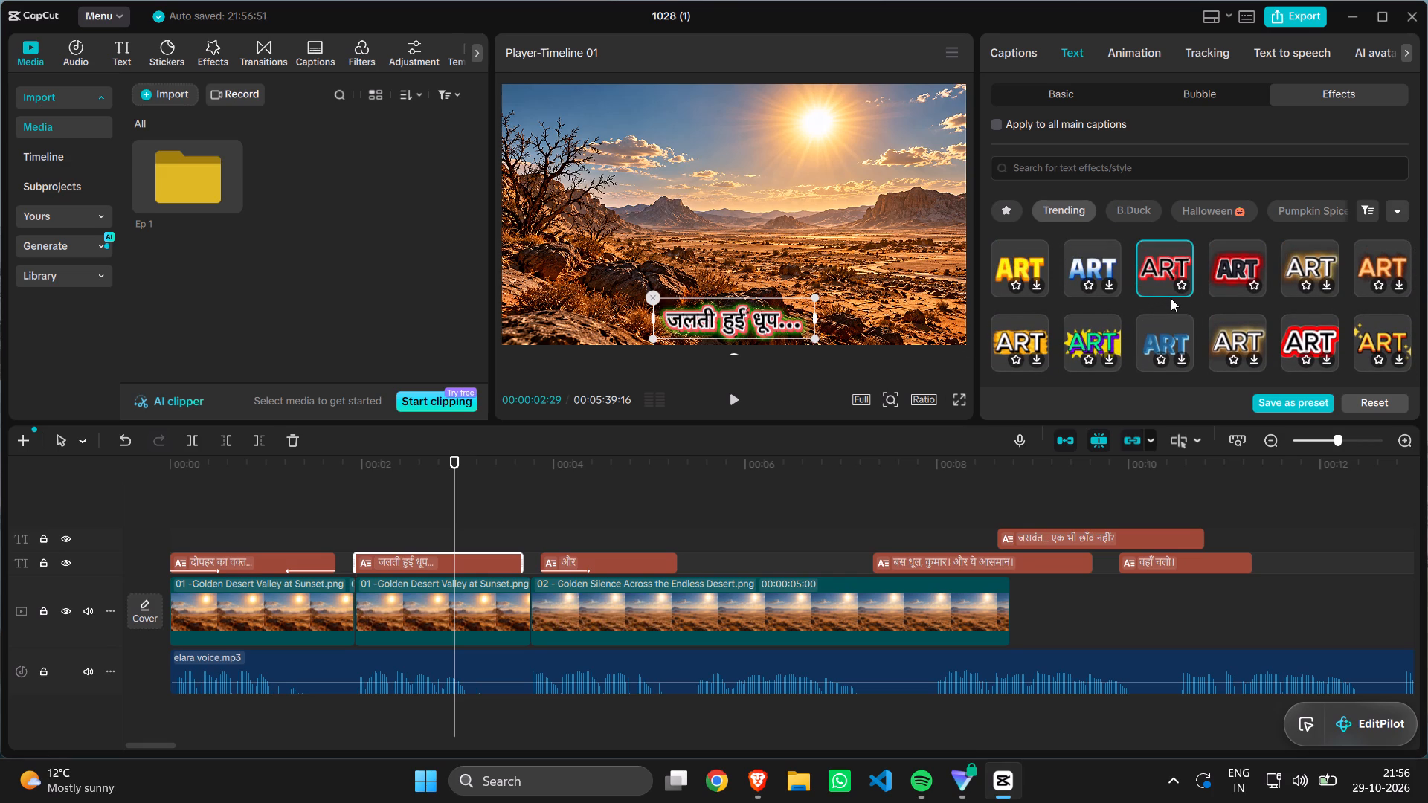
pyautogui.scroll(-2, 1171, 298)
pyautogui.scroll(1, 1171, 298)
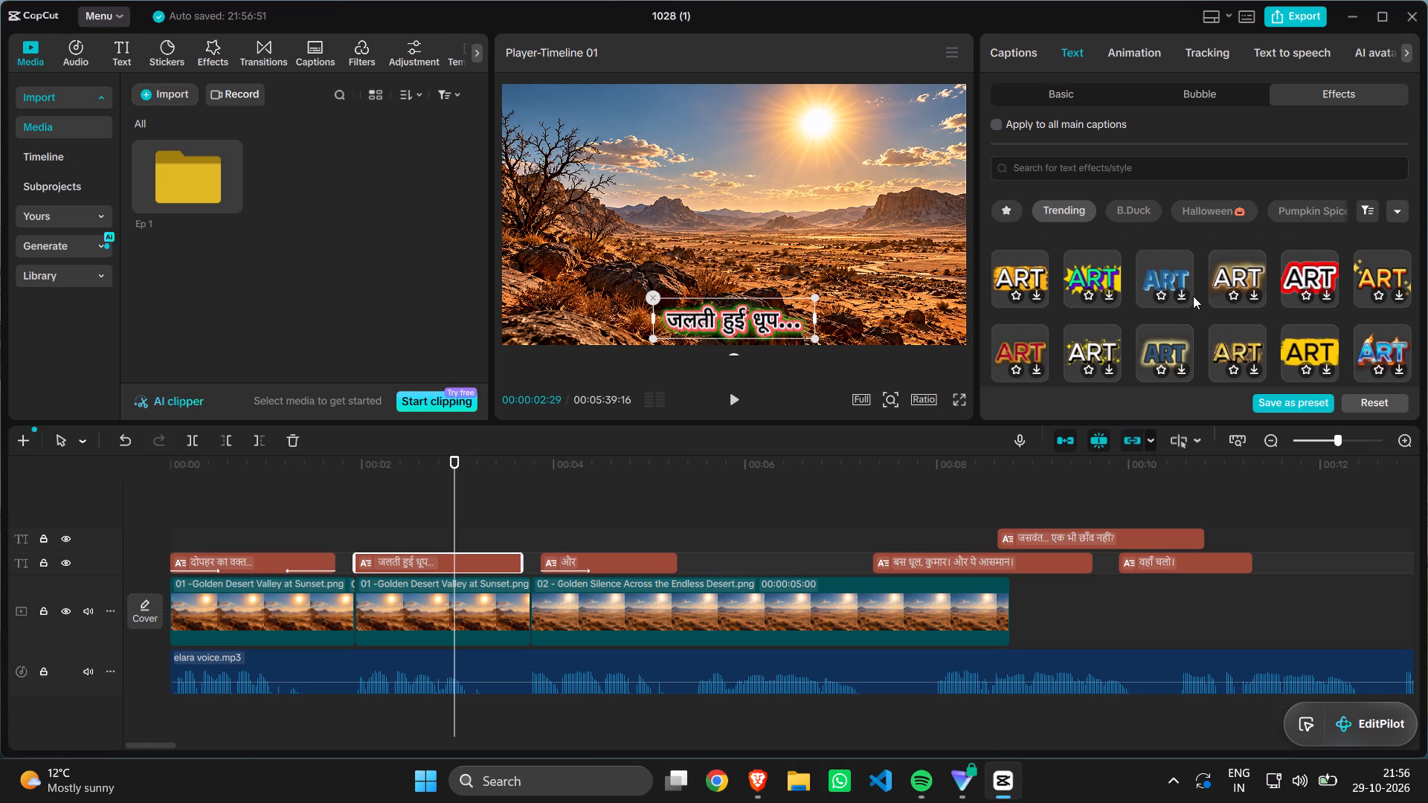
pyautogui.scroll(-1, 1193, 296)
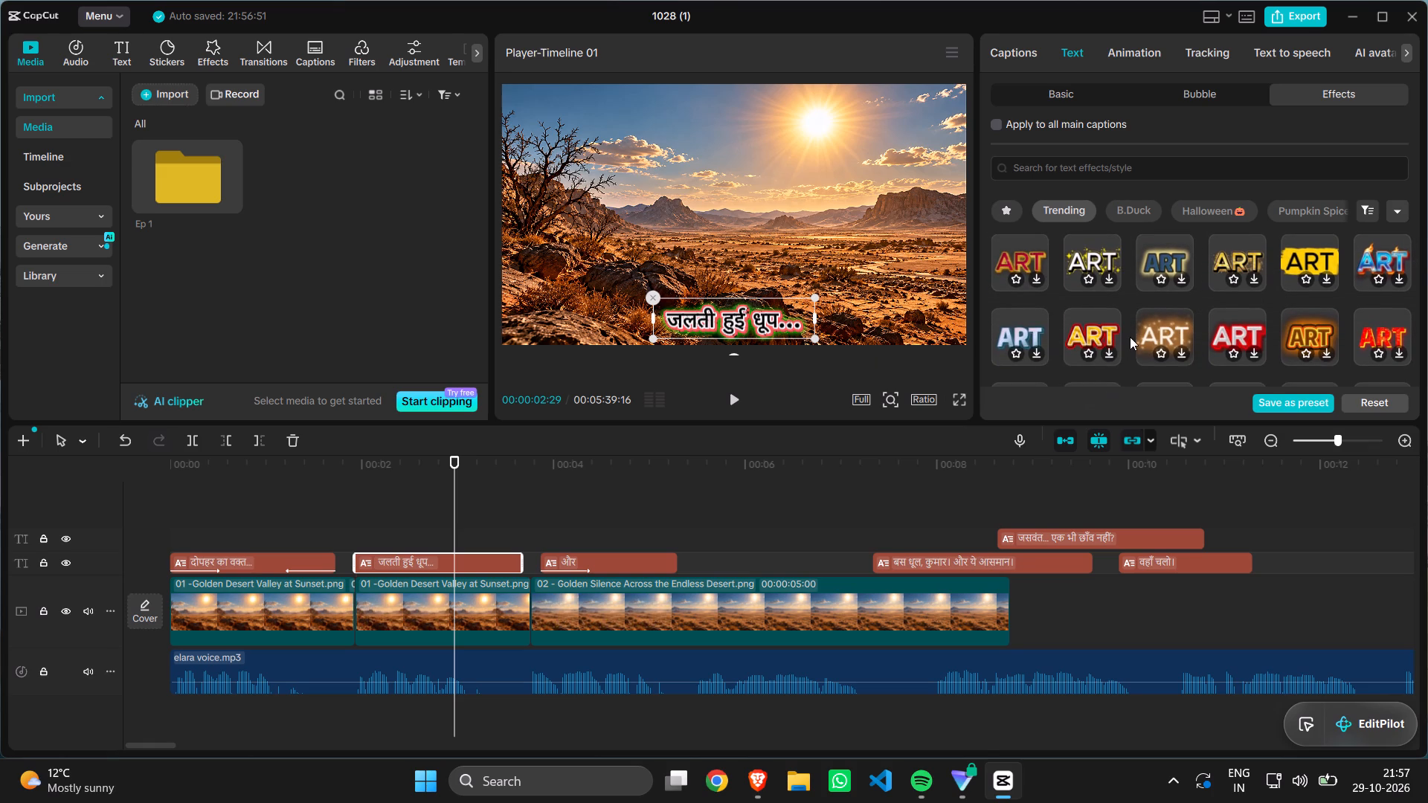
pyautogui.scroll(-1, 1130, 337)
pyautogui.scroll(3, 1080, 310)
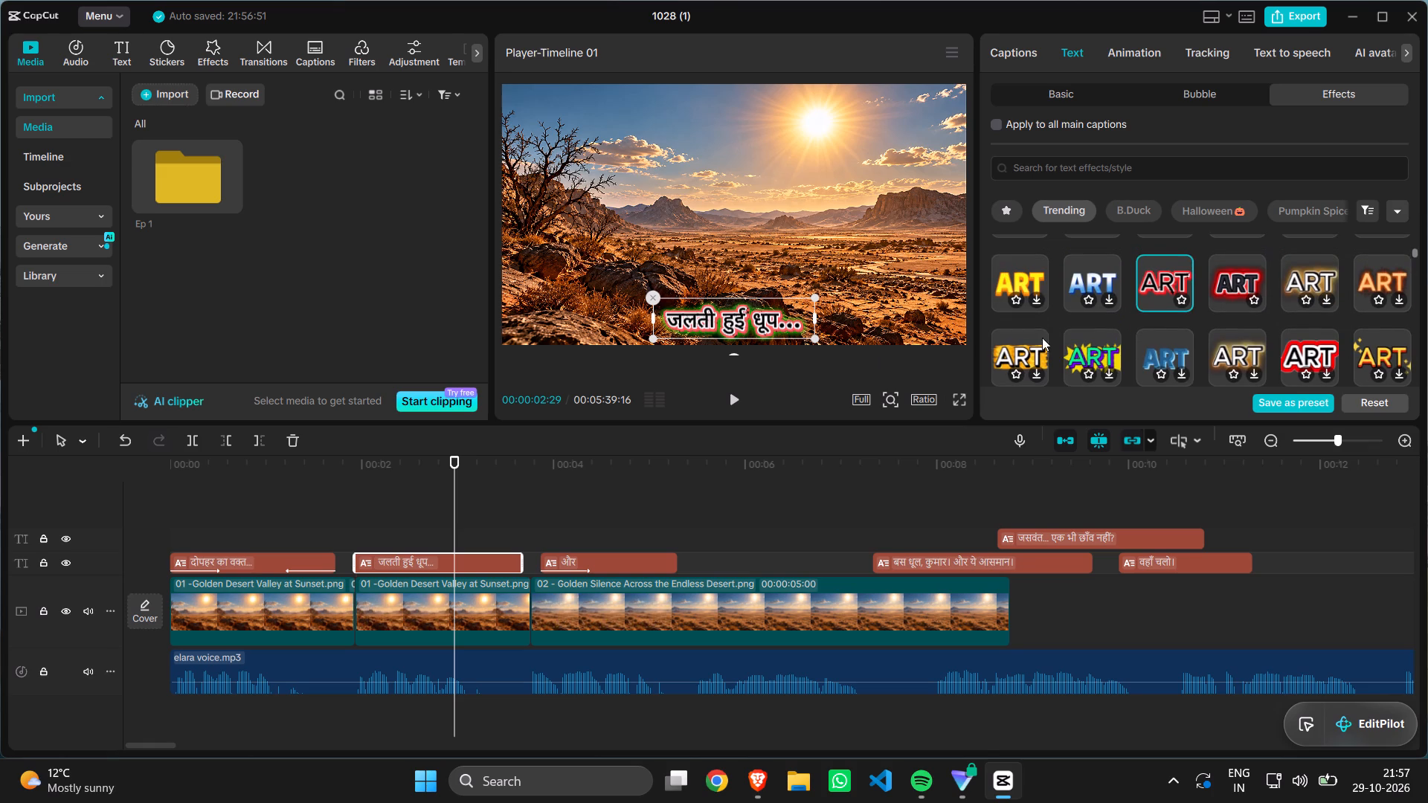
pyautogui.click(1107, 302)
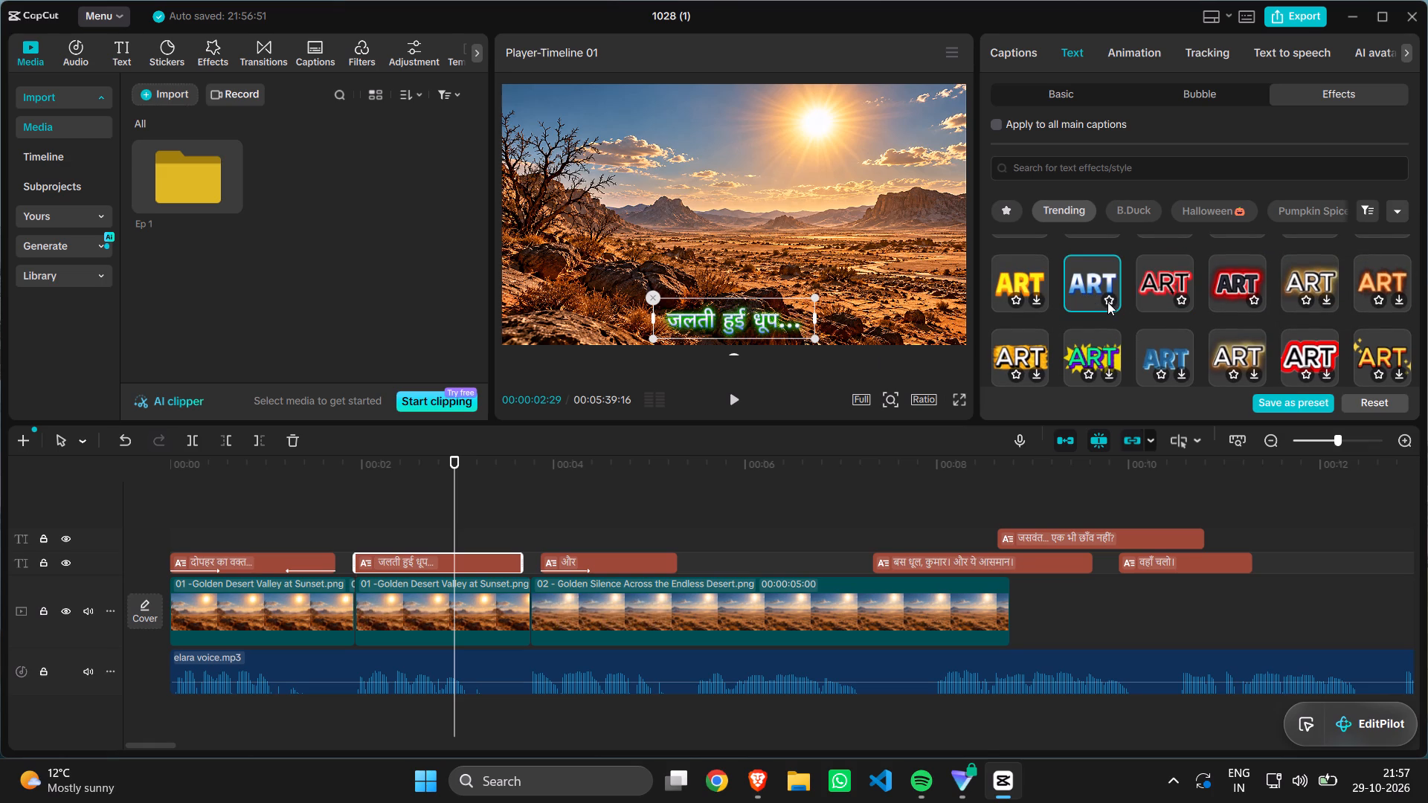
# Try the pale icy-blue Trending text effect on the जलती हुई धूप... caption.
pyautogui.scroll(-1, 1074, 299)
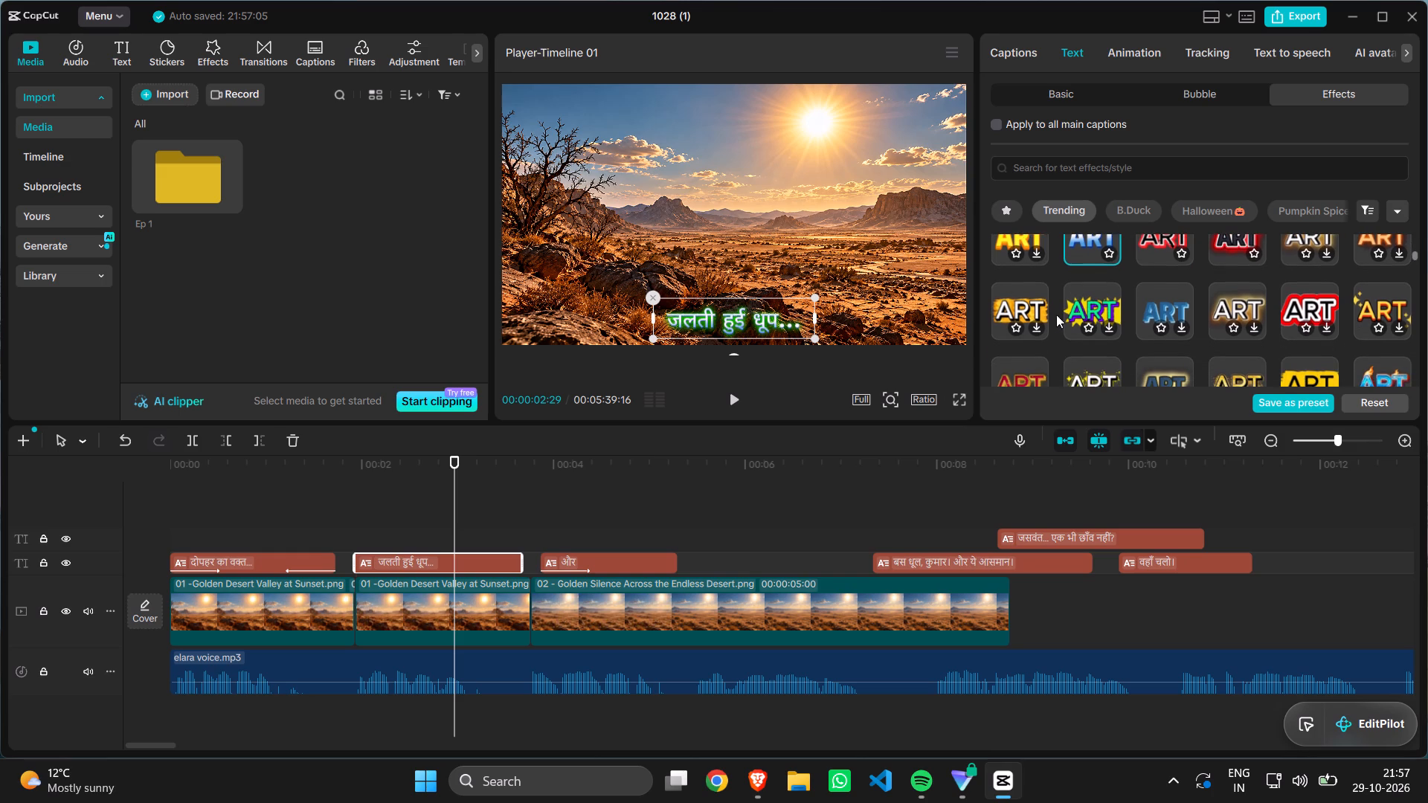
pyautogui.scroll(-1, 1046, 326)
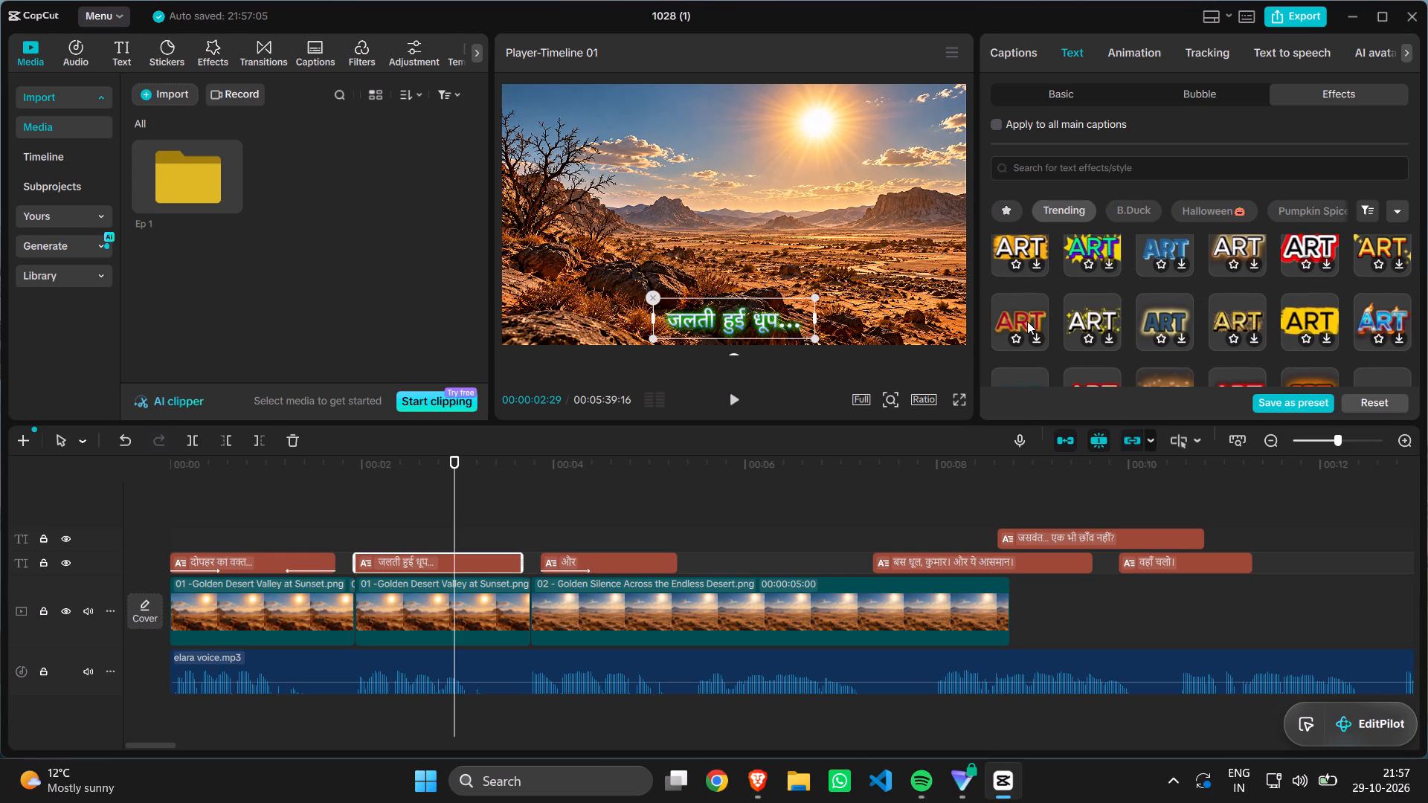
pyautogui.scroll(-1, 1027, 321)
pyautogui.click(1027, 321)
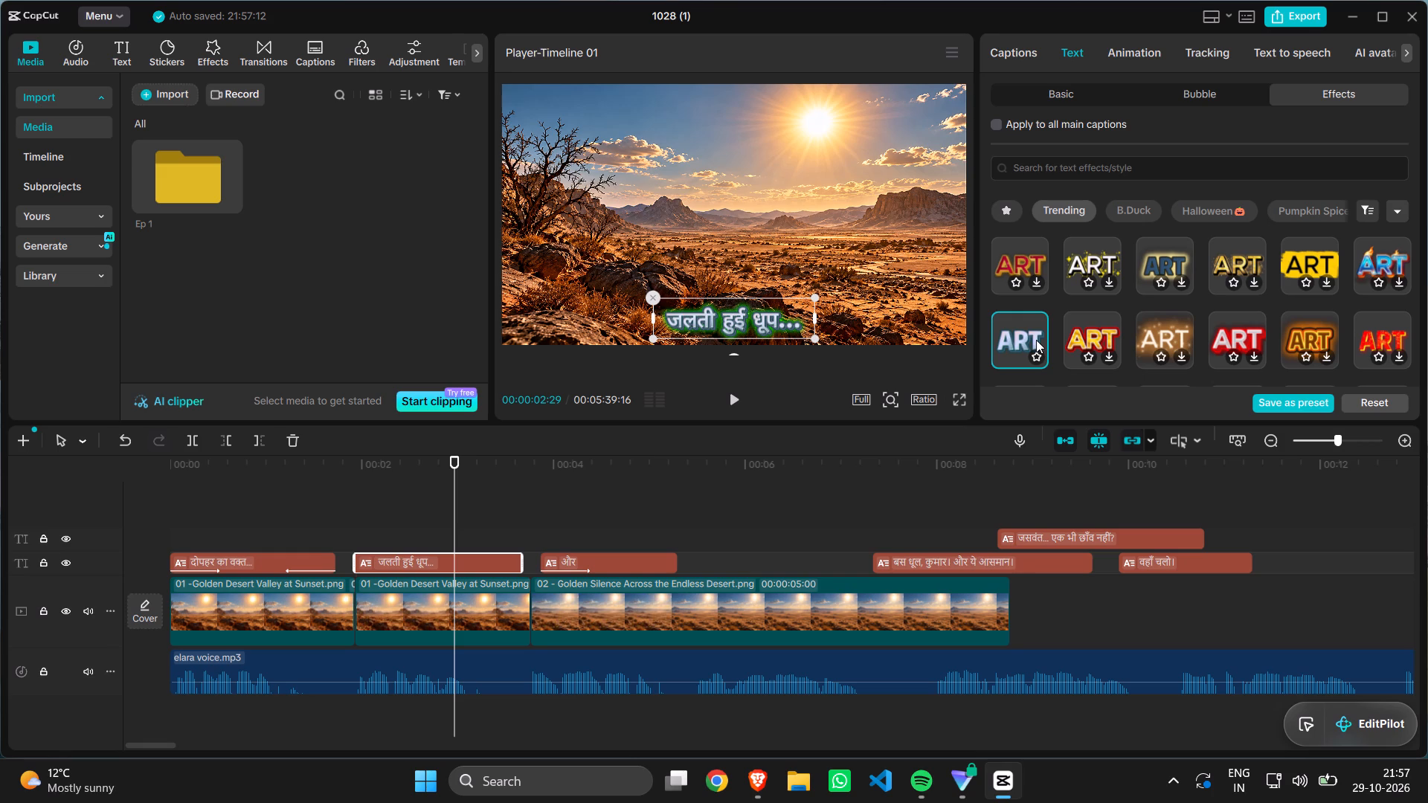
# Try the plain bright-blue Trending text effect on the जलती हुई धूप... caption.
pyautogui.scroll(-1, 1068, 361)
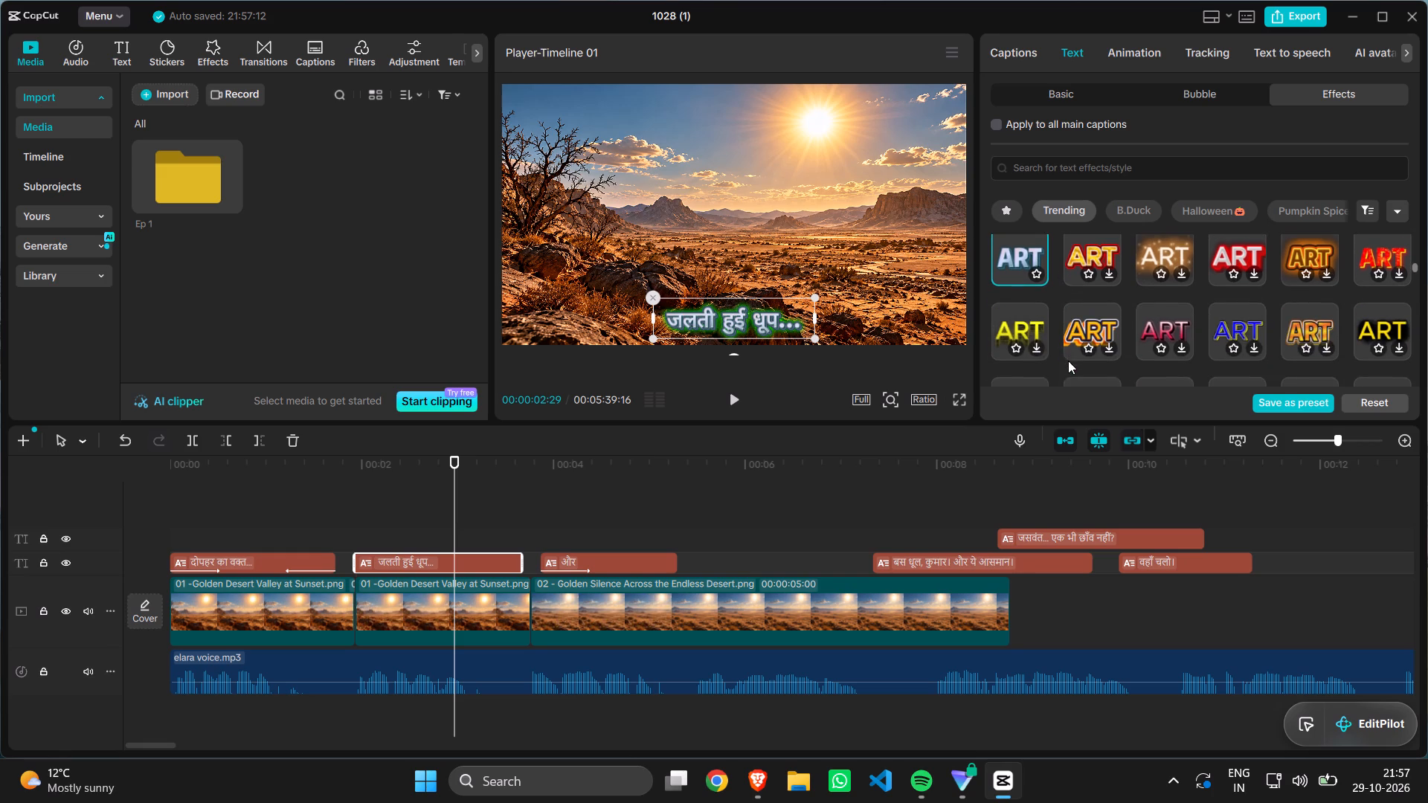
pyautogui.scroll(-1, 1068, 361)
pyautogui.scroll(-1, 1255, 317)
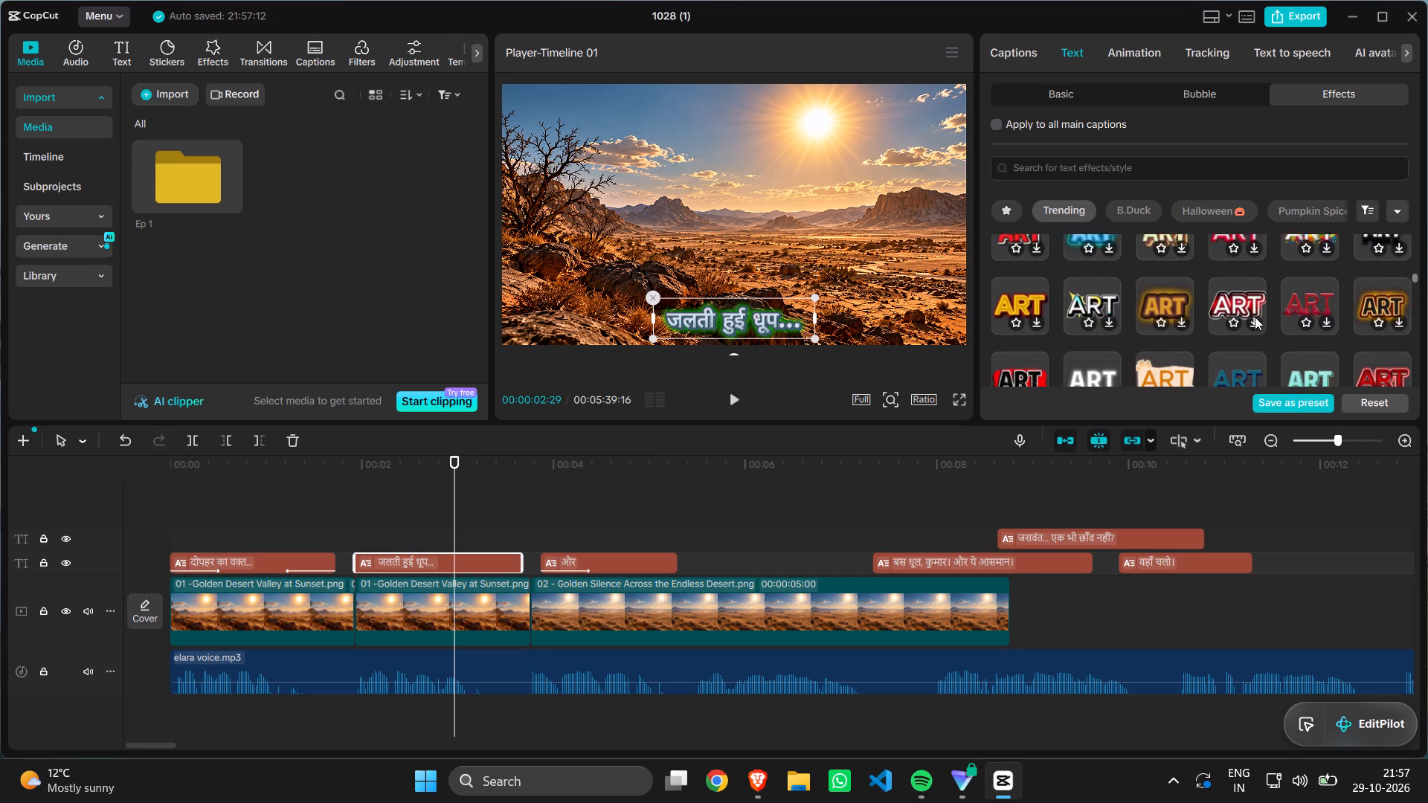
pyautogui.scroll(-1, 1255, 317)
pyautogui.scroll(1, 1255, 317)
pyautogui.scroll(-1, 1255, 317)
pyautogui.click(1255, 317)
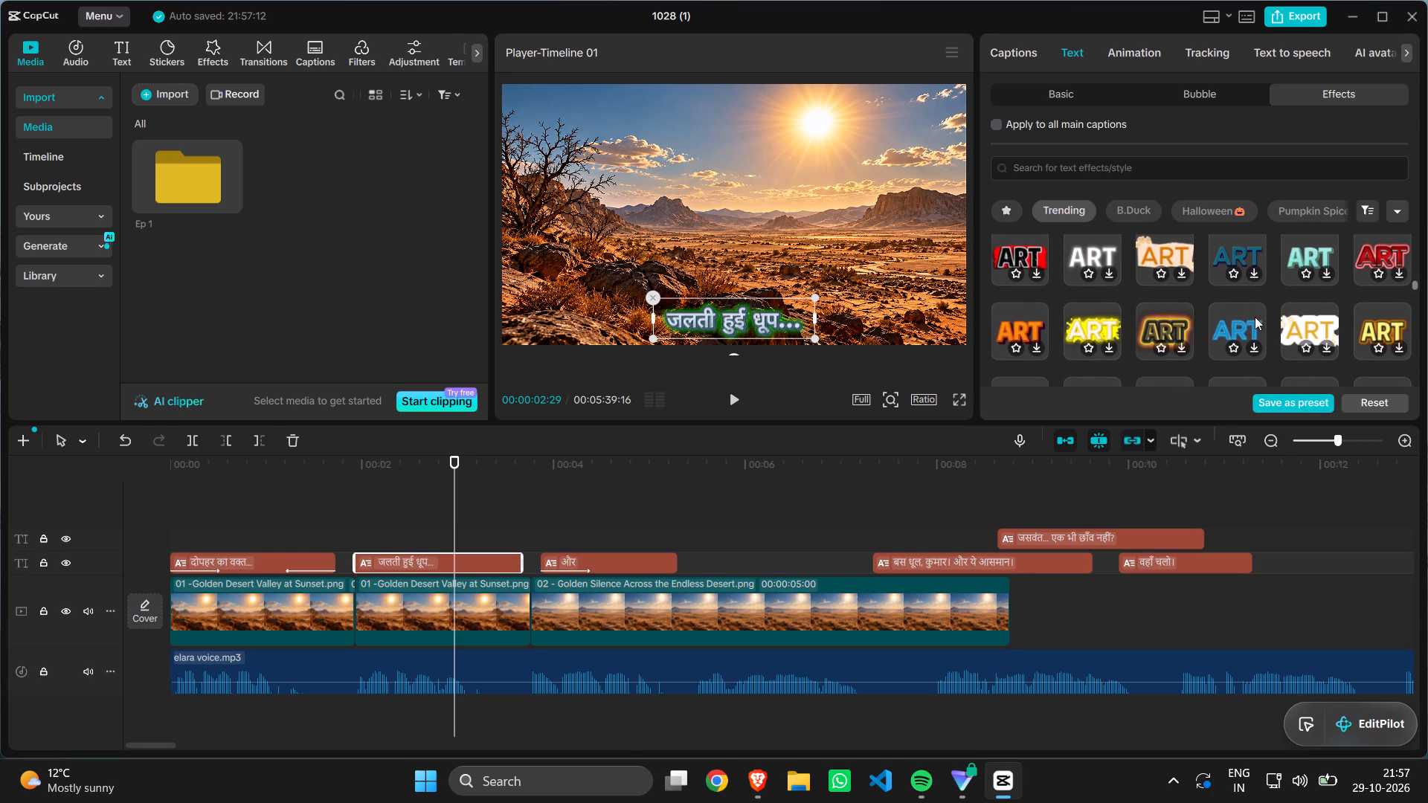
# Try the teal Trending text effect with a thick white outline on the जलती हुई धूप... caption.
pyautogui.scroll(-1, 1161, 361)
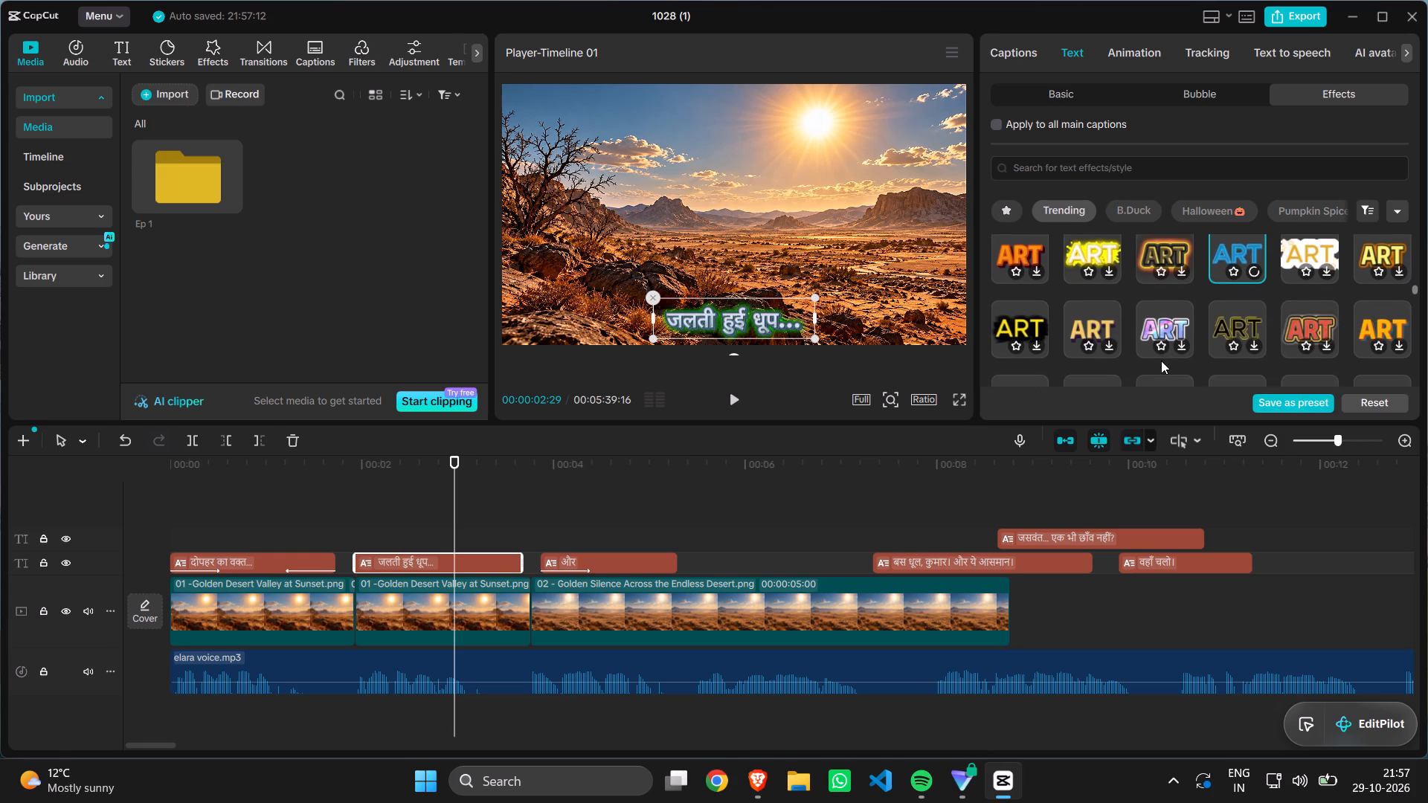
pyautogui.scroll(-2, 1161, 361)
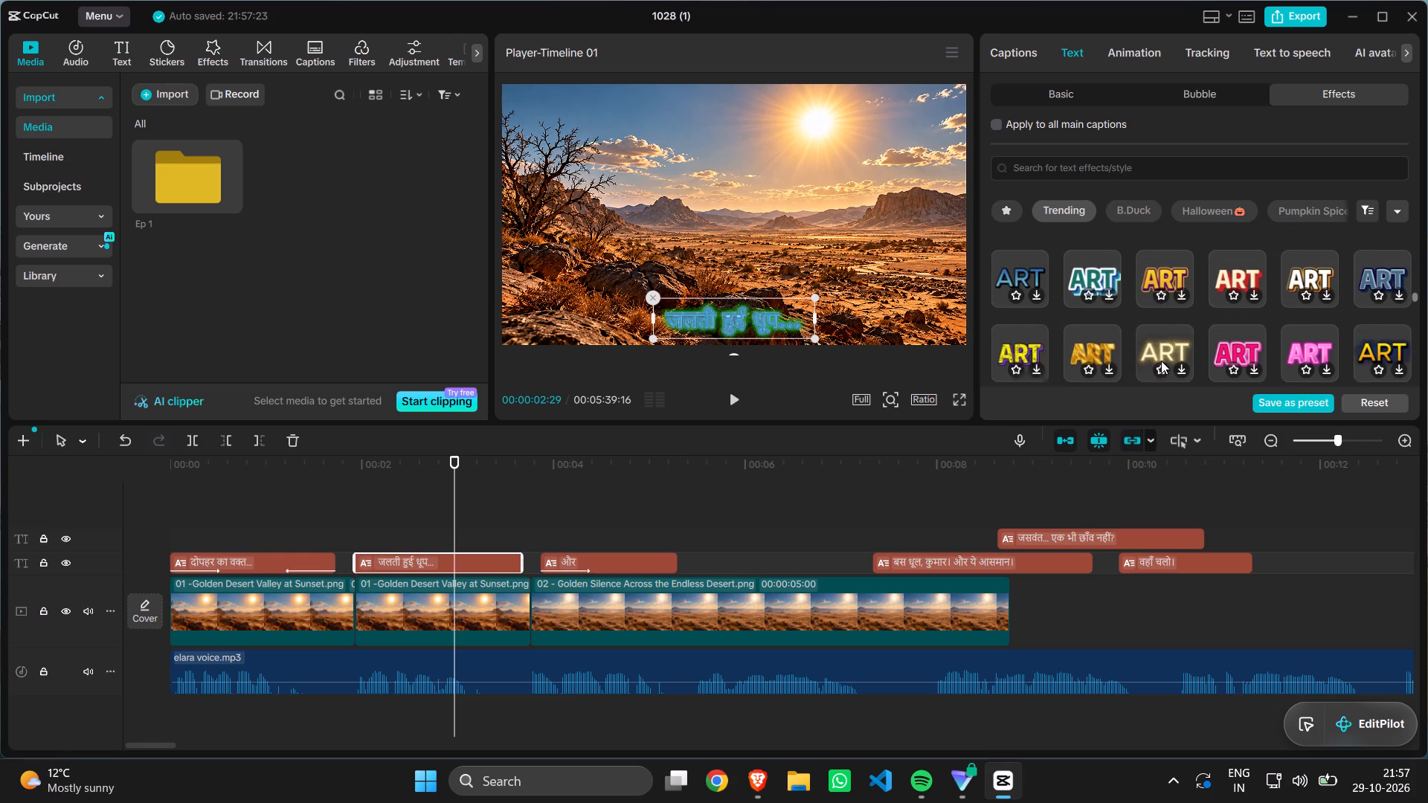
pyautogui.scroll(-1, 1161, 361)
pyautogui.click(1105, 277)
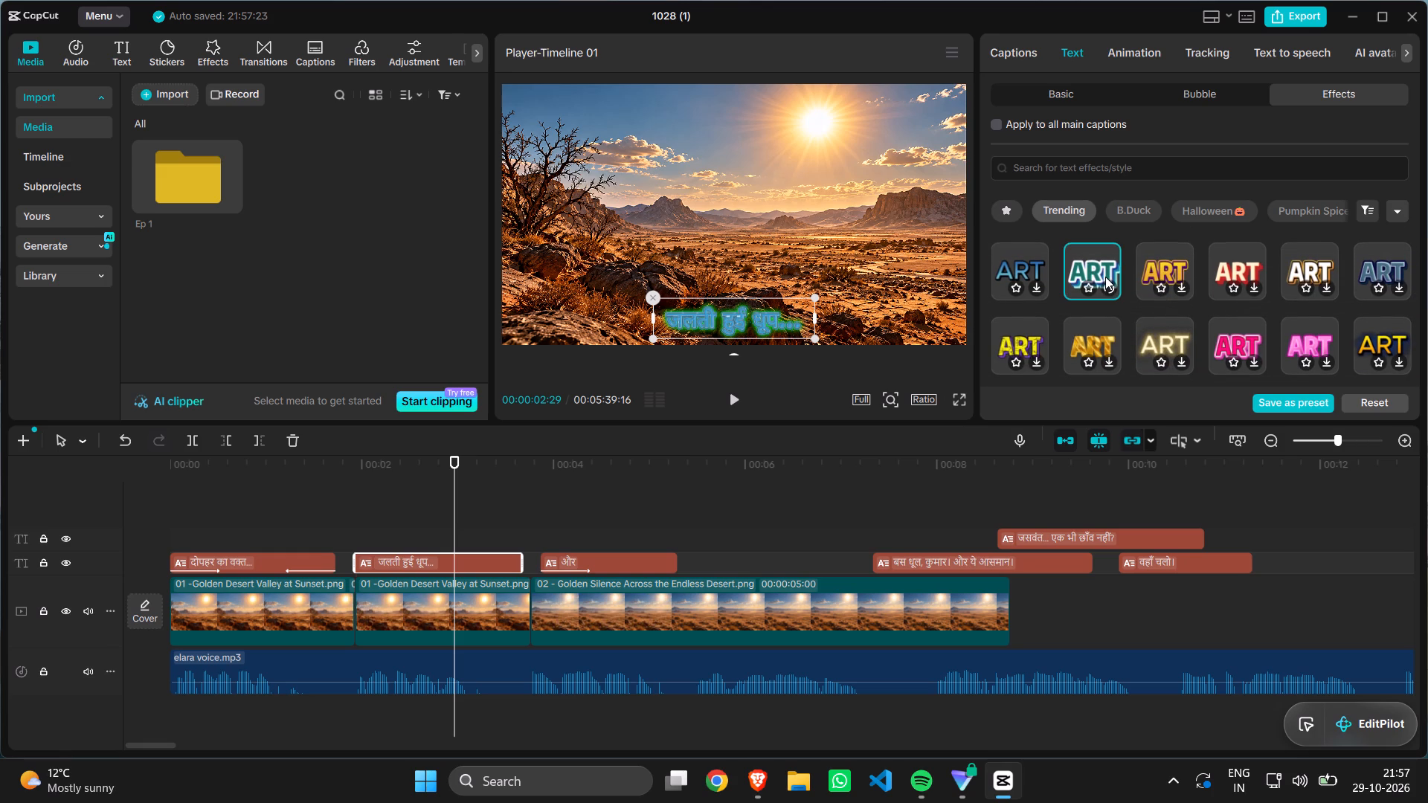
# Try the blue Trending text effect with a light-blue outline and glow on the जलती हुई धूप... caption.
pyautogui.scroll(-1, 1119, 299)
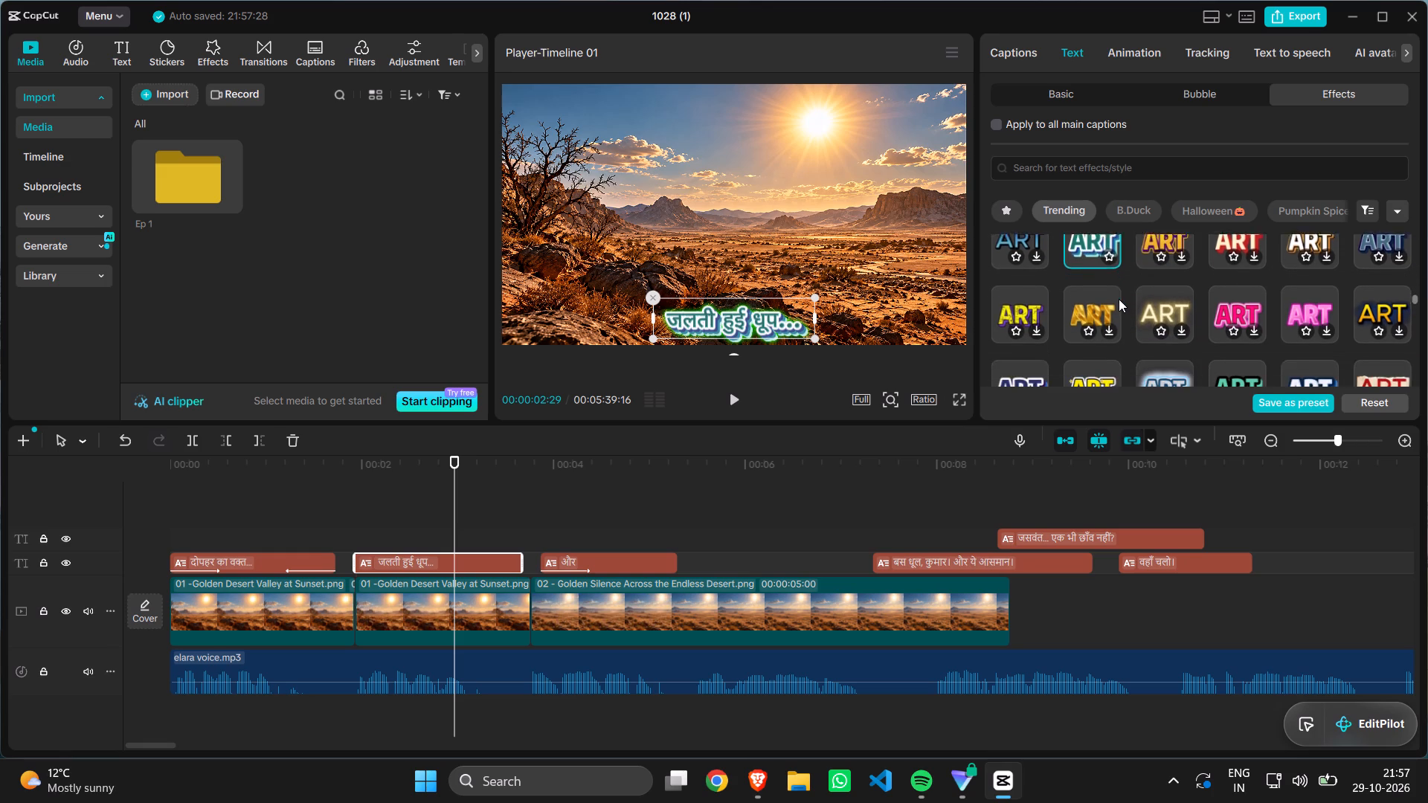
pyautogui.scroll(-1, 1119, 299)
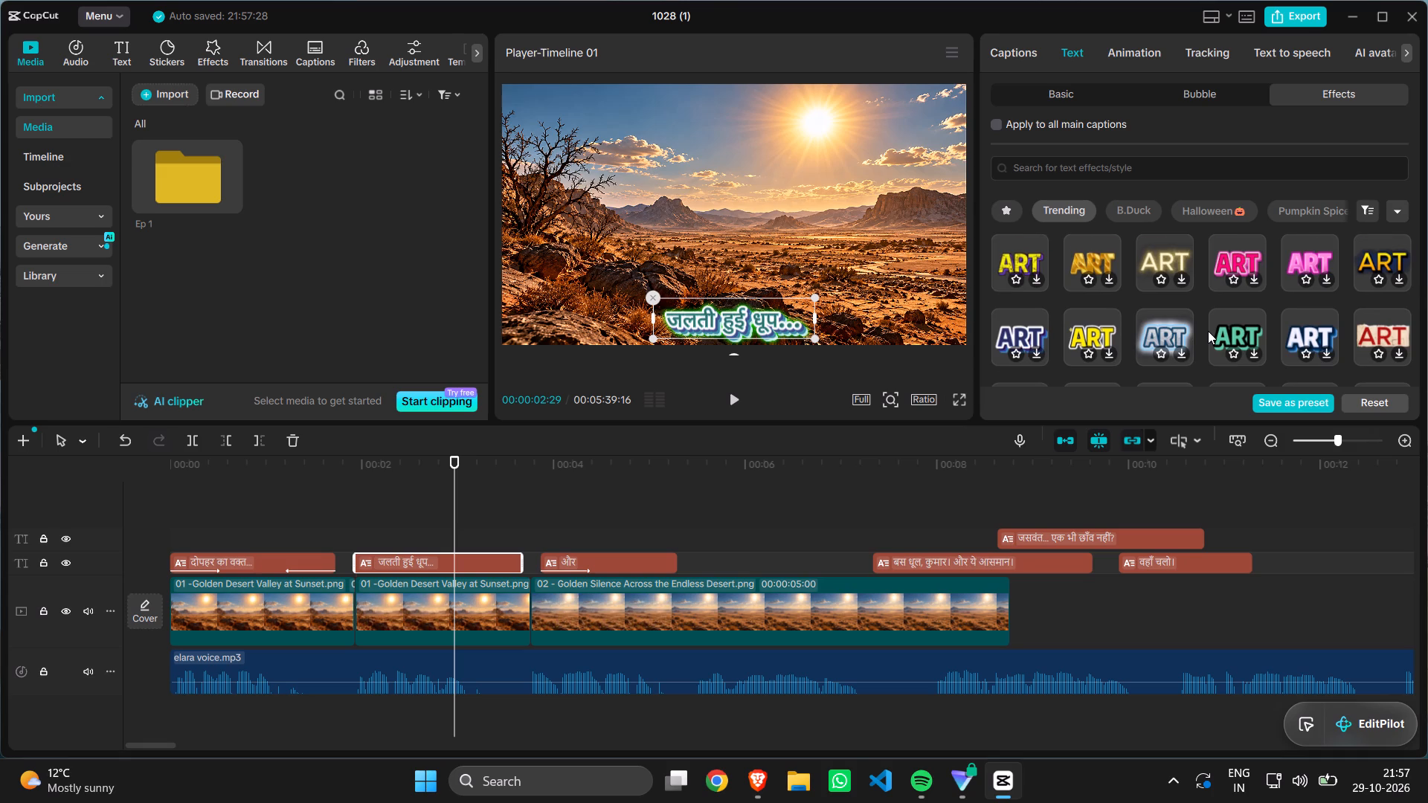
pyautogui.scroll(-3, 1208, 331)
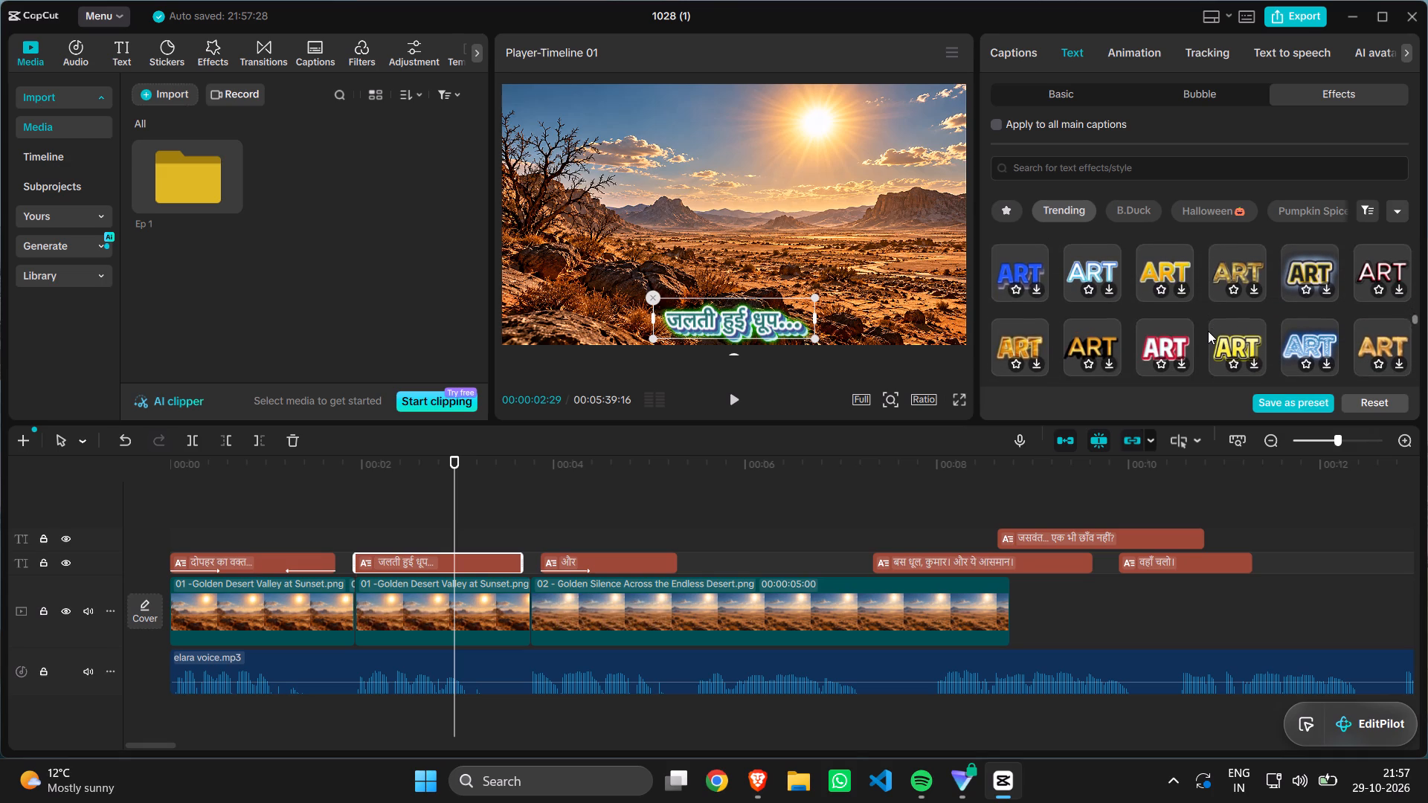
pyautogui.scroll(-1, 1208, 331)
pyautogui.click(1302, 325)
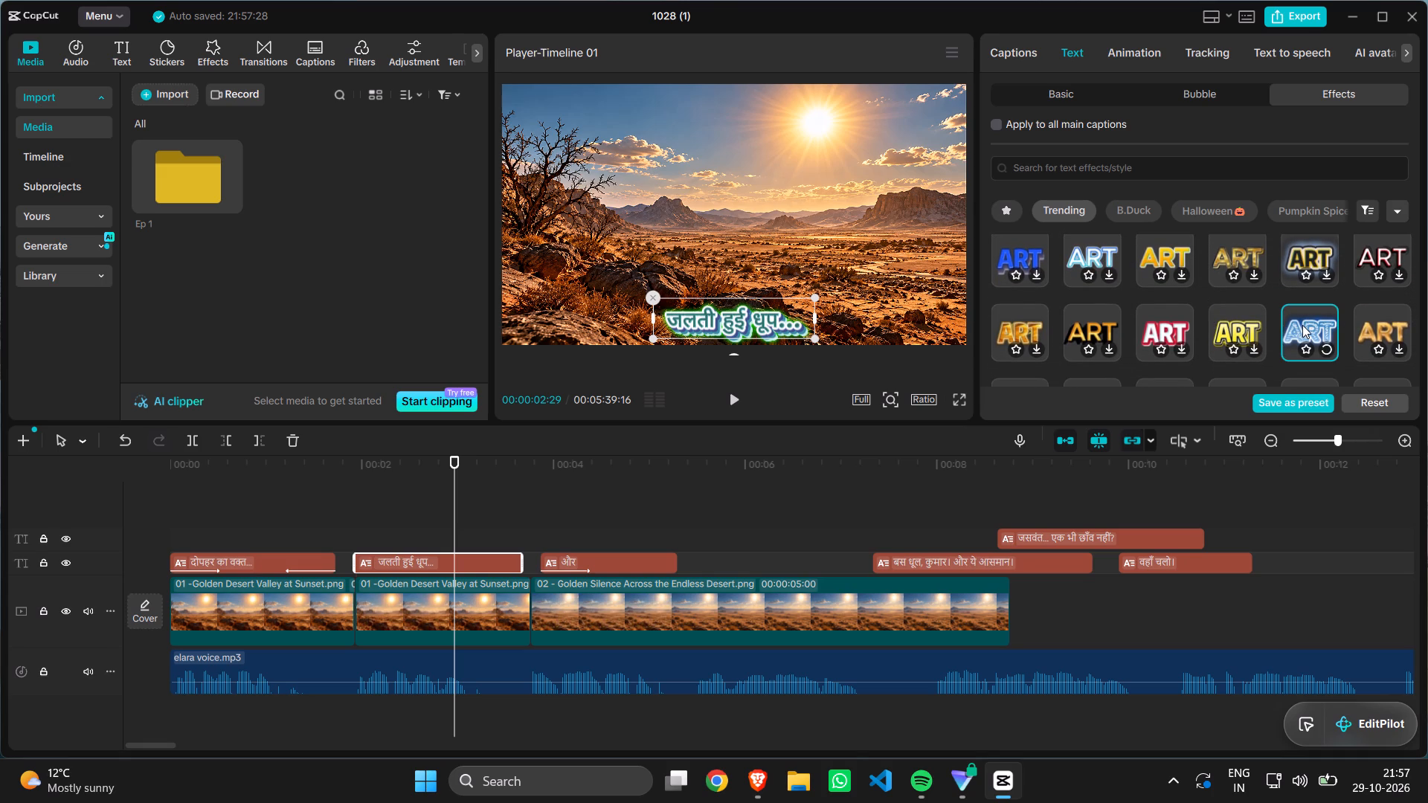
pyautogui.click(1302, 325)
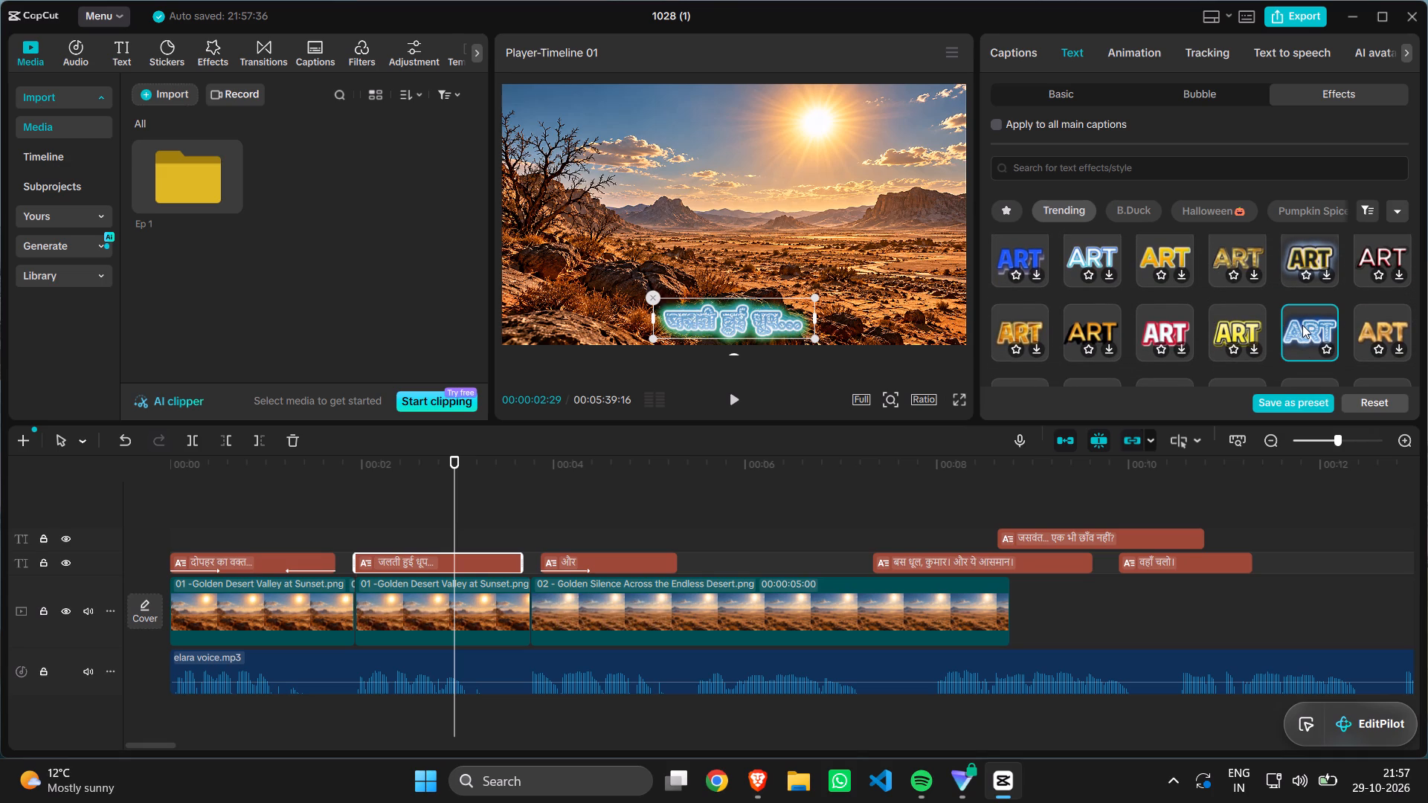
# Apply the Trending text effect with dark navy letters and a pale-blue glow to the जलती हुई धूप... caption.
pyautogui.scroll(-2, 1302, 325)
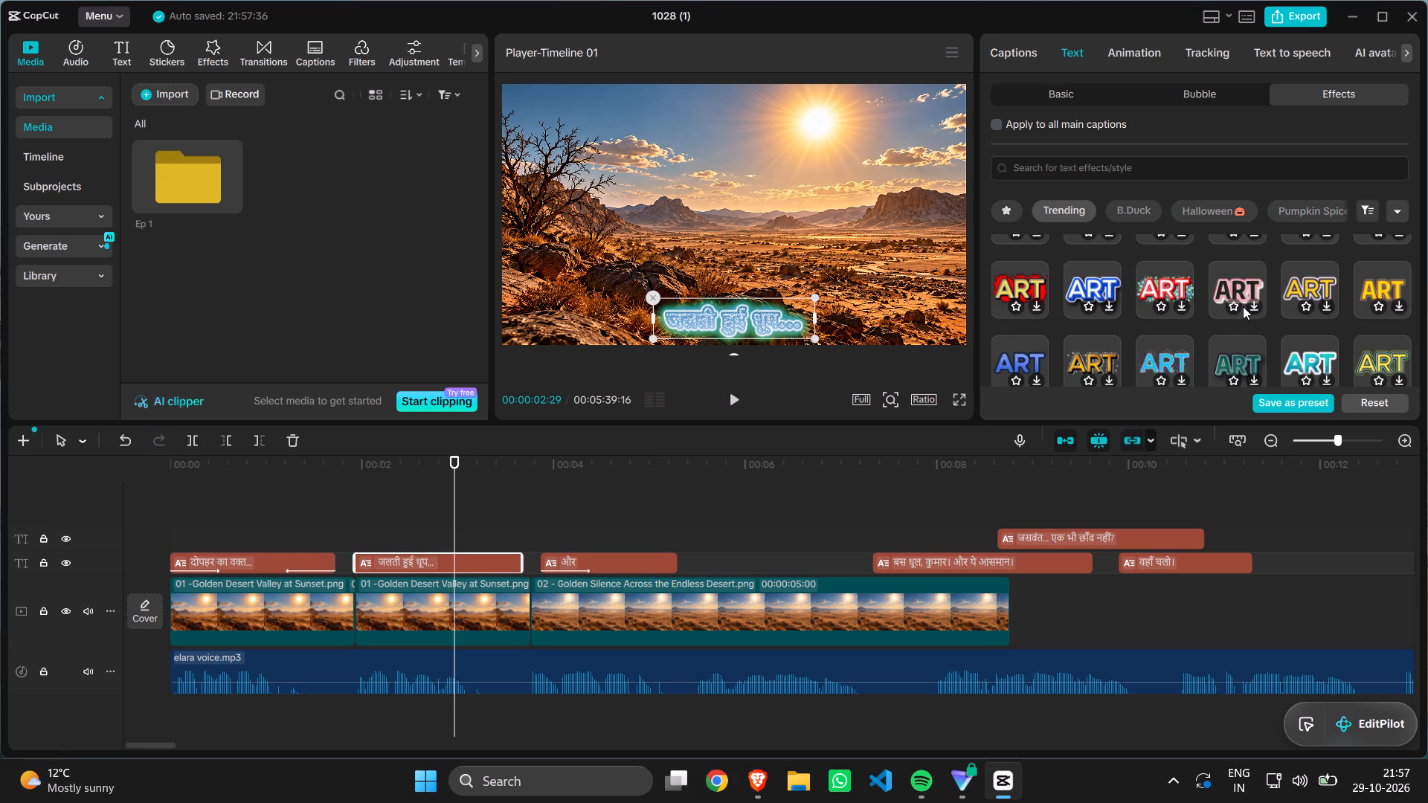
pyautogui.scroll(-3, 1243, 306)
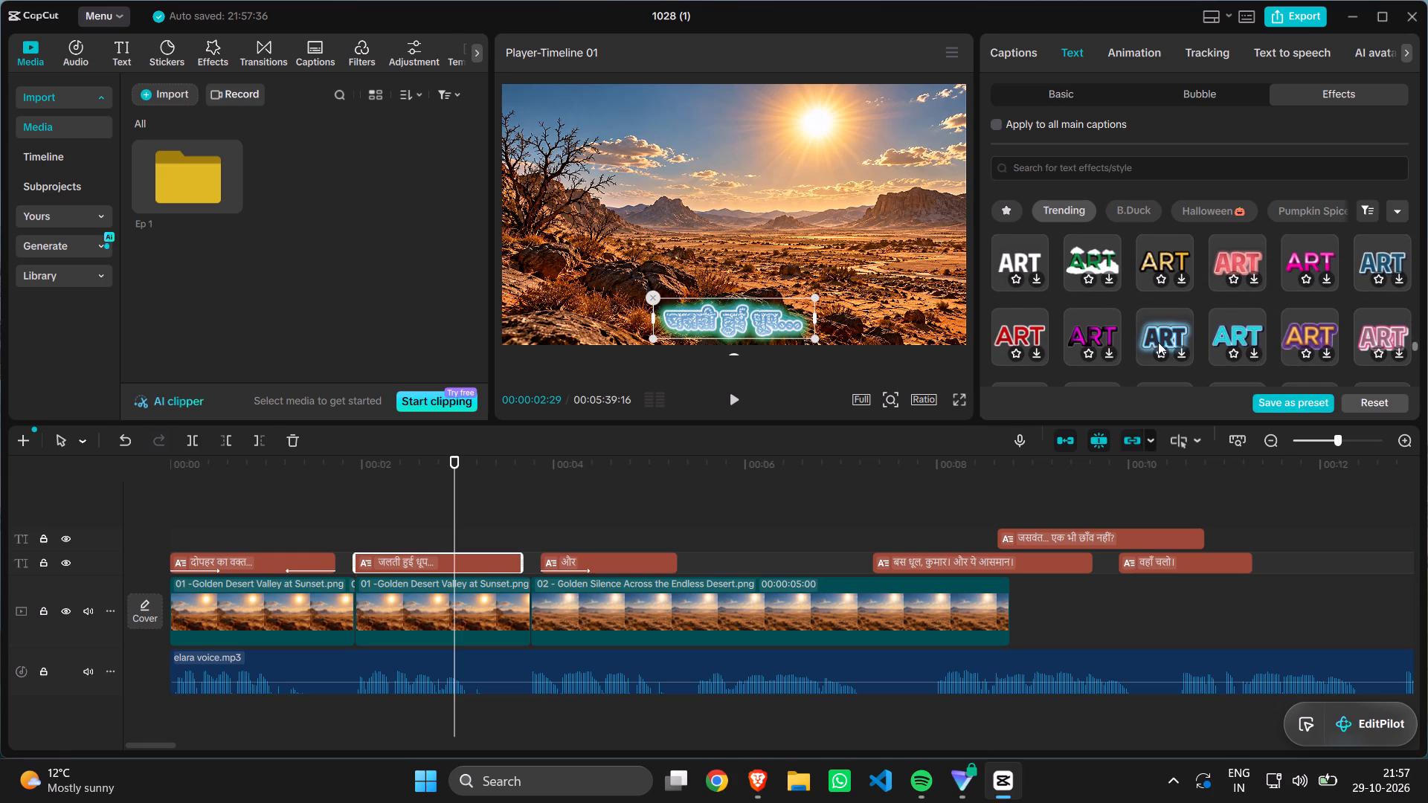
pyautogui.doubleClick(1159, 334)
# Look through the remaining Trending text effects for another style for the जलती हुई धूप... caption.
pyautogui.scroll(-2, 1159, 334)
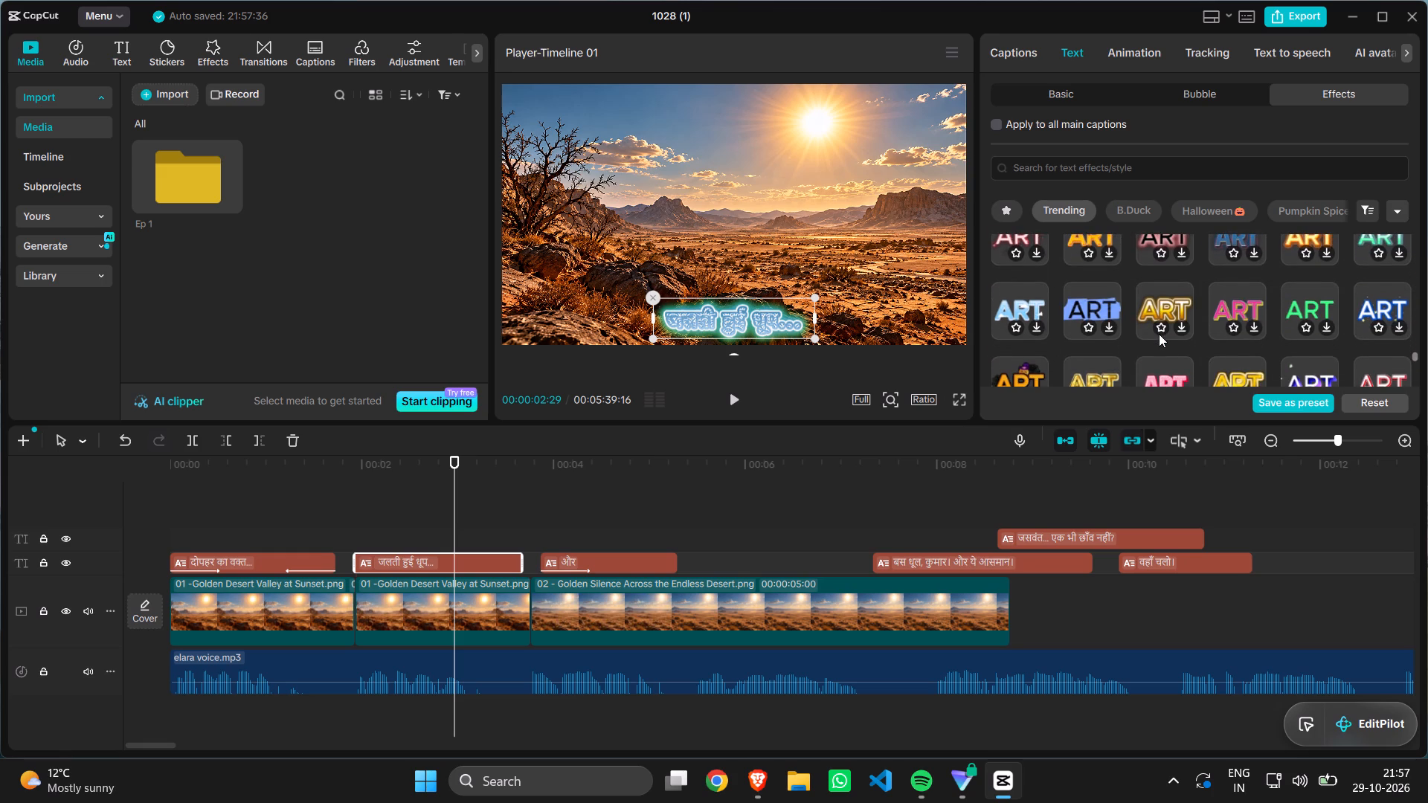
pyautogui.scroll(-2, 1159, 334)
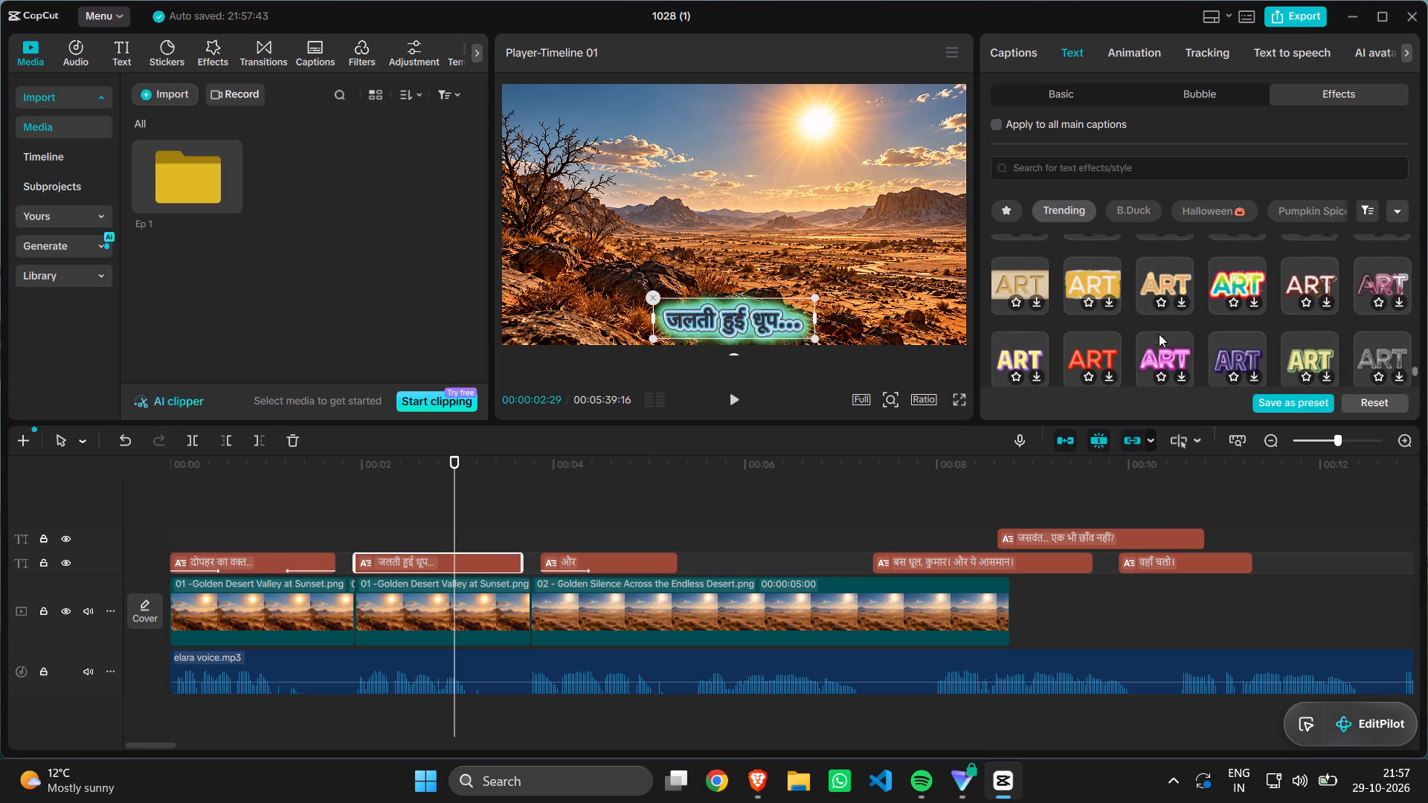
pyautogui.scroll(-3, 1159, 334)
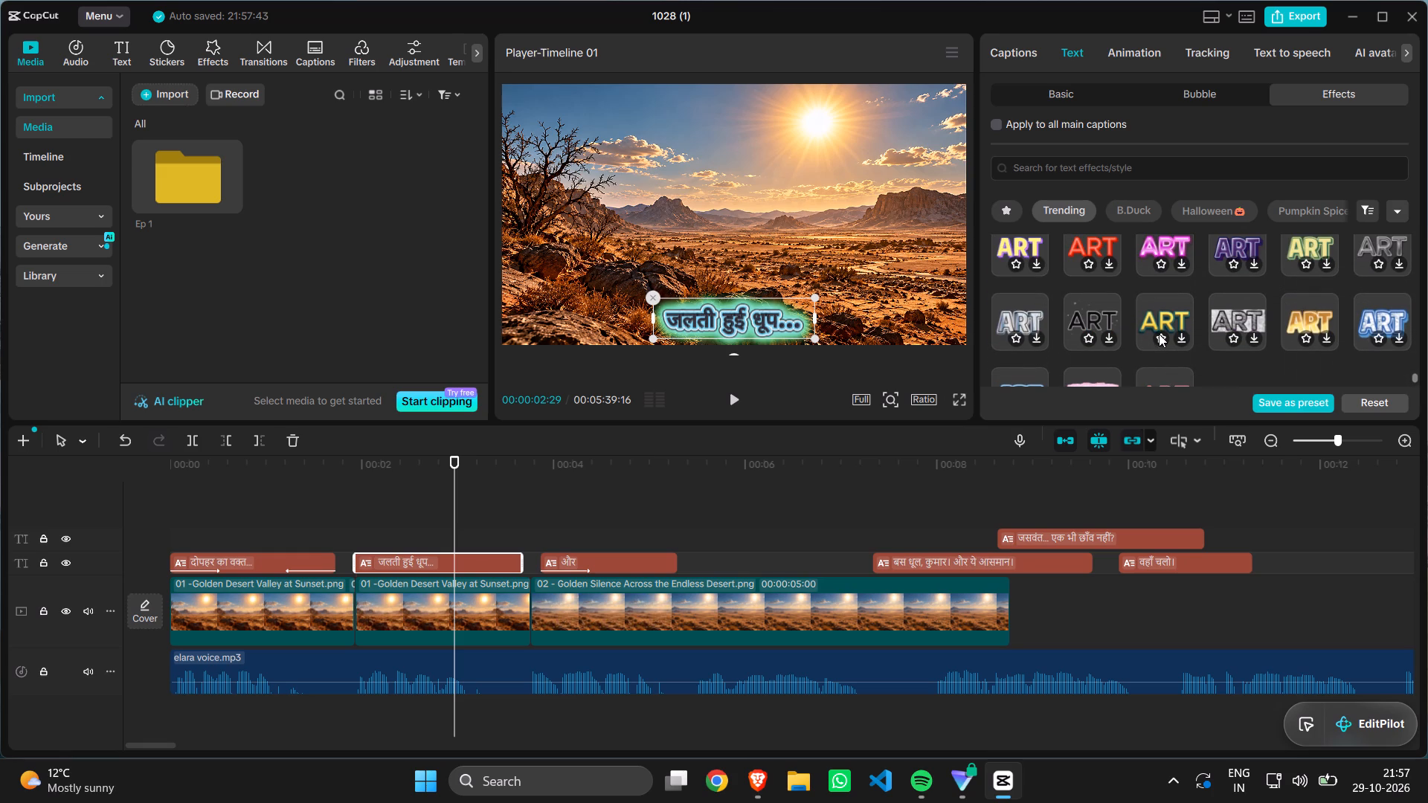
pyautogui.scroll(-1, 1159, 334)
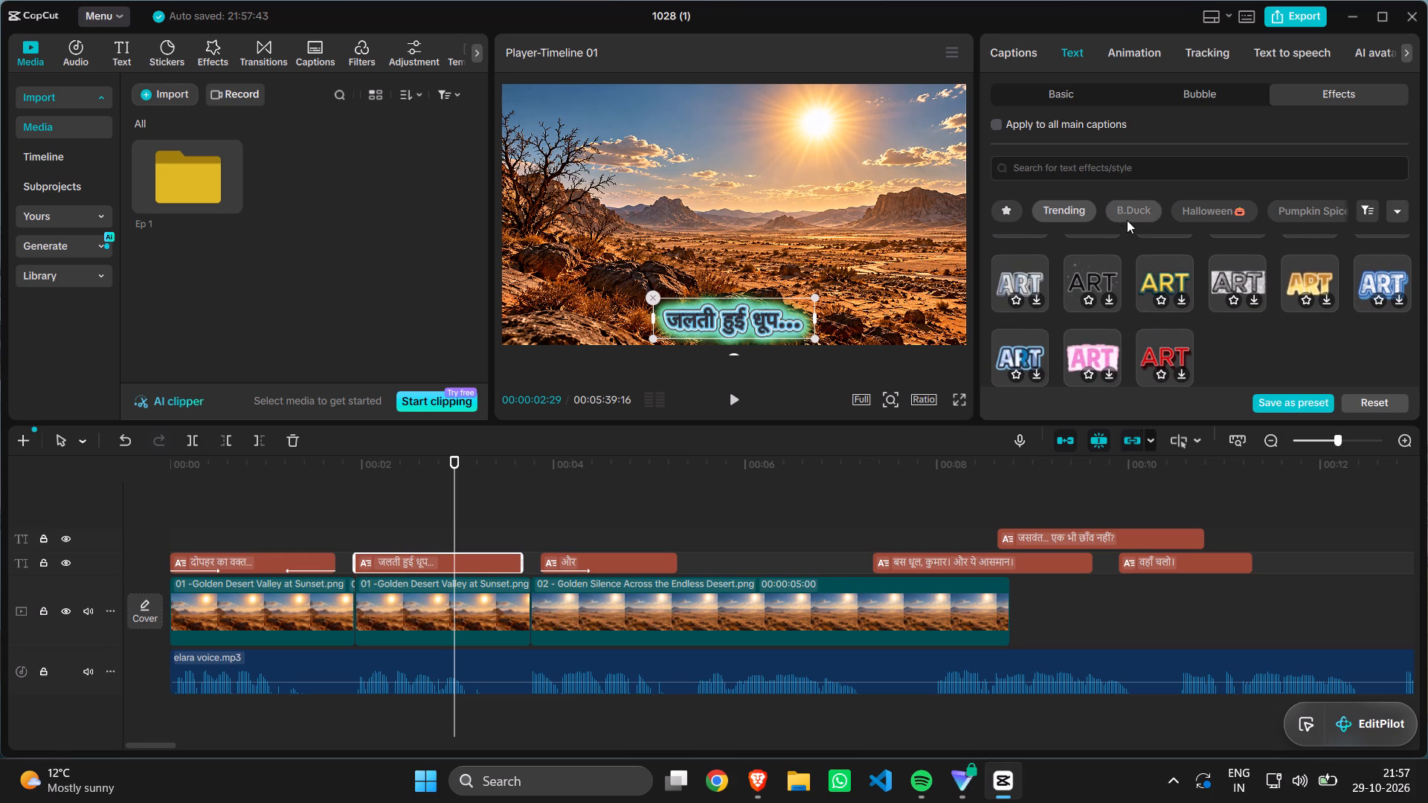
# Look through the B.Duck text effects for another style for the जलती हुई धूप... caption.
pyautogui.click(1127, 220)
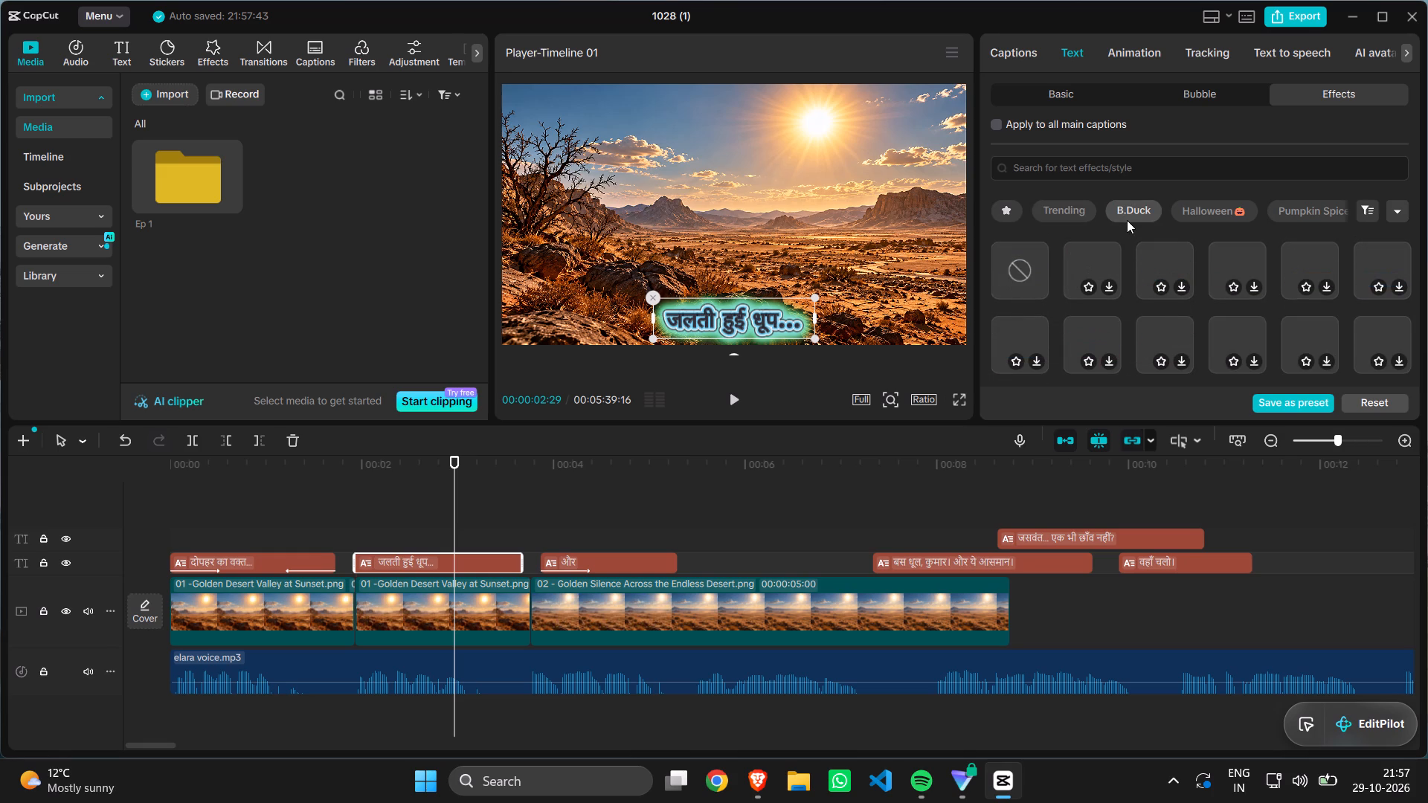
pyautogui.scroll(-1, 1143, 274)
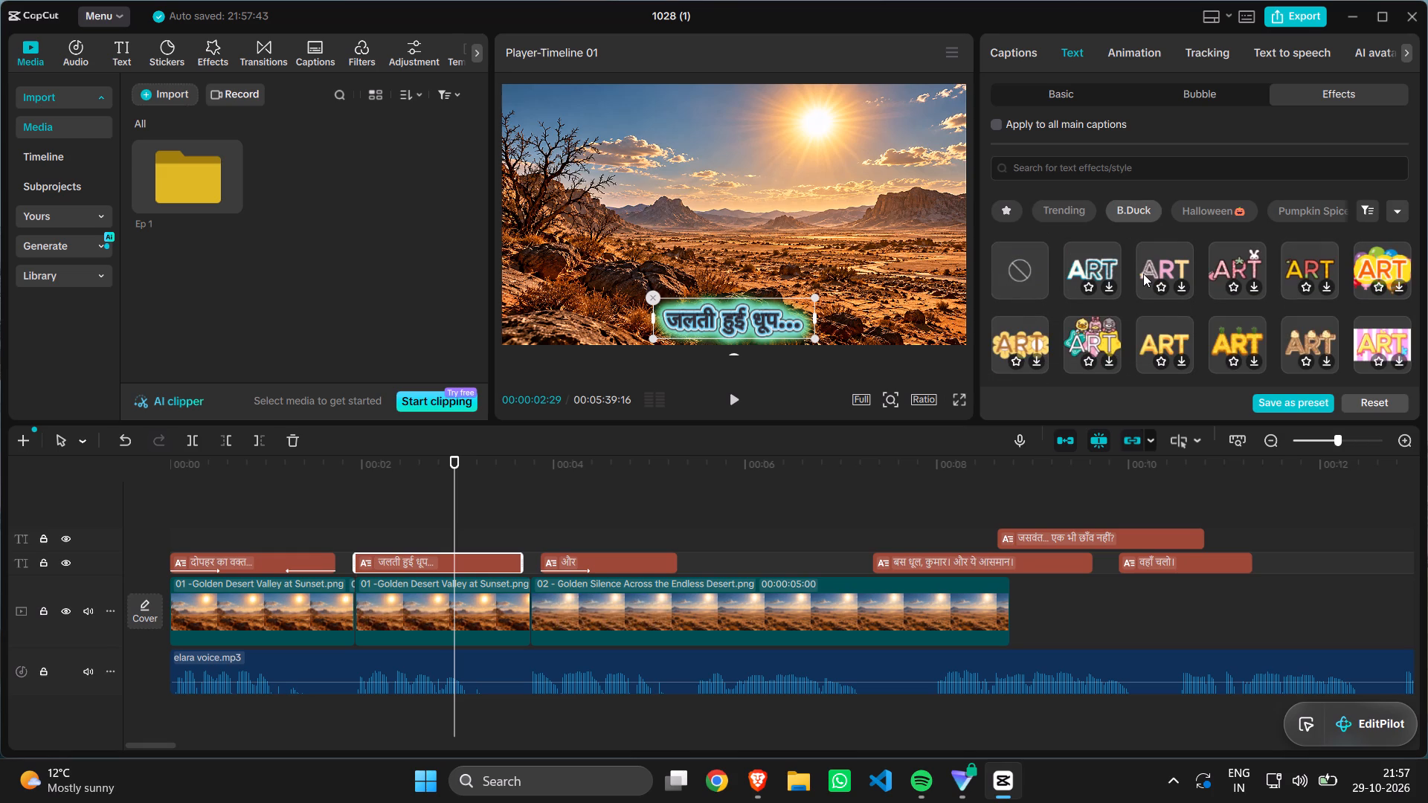
pyautogui.scroll(-3, 1143, 274)
pyautogui.scroll(-2, 1090, 326)
pyautogui.scroll(1, 1090, 326)
# Look through the Halloween text effects for another style for the जलती हुई धूप... caption.
pyautogui.click(1209, 216)
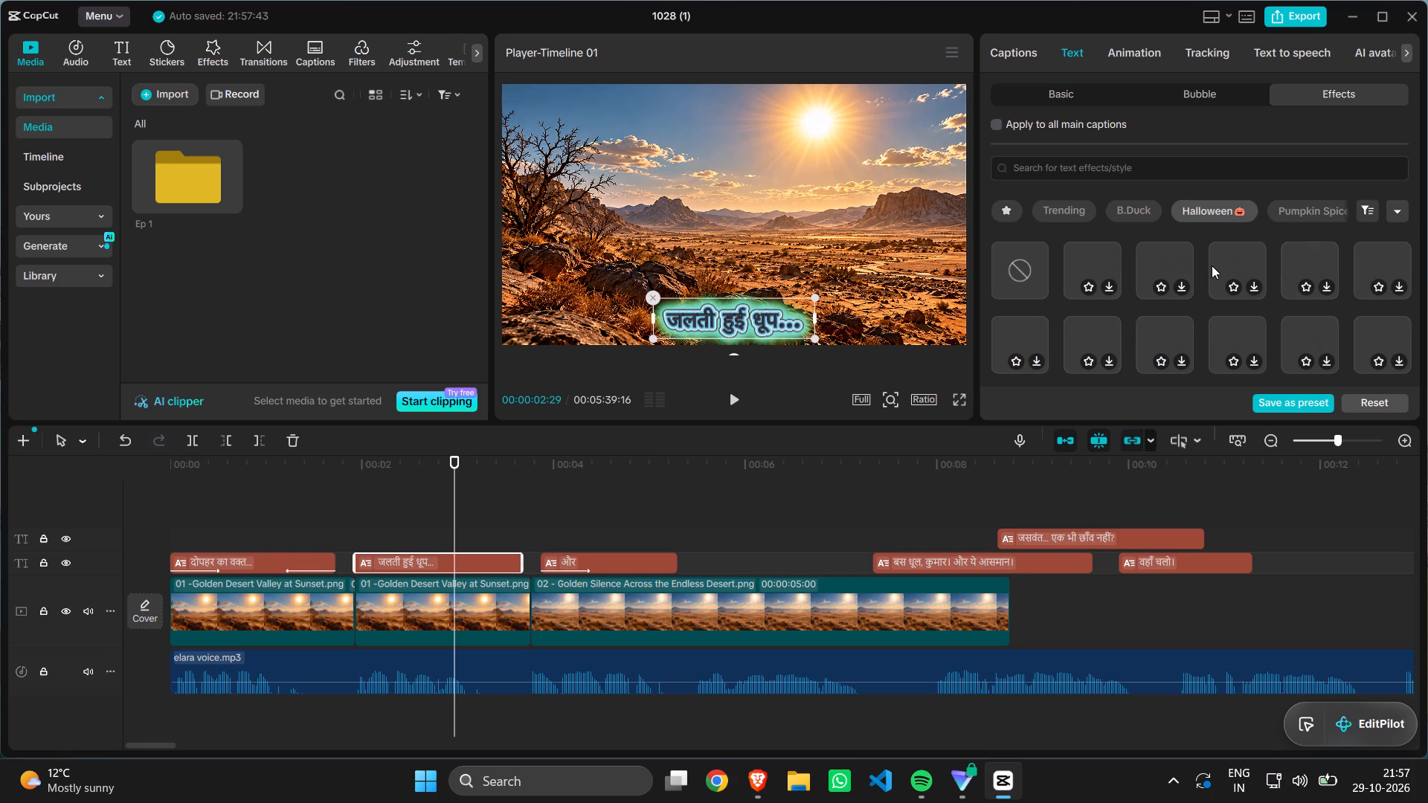
pyautogui.scroll(-1, 1212, 265)
pyautogui.scroll(2, 1212, 265)
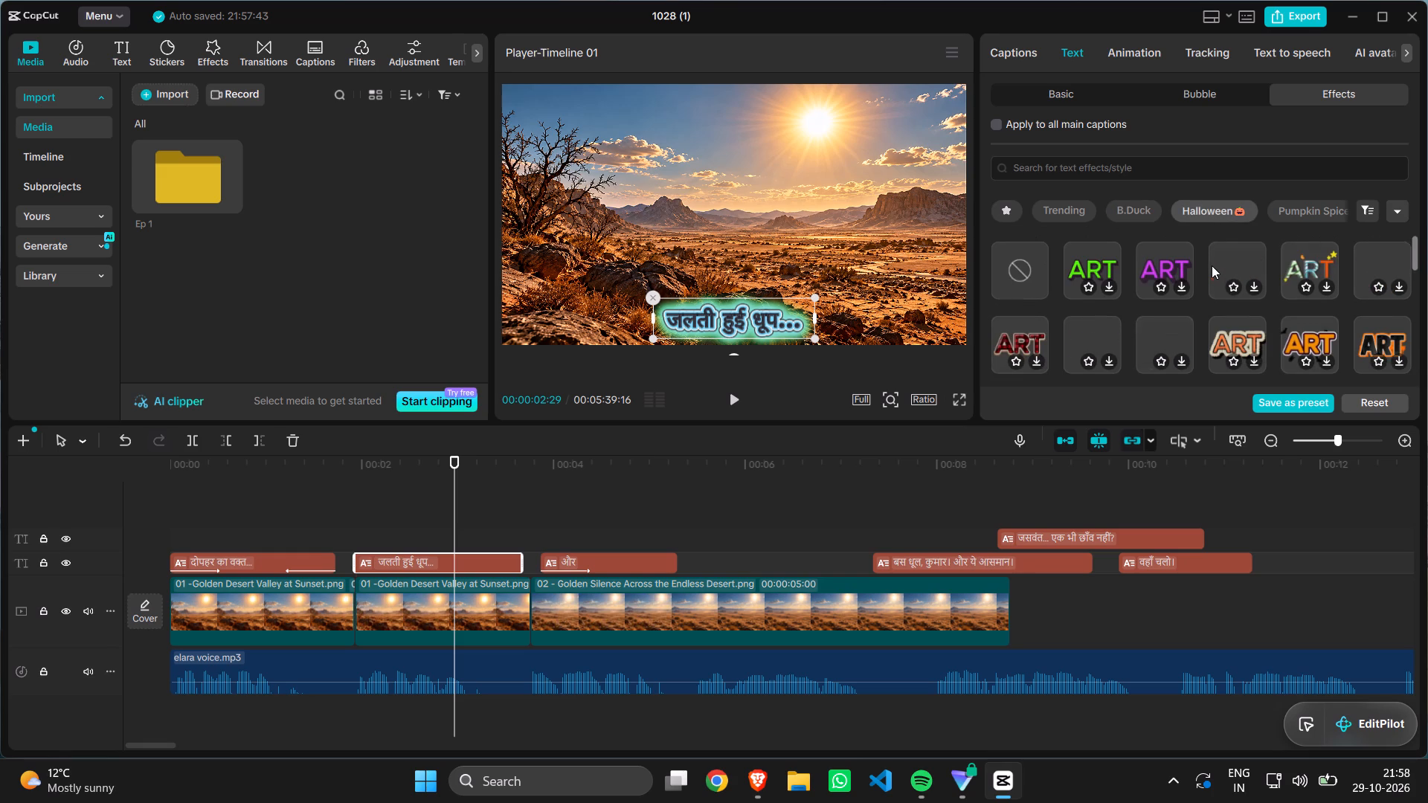
pyautogui.scroll(-1, 1212, 265)
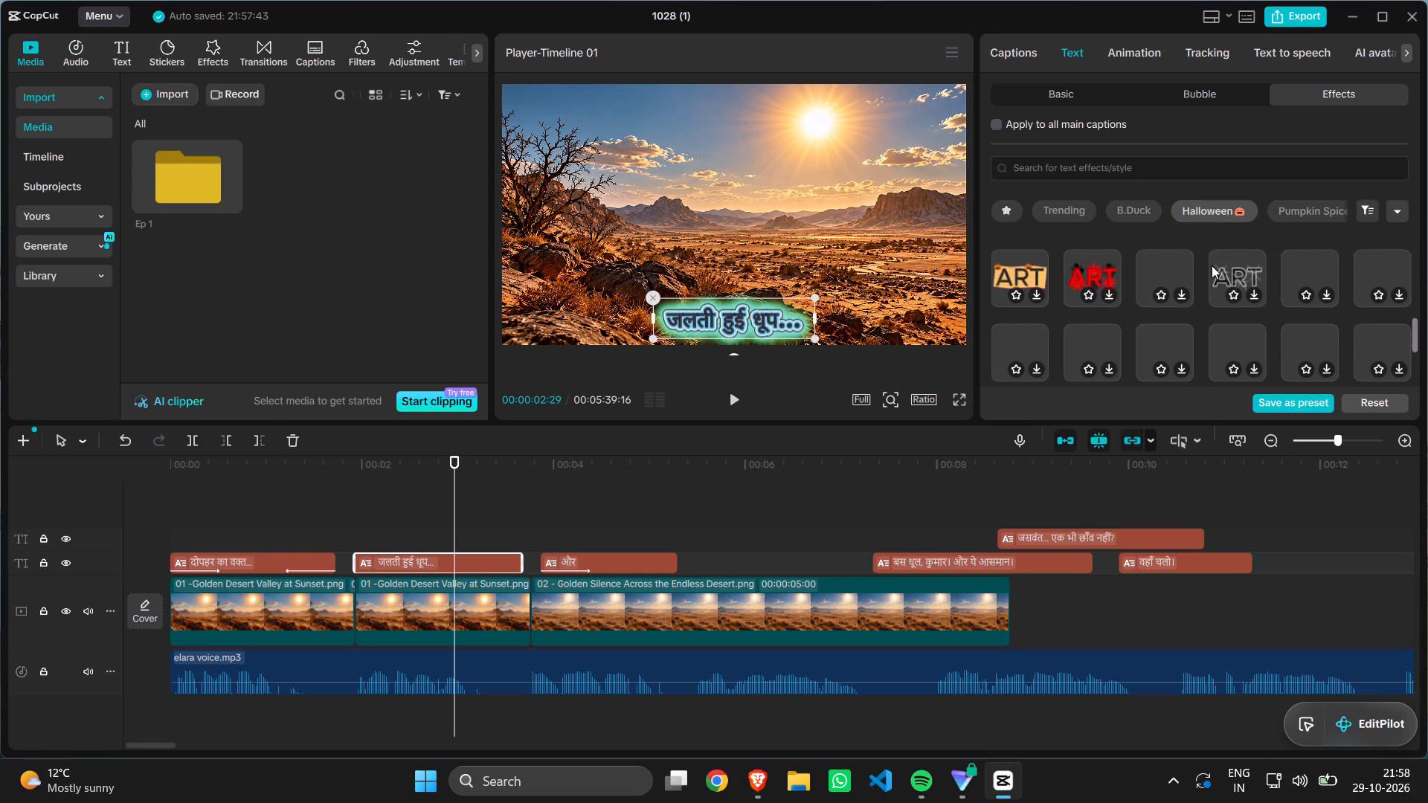
pyautogui.scroll(3, 1212, 265)
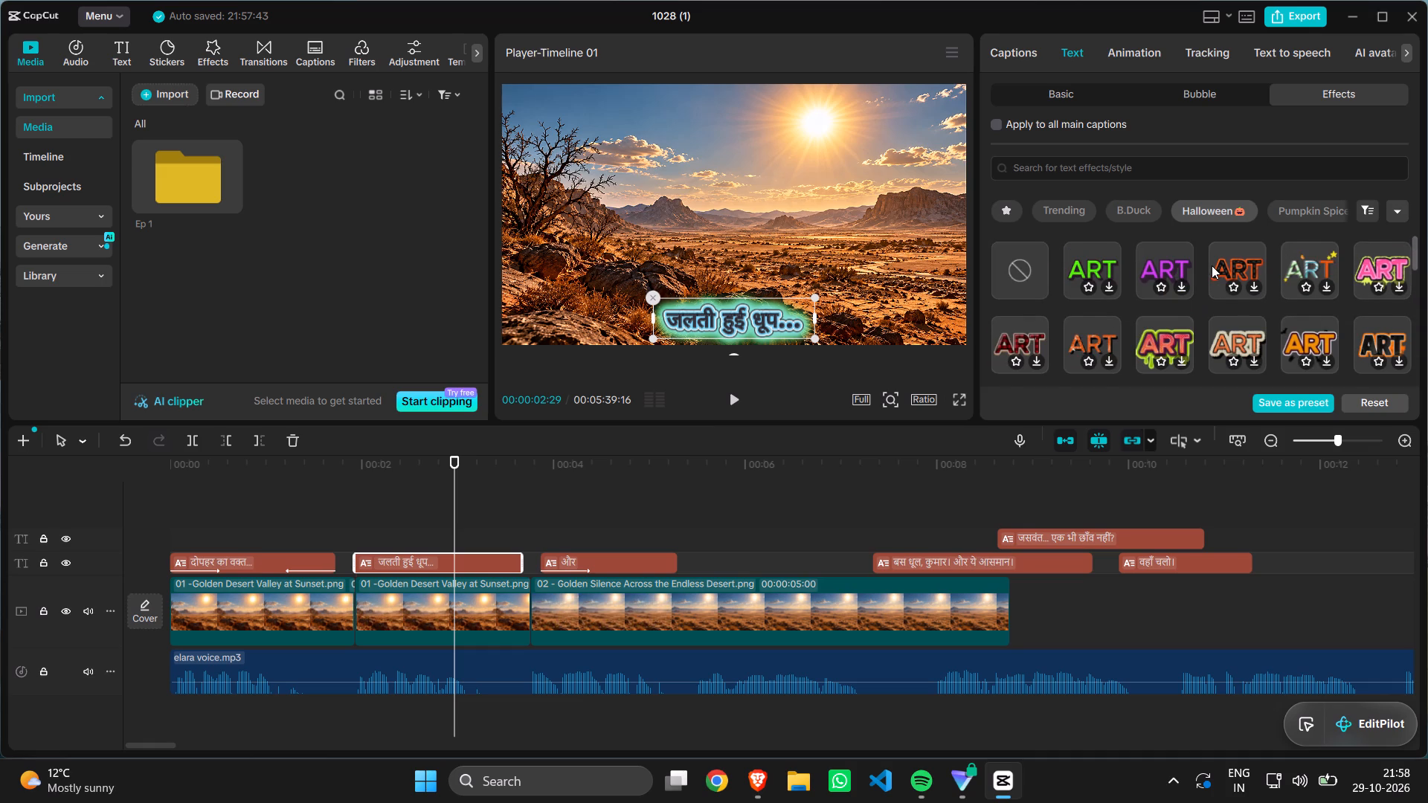
pyautogui.scroll(-2, 1212, 265)
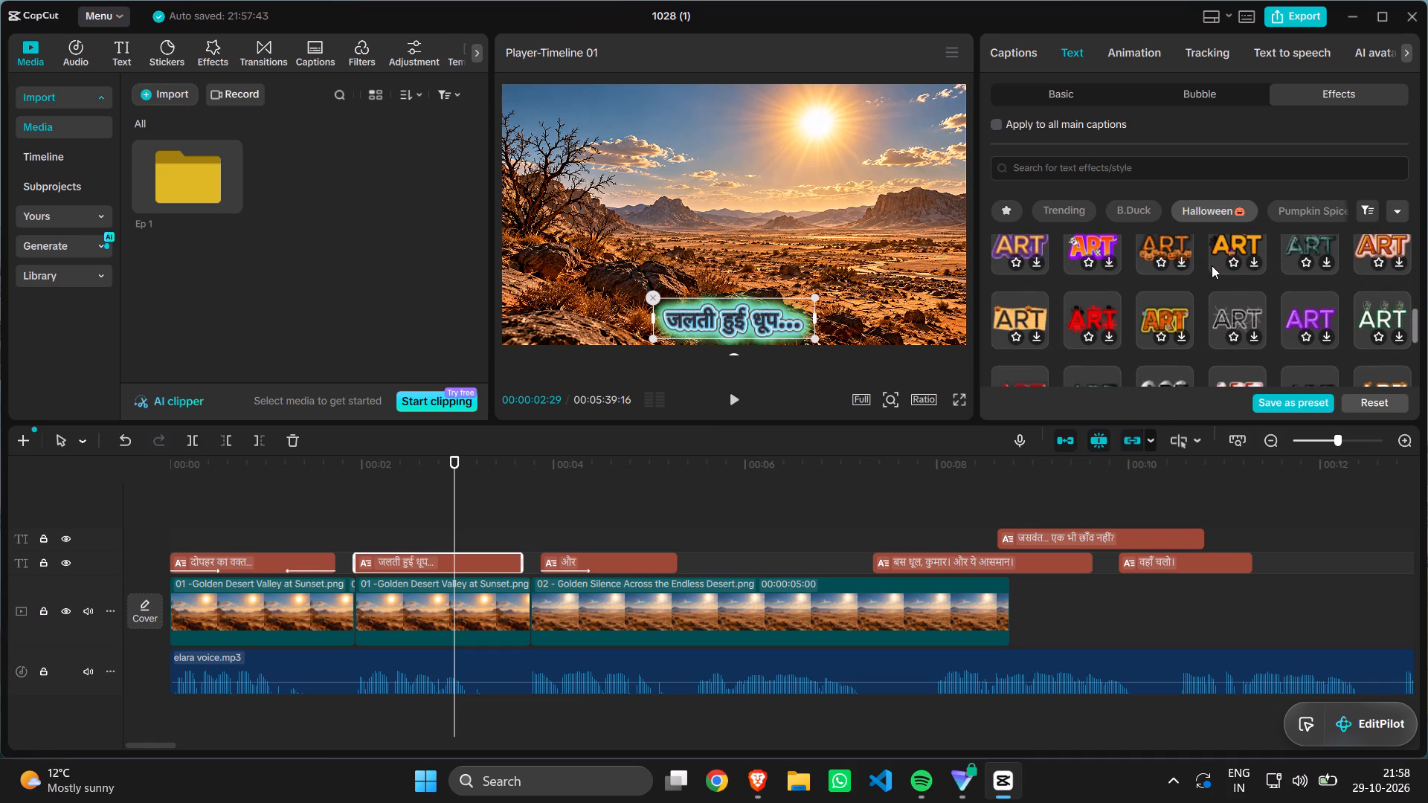
pyautogui.scroll(-2, 1212, 265)
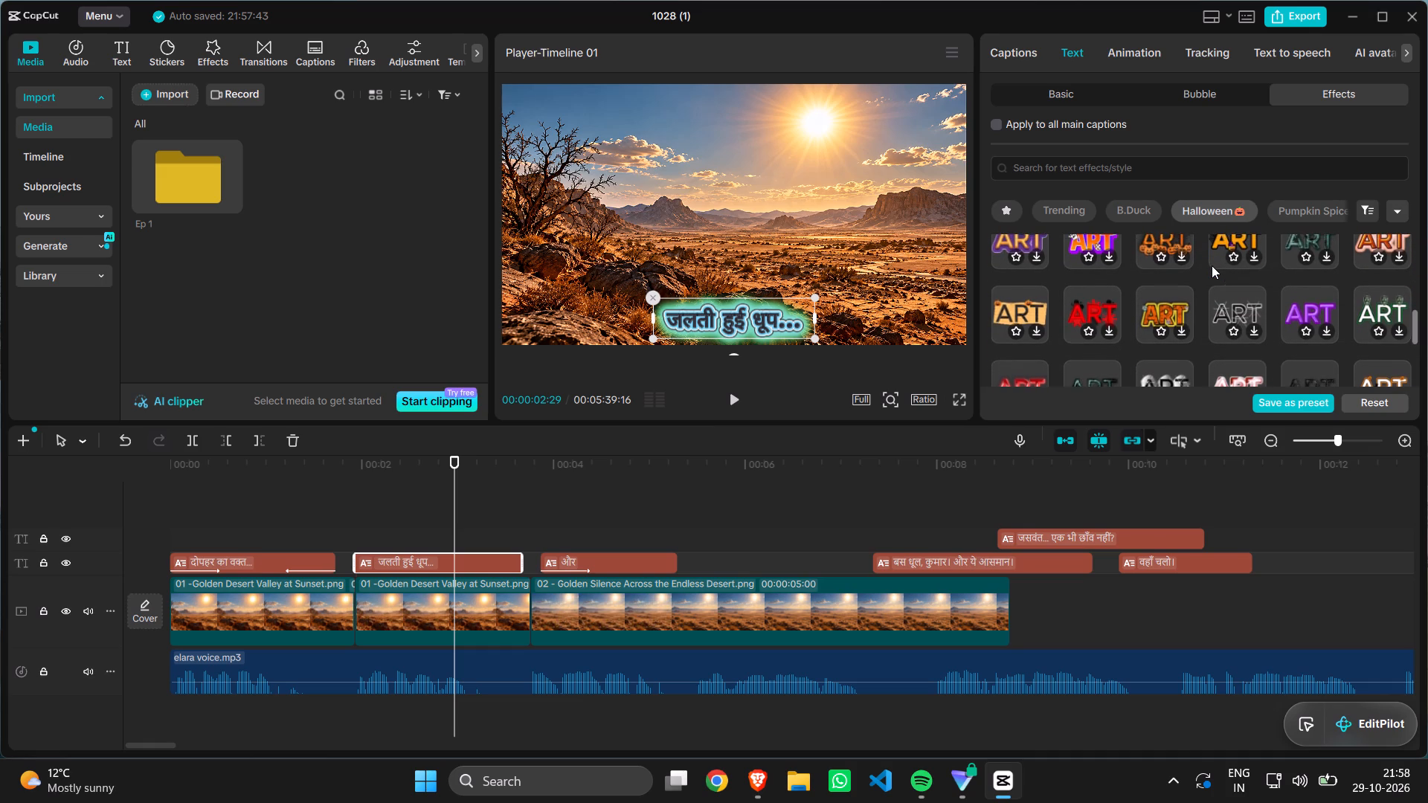
pyautogui.scroll(-2, 1212, 265)
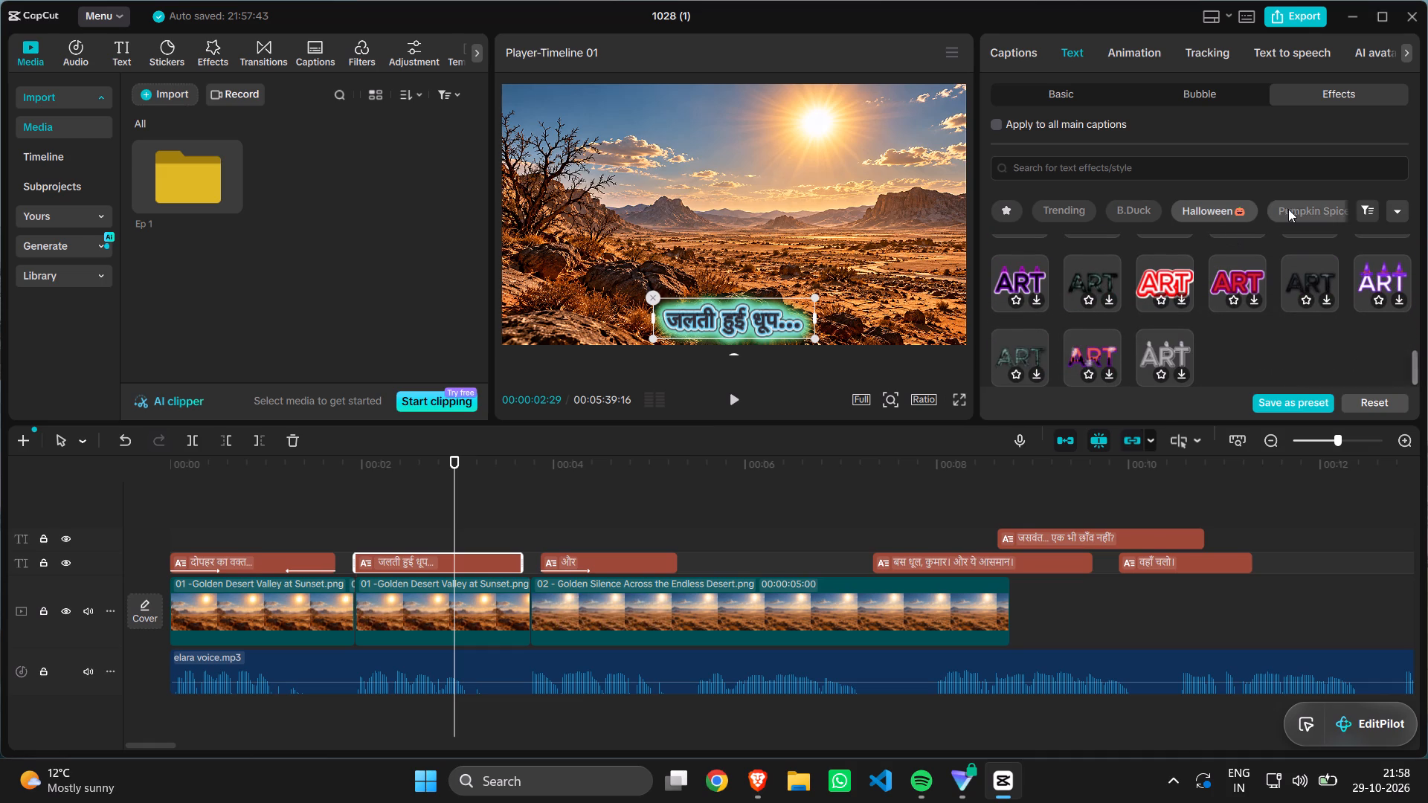
# Look through the Pumpkin Spice text effects for another style for the जलती हुई धूप... caption.
pyautogui.click(1295, 209)
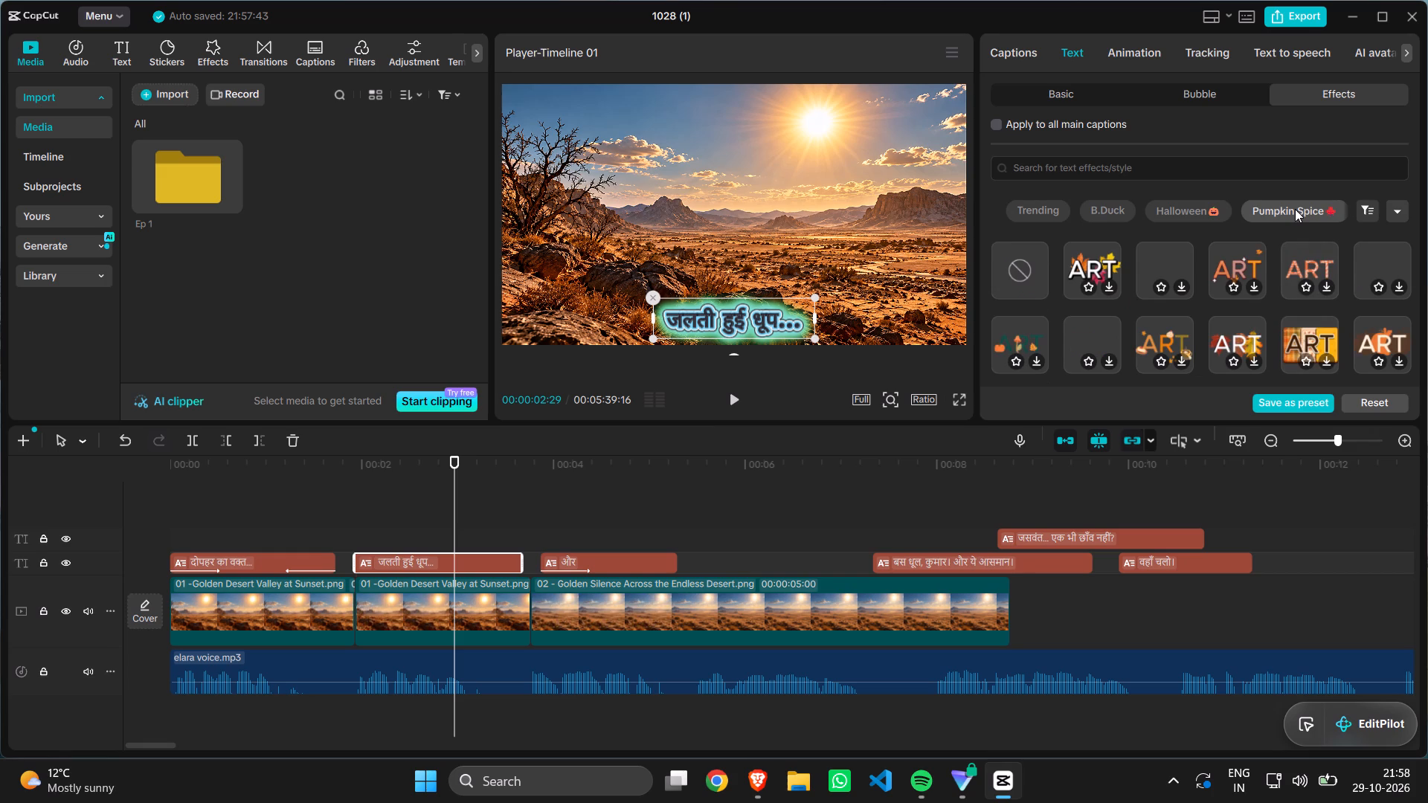
pyautogui.scroll(-2, 1289, 297)
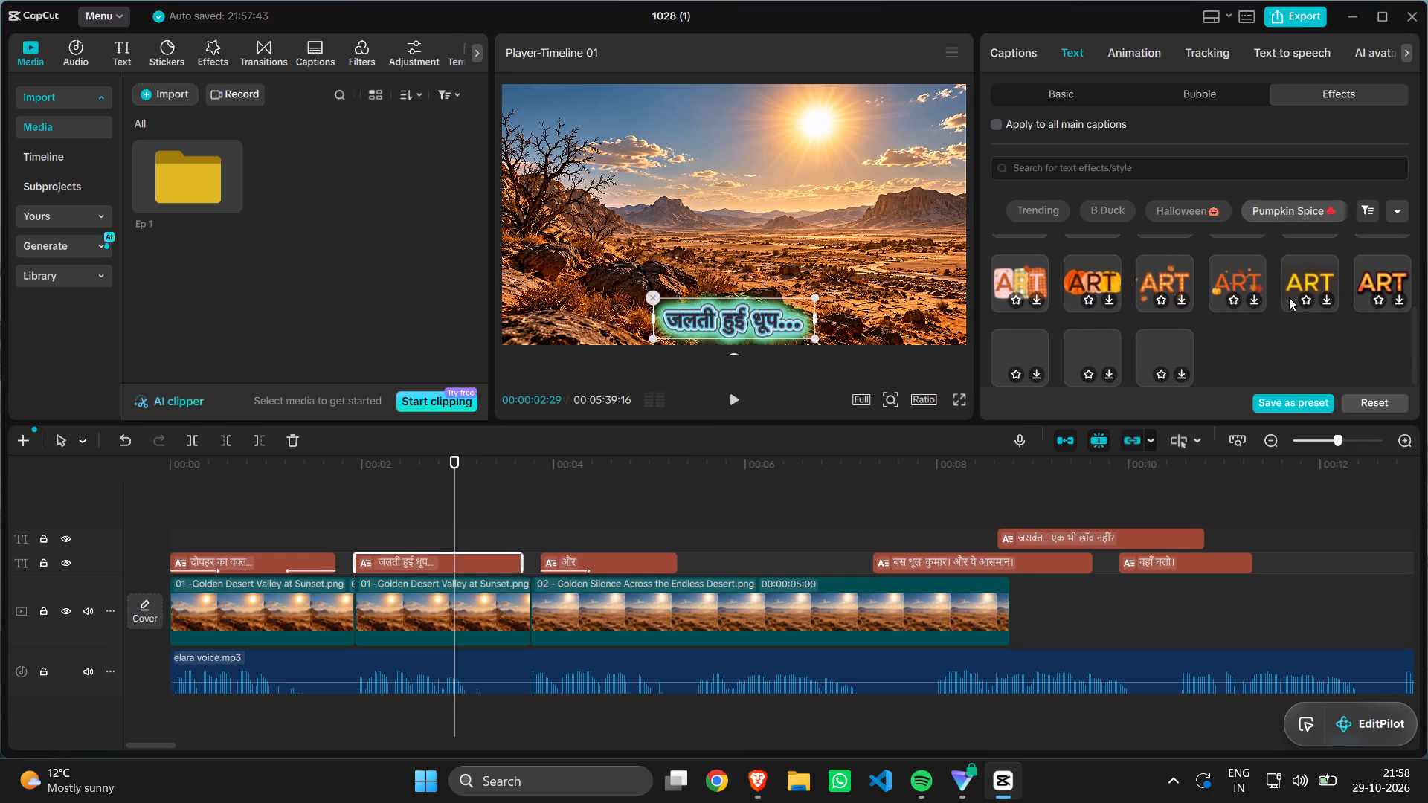
pyautogui.scroll(-1, 1289, 297)
pyautogui.scroll(3, 1289, 297)
# Look through the Classic text effects for another style for the जलती हुई धूप... caption.
pyautogui.hscroll(-1, 1345, 210)
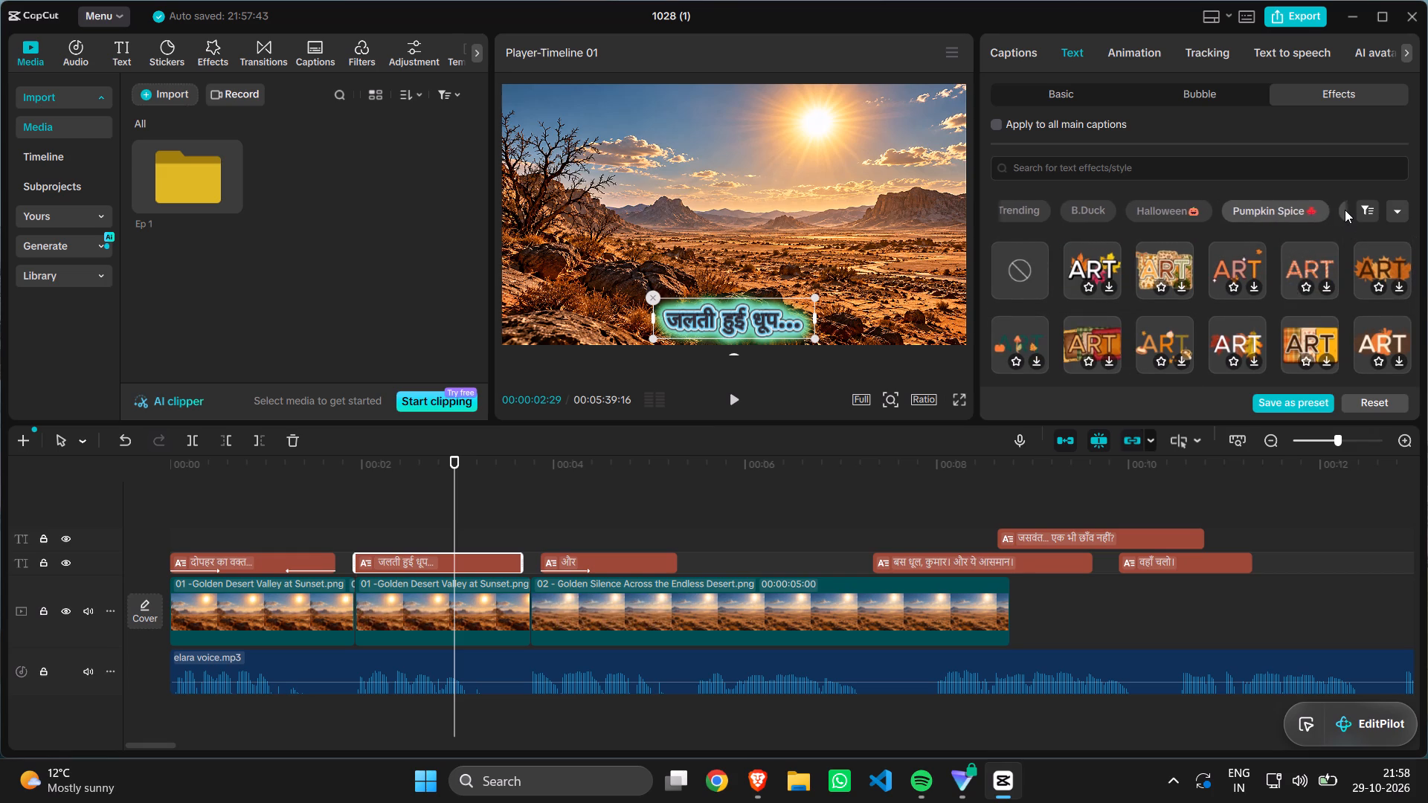
pyautogui.hscroll(-2, 1345, 210)
pyautogui.click(1345, 210)
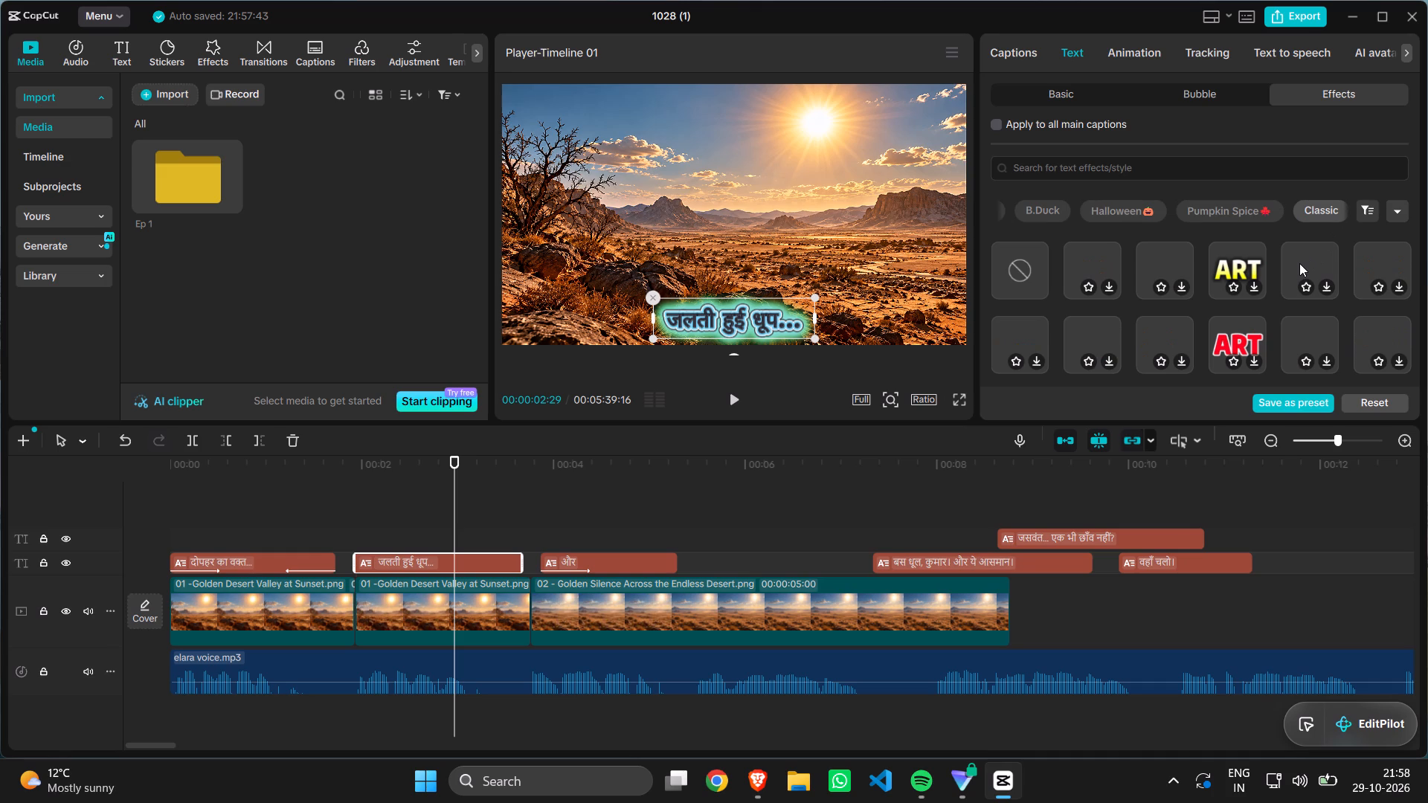
pyautogui.scroll(-1, 1299, 263)
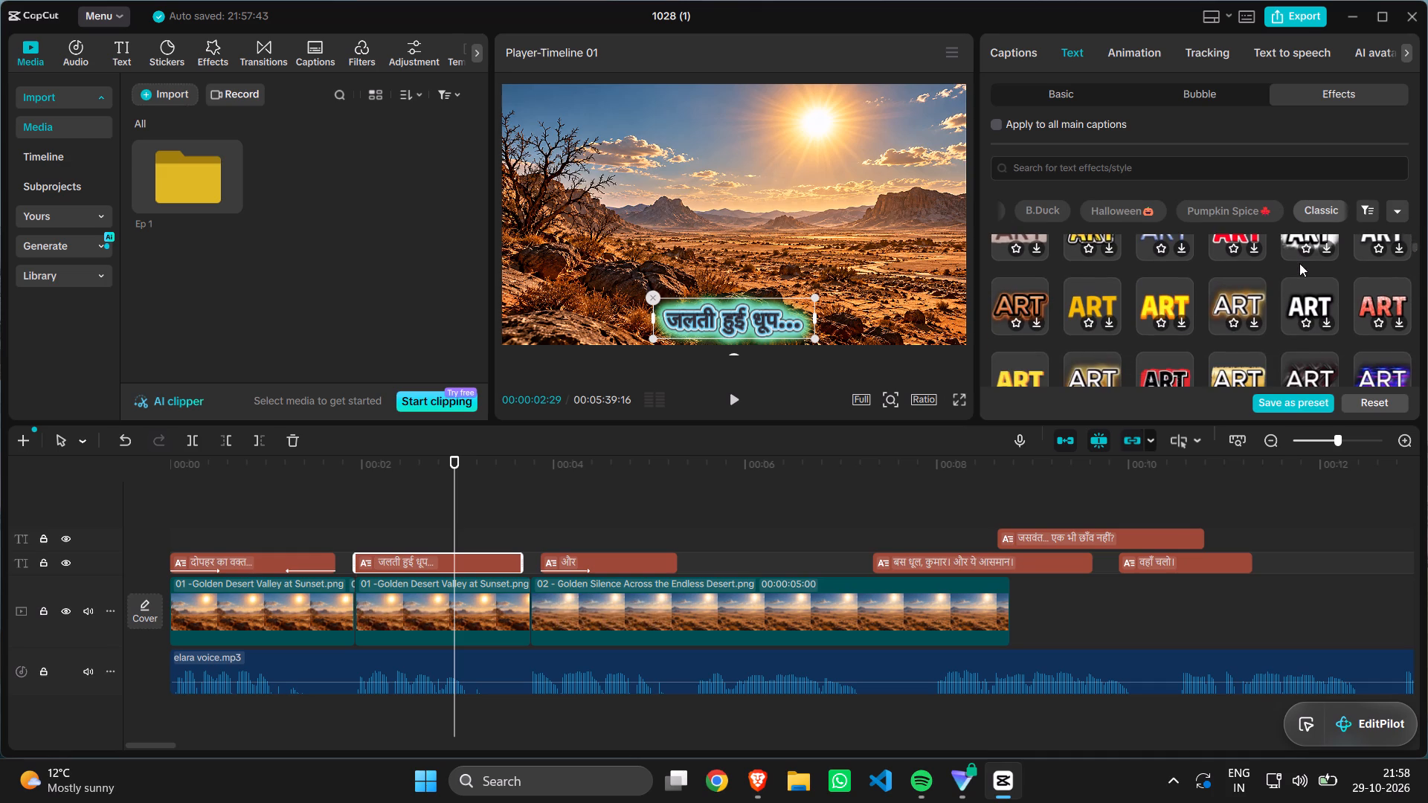
pyautogui.scroll(-2, 1284, 239)
pyautogui.scroll(-1, 1274, 346)
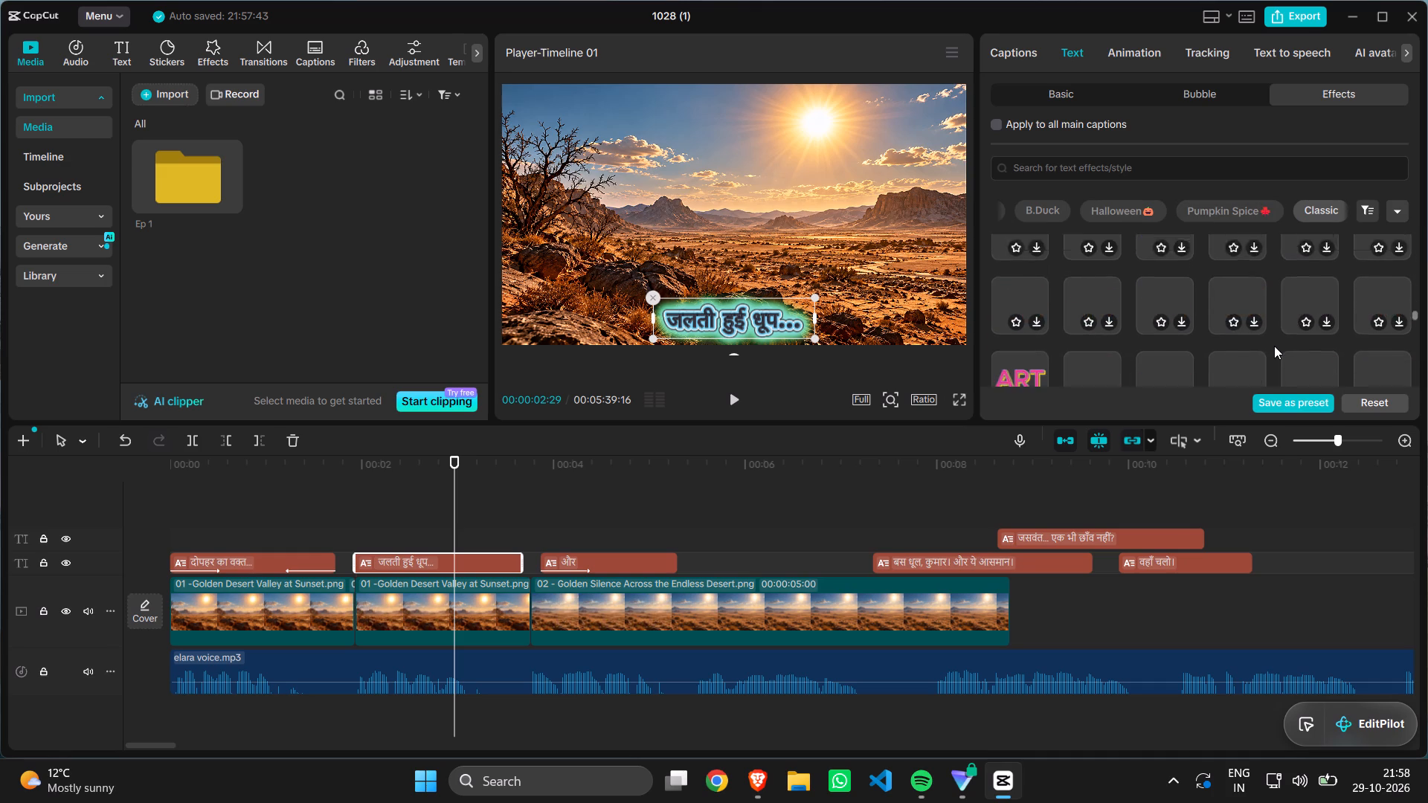
pyautogui.scroll(-1, 1274, 346)
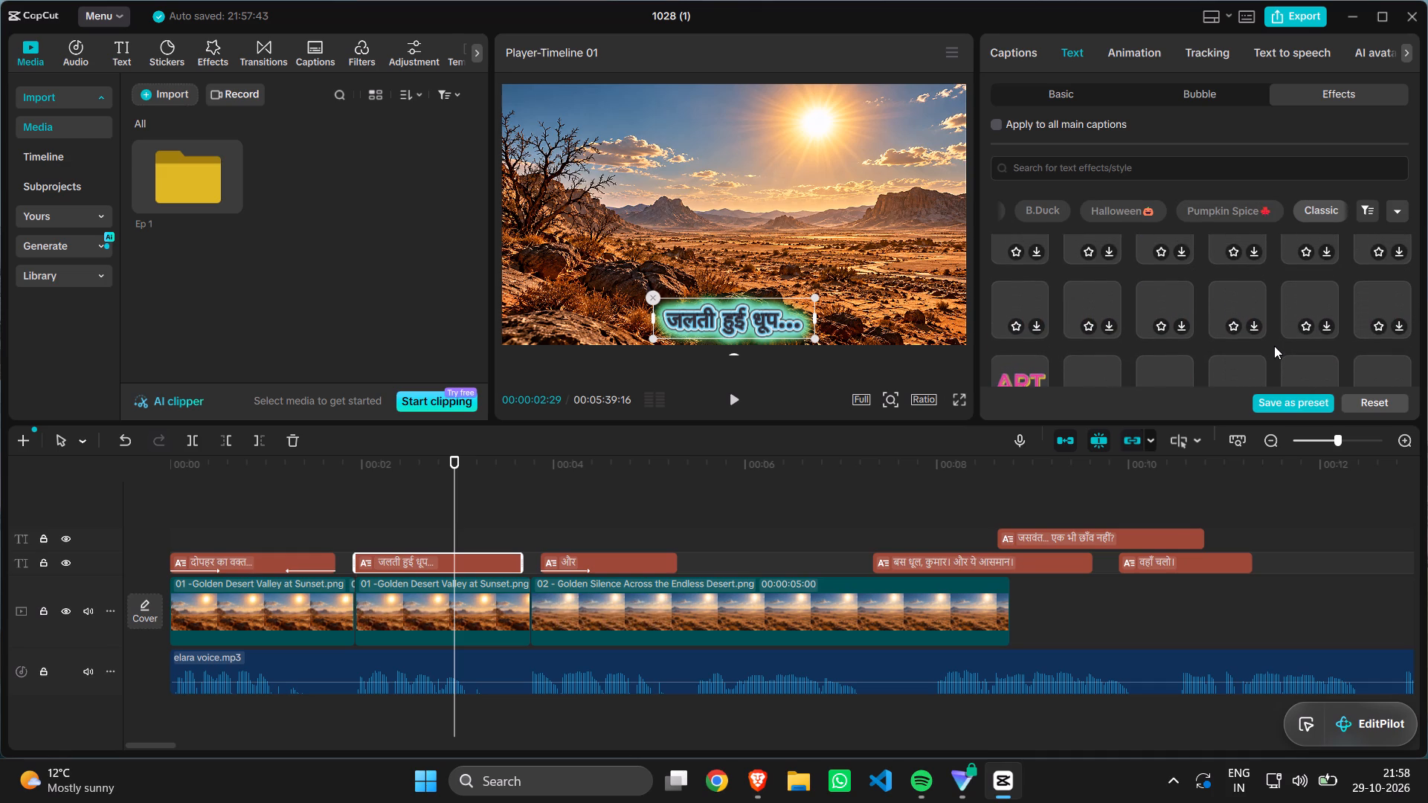
pyautogui.click(1274, 346)
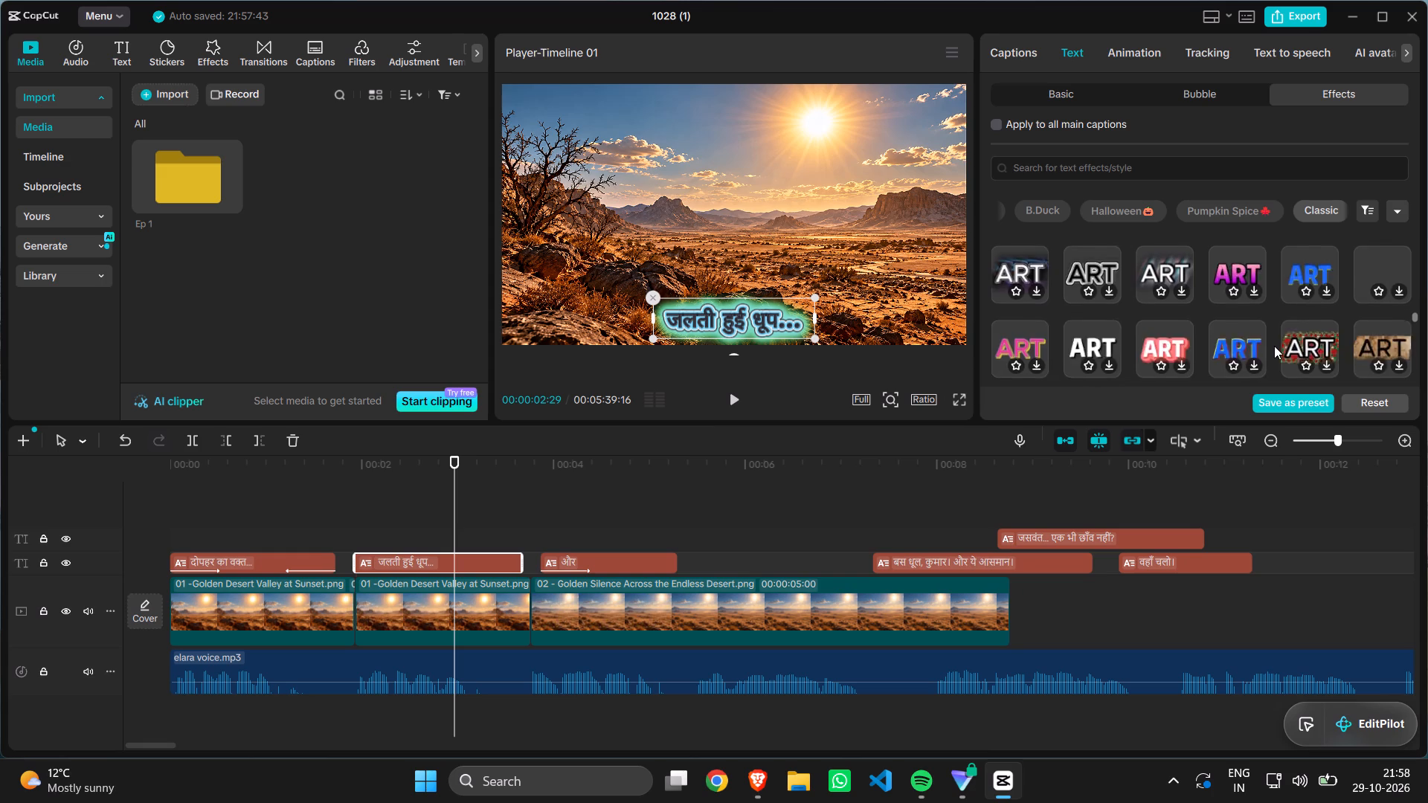
pyautogui.scroll(1, 1274, 346)
pyautogui.scroll(-1, 1274, 346)
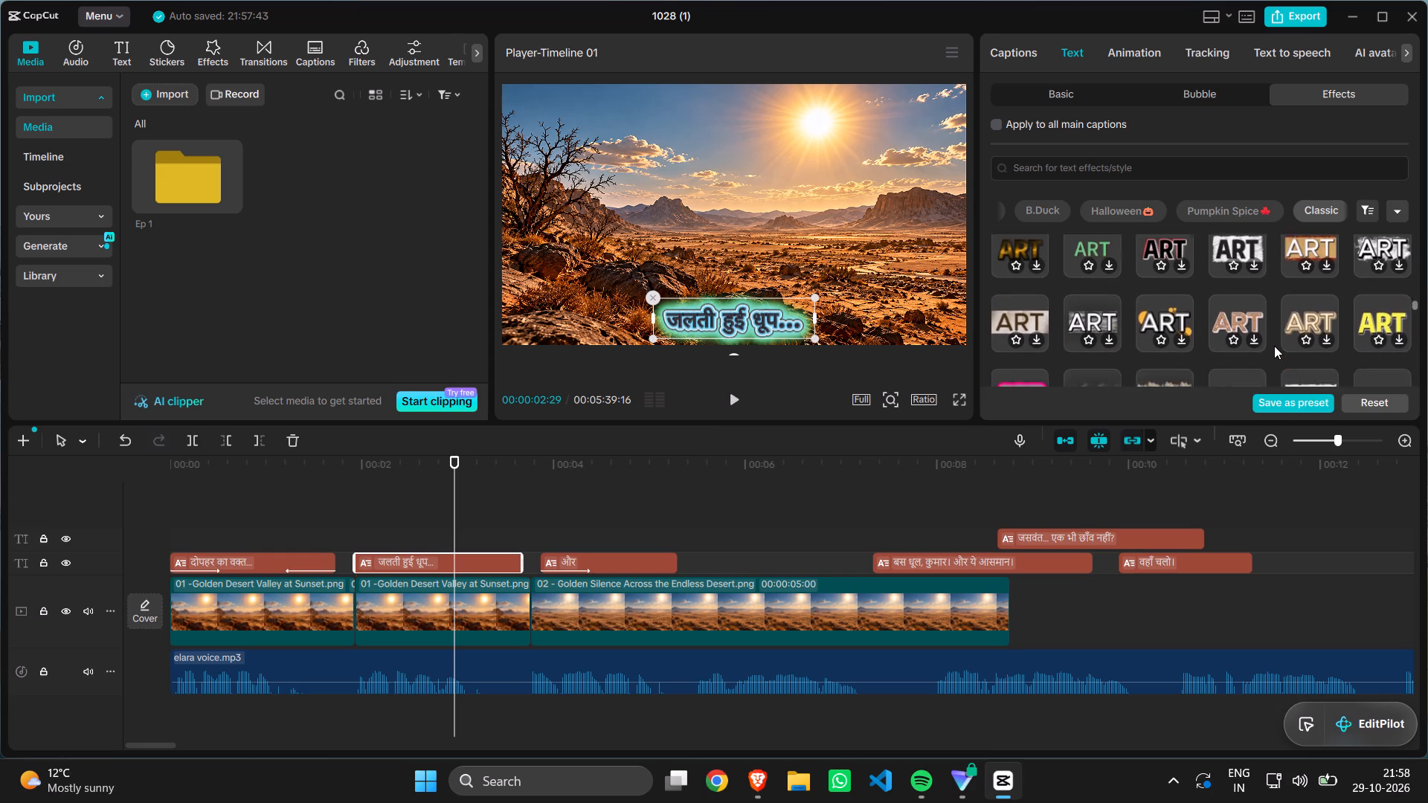
pyautogui.scroll(-1, 1274, 346)
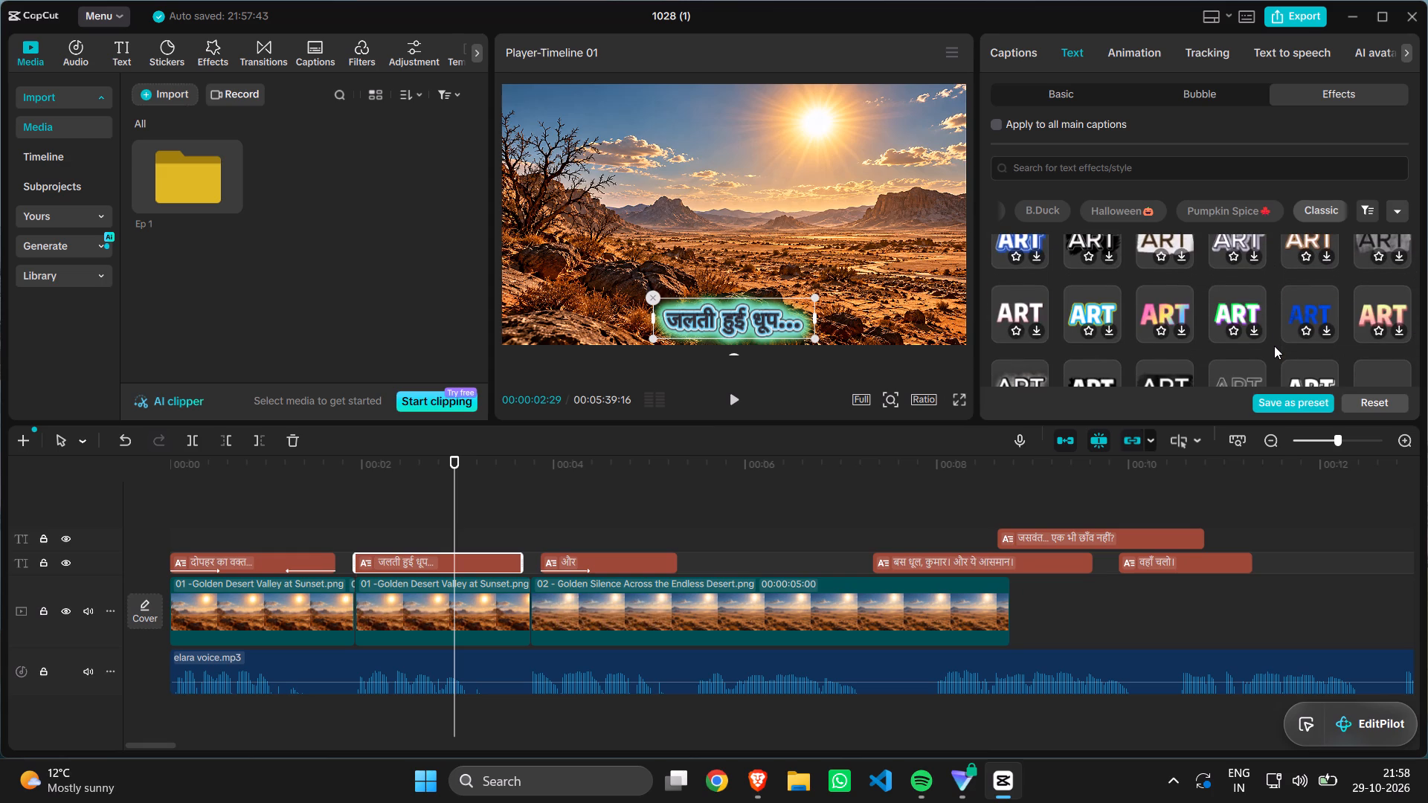
pyautogui.scroll(-2, 1274, 346)
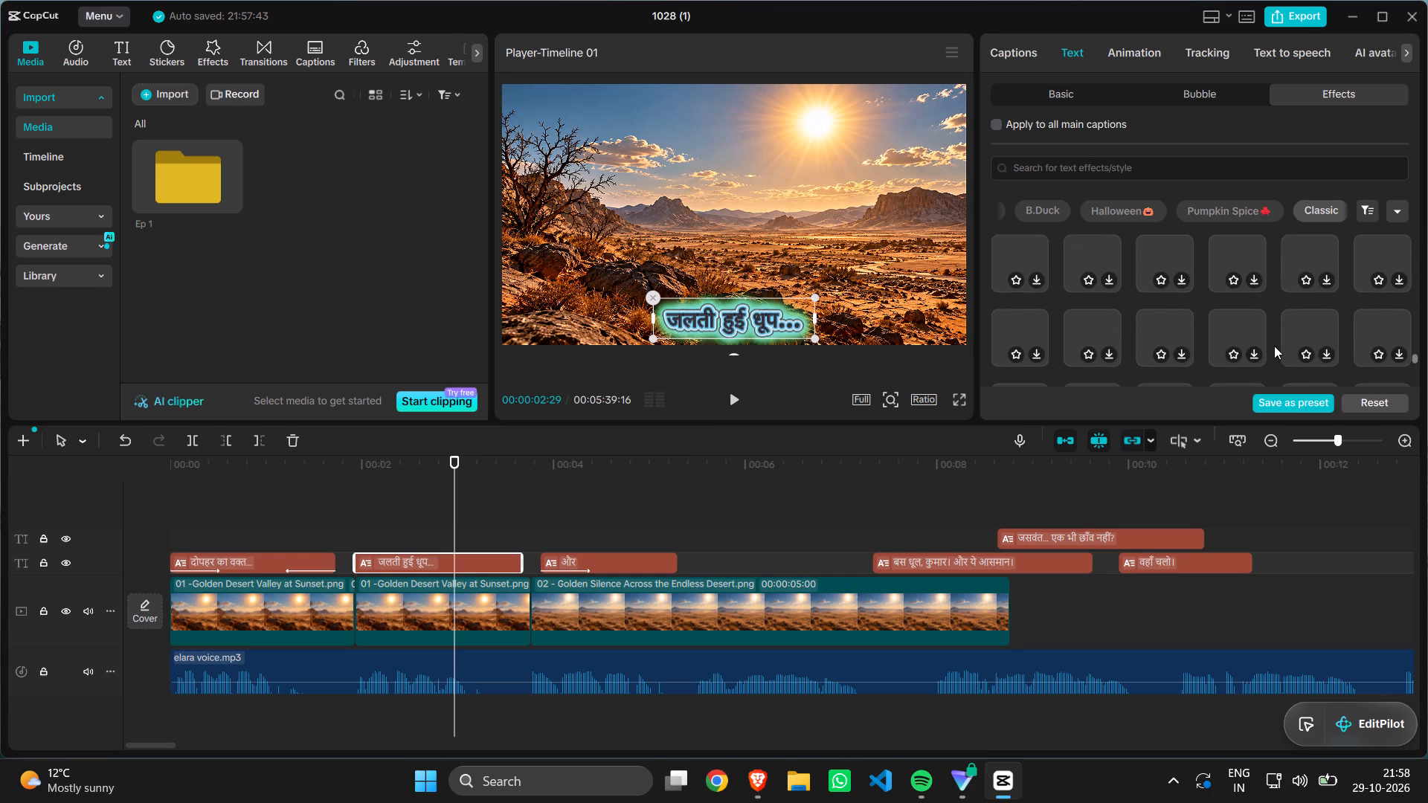
pyautogui.scroll(-1, 1274, 346)
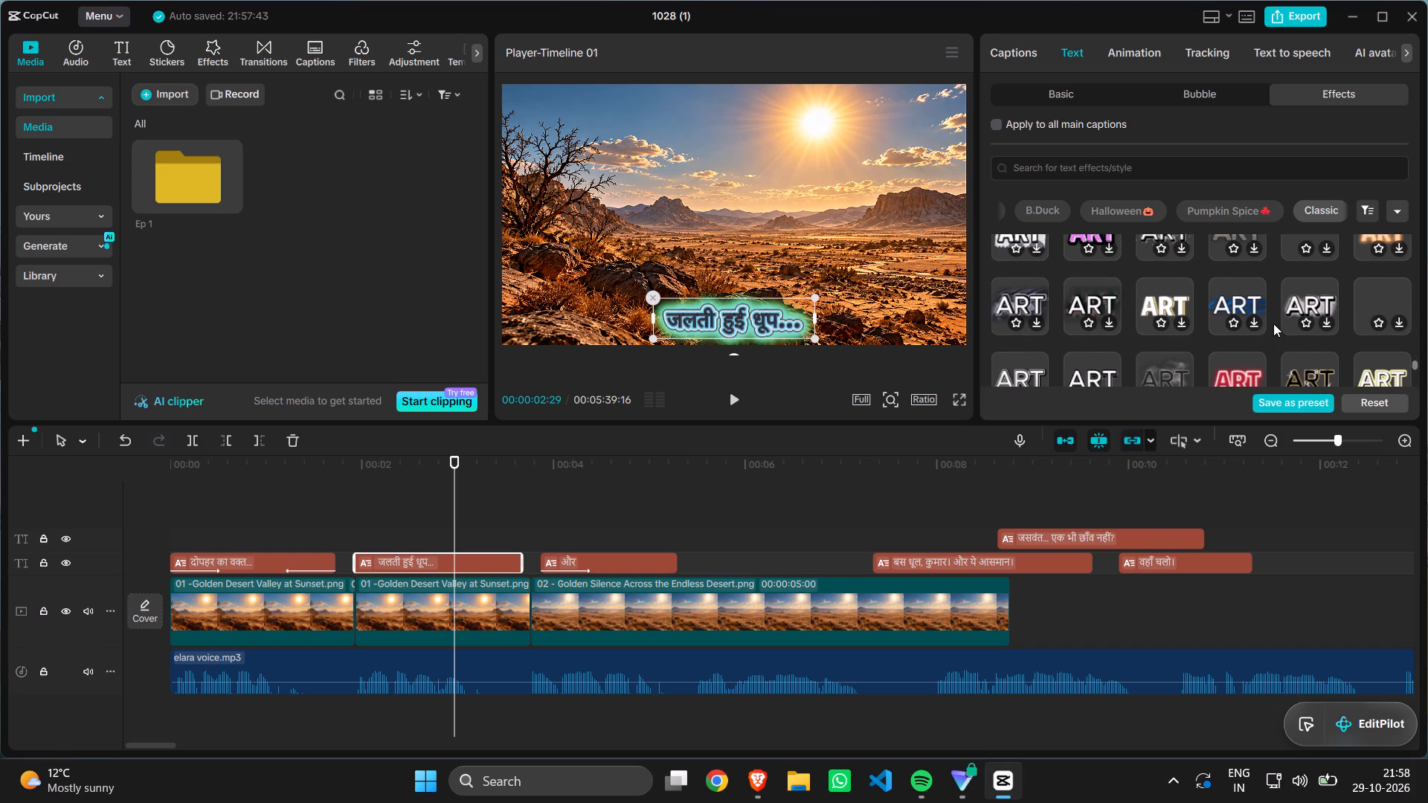
pyautogui.scroll(-1, 1271, 277)
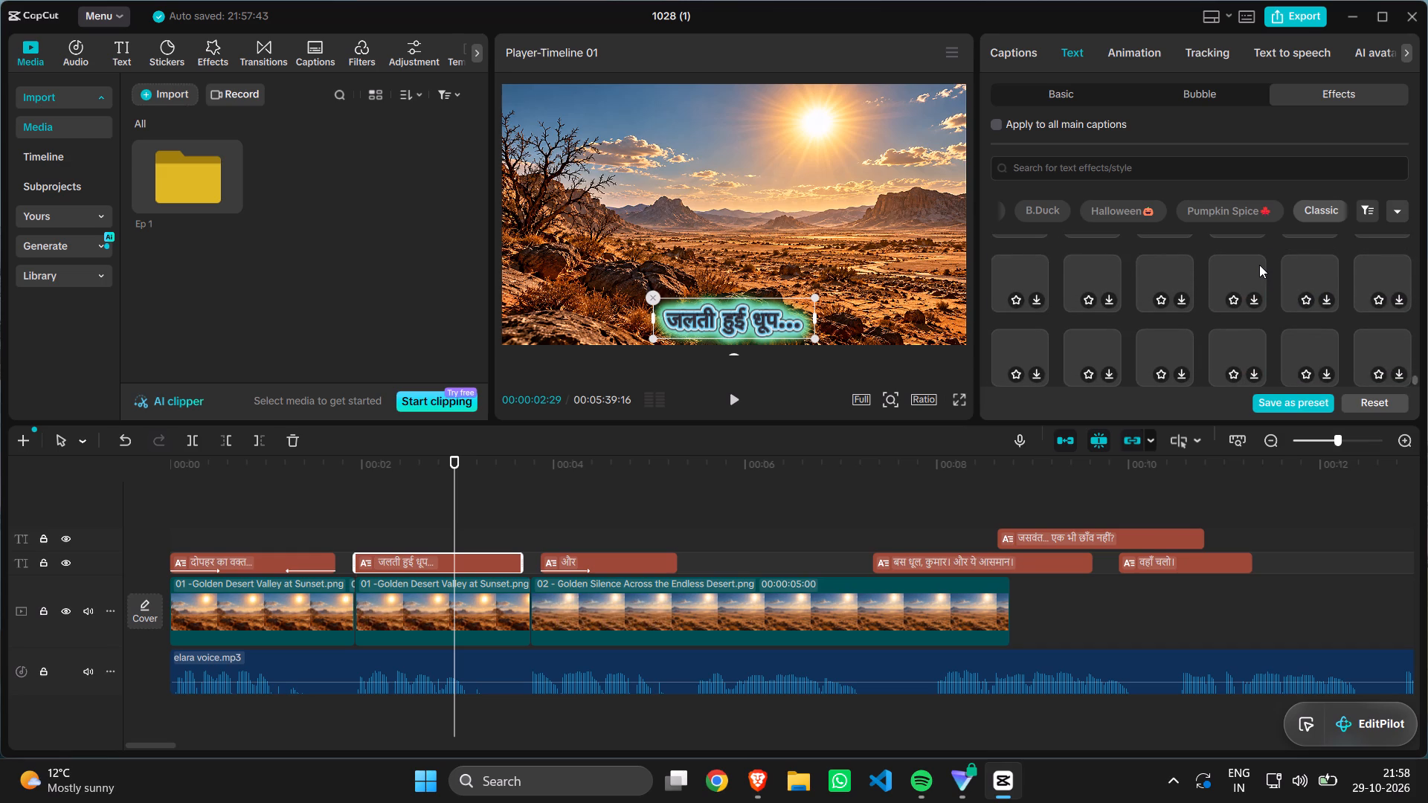
# Look through the Black Friday text effects for another style for the जलती हुई धूप... caption.
pyautogui.hscroll(-2, 1266, 216)
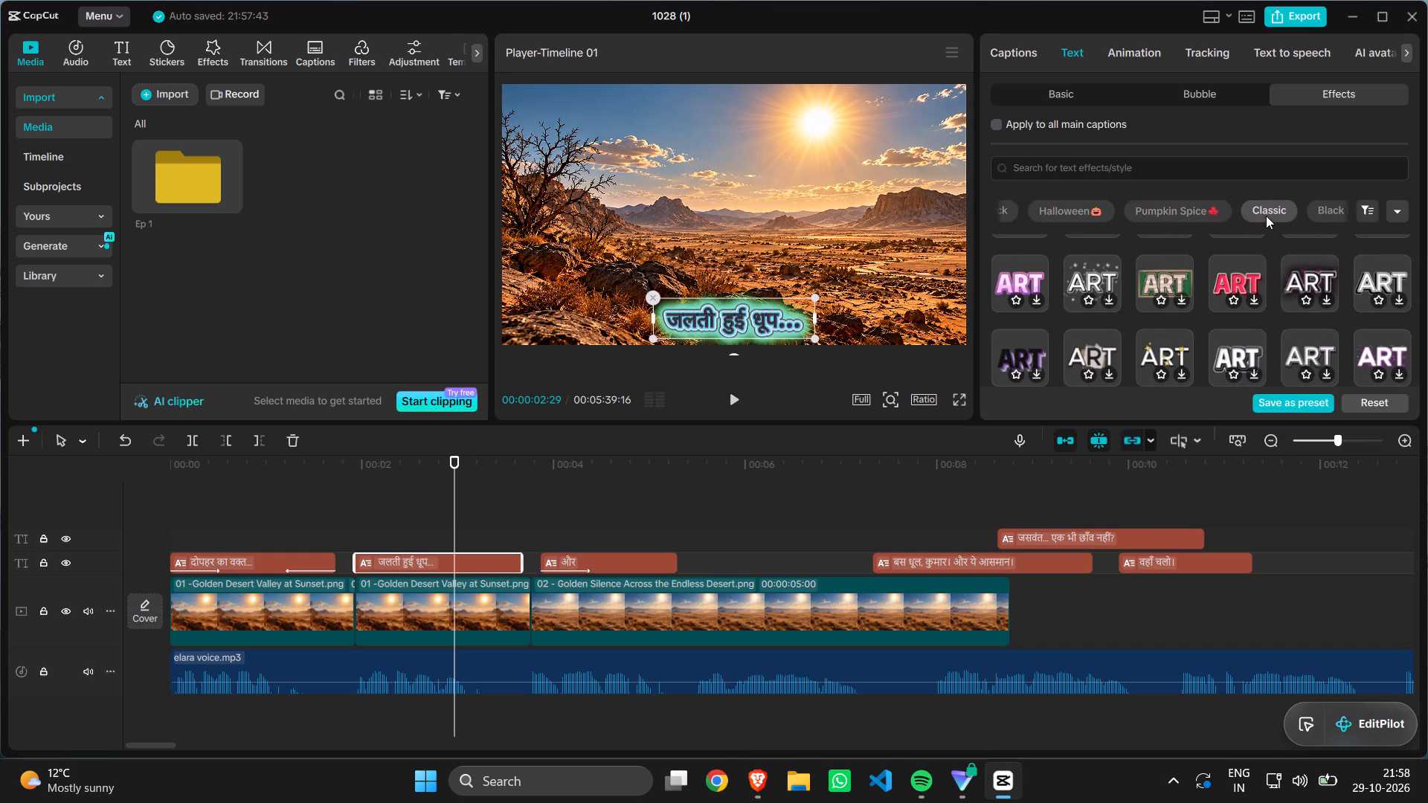
pyautogui.hscroll(-3, 1266, 216)
pyautogui.click(1266, 216)
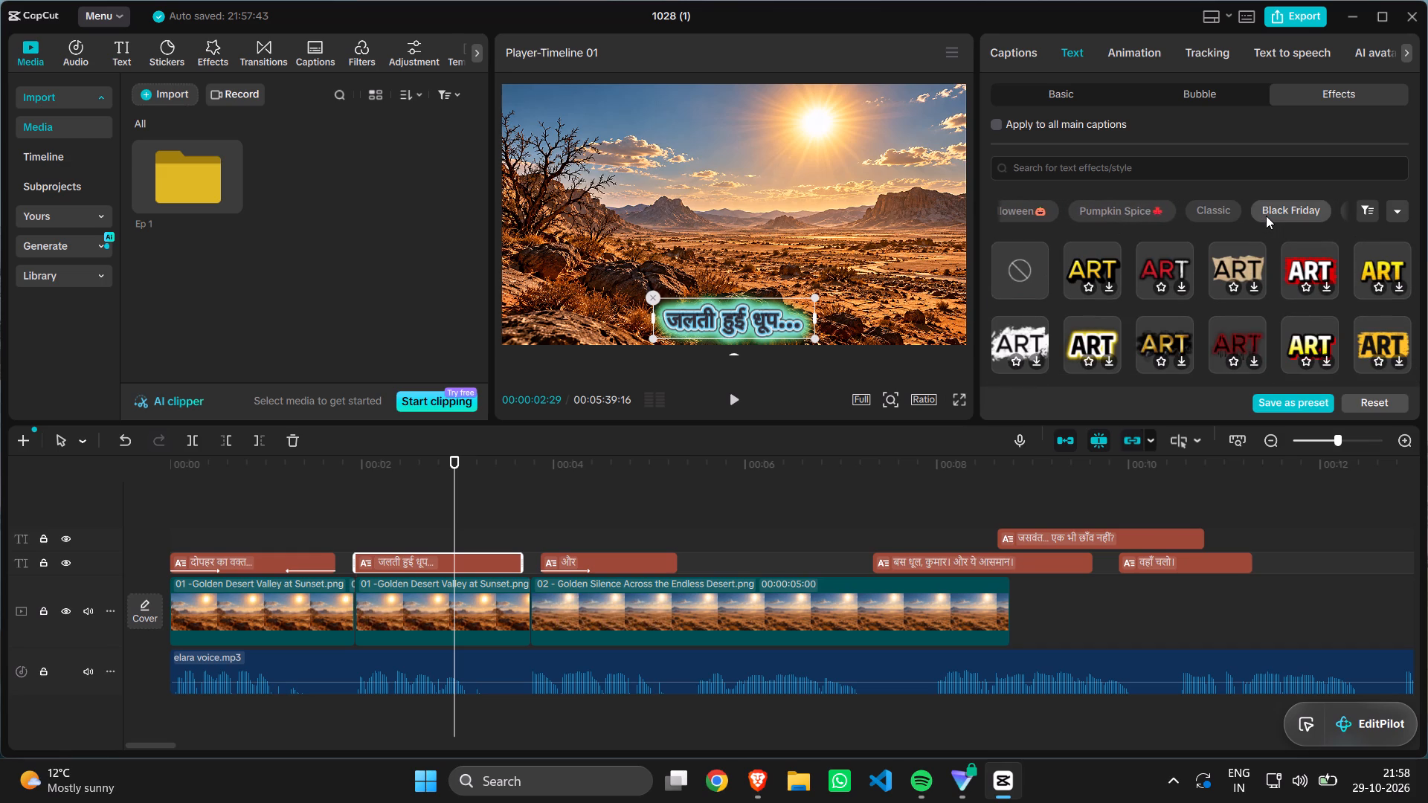
pyautogui.scroll(-1, 1244, 276)
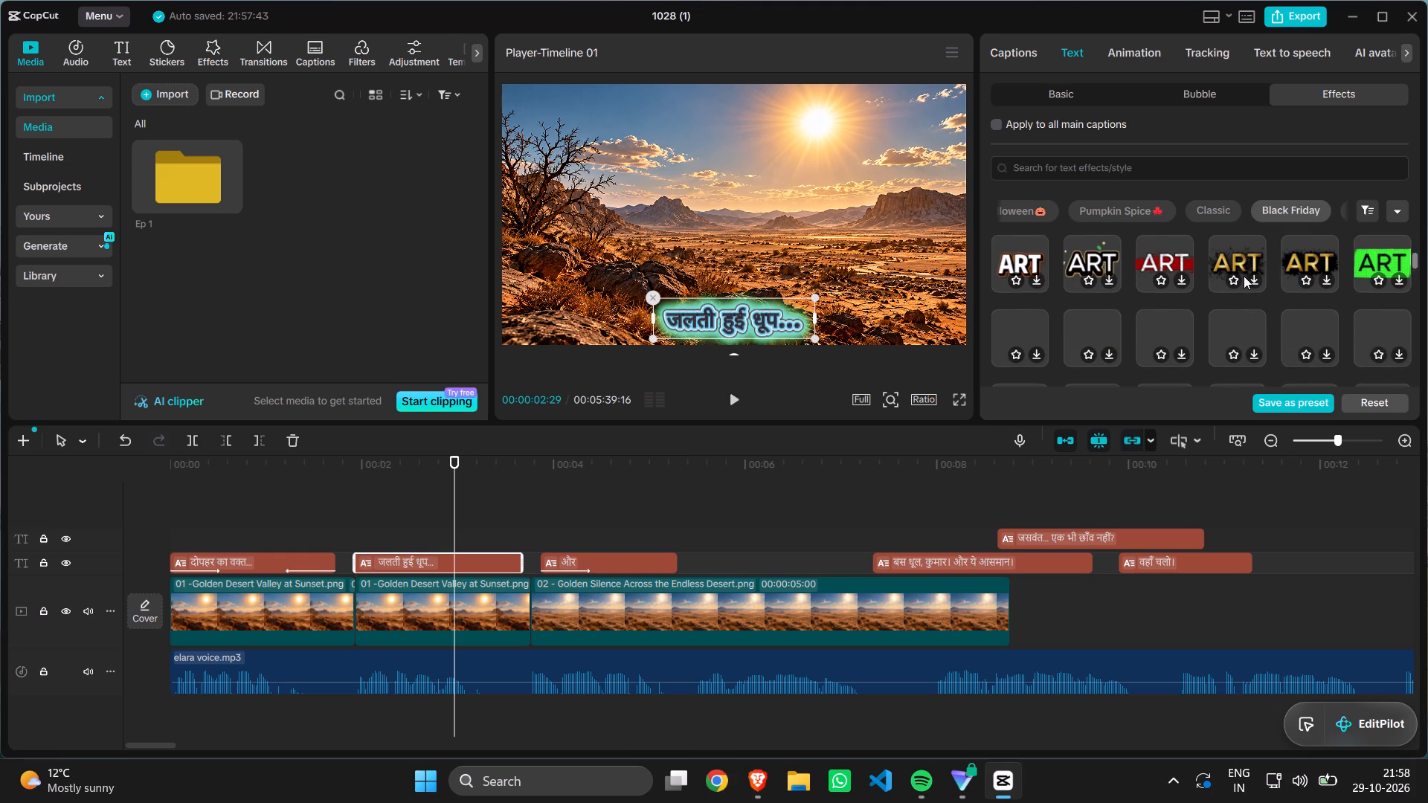
pyautogui.scroll(-2, 1244, 276)
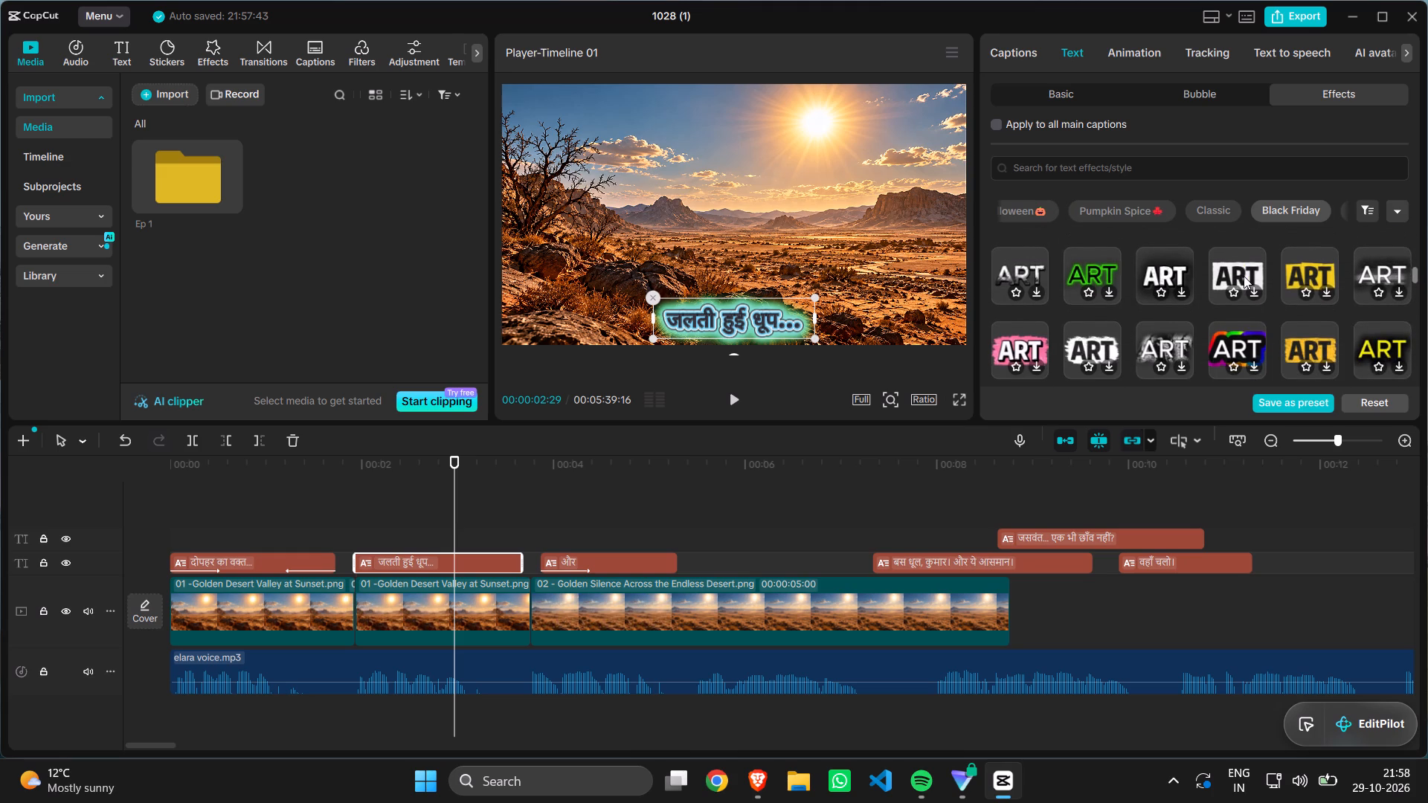
pyautogui.scroll(-1, 1244, 276)
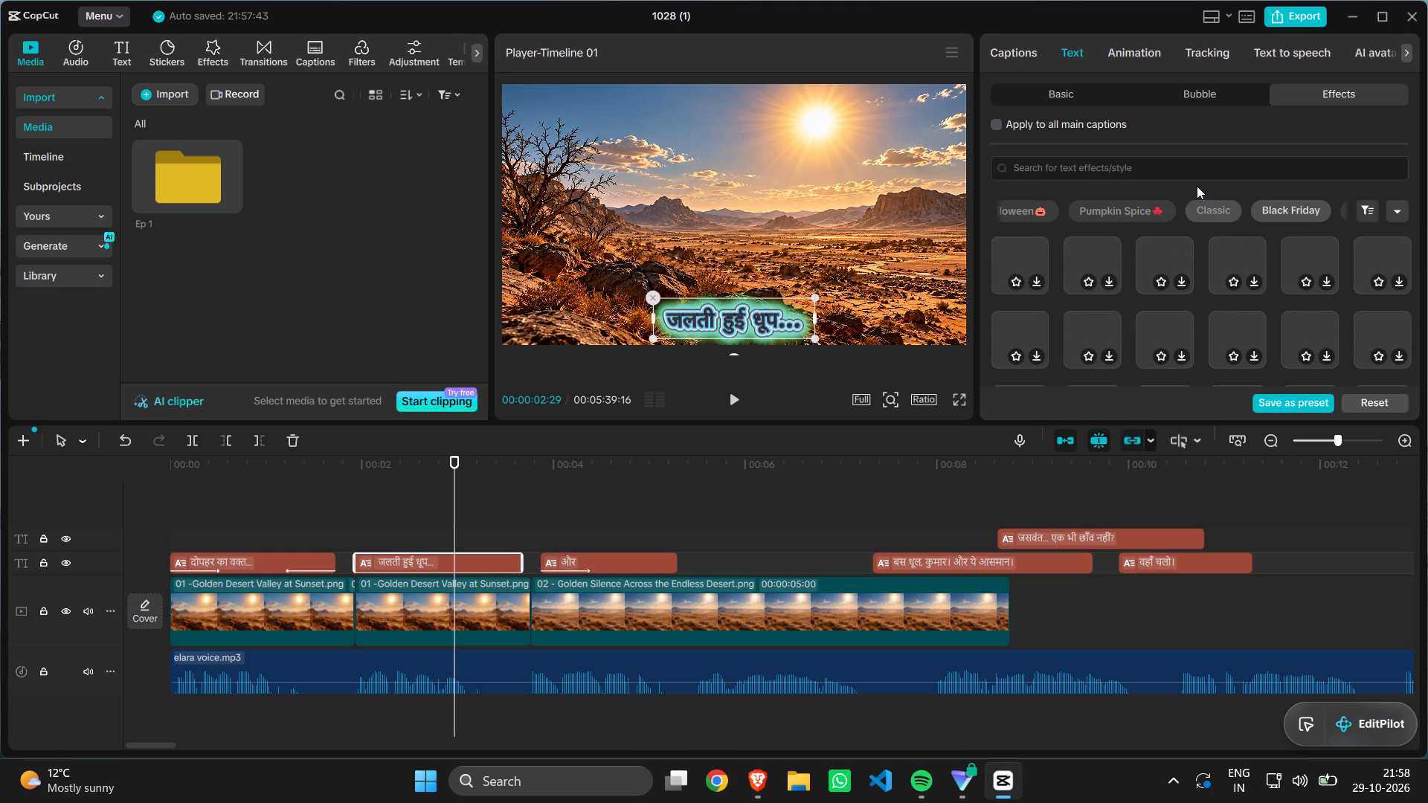
# Look through the NEW text effects for another style for the जलती हुई धूप... caption.
pyautogui.hscroll(-4, 1210, 204)
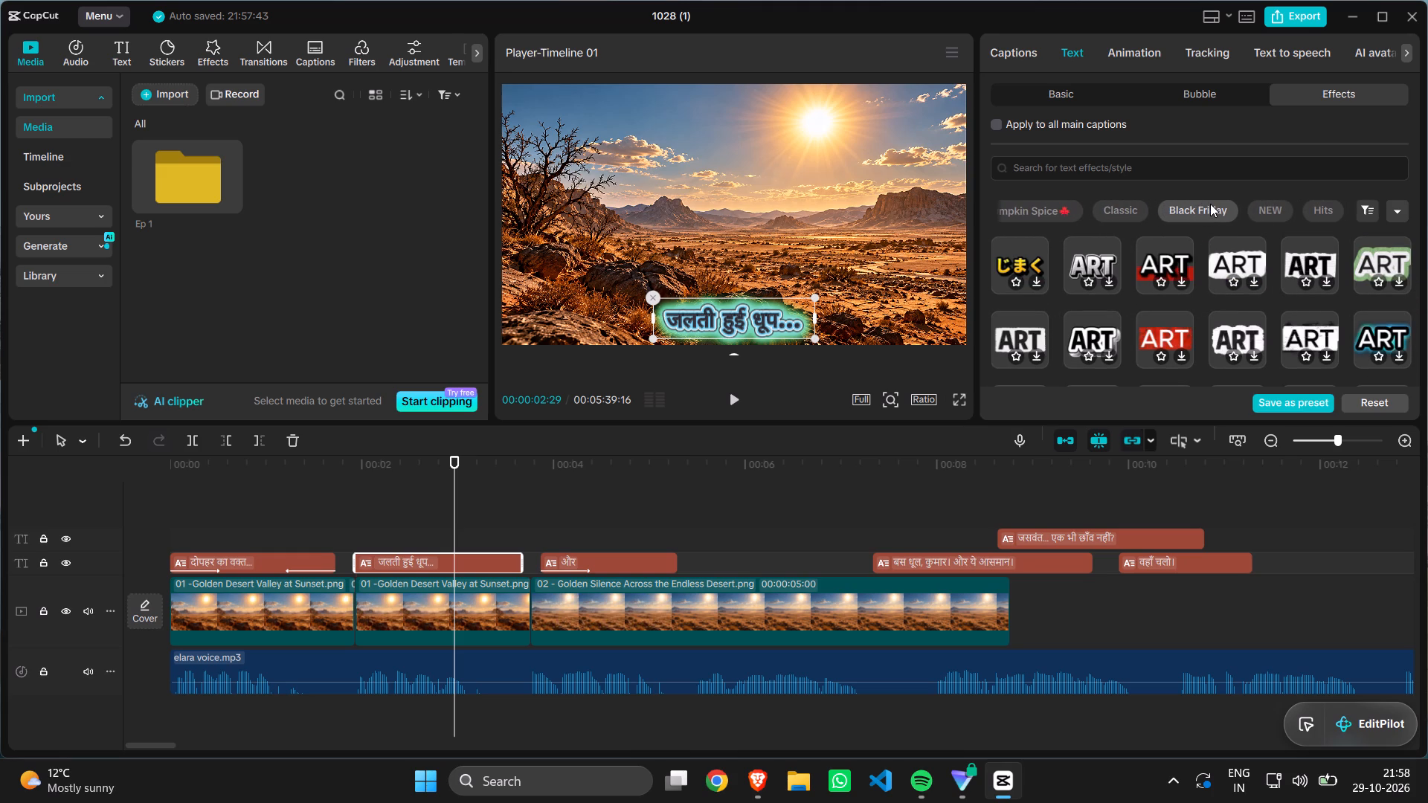
pyautogui.click(1264, 216)
pyautogui.hscroll(-1, 1252, 335)
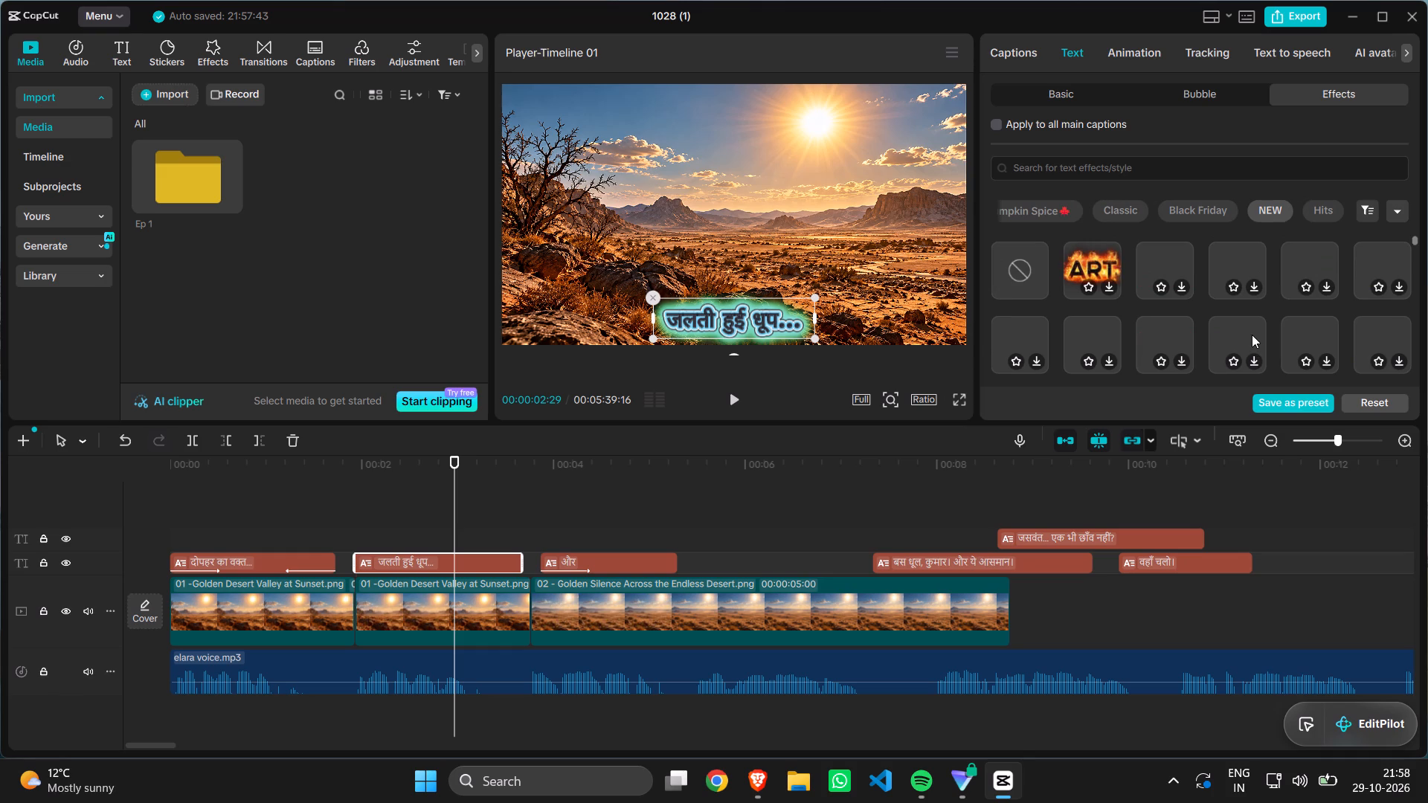
pyautogui.hscroll(-1, 1252, 335)
pyautogui.scroll(-1, 1252, 335)
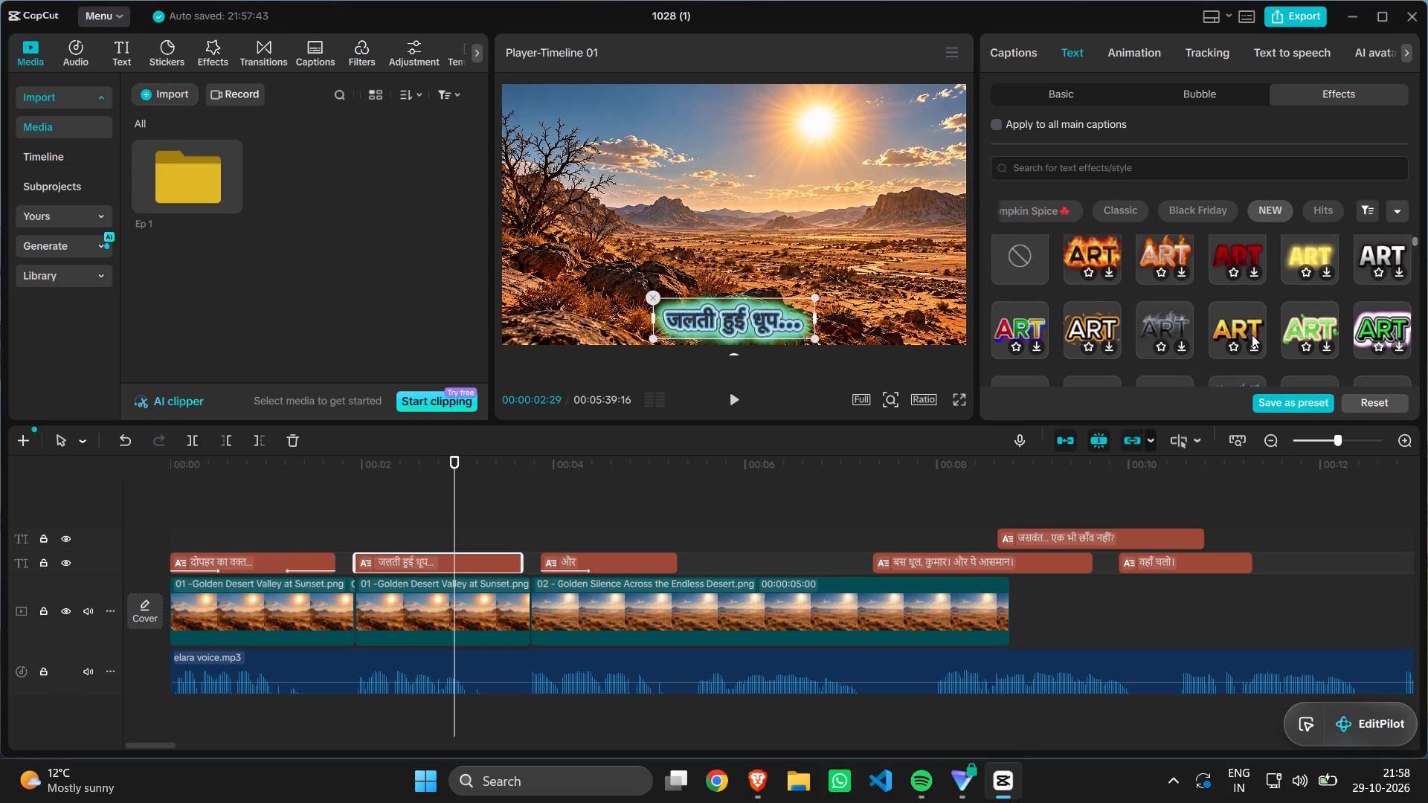
pyautogui.scroll(-2, 1252, 335)
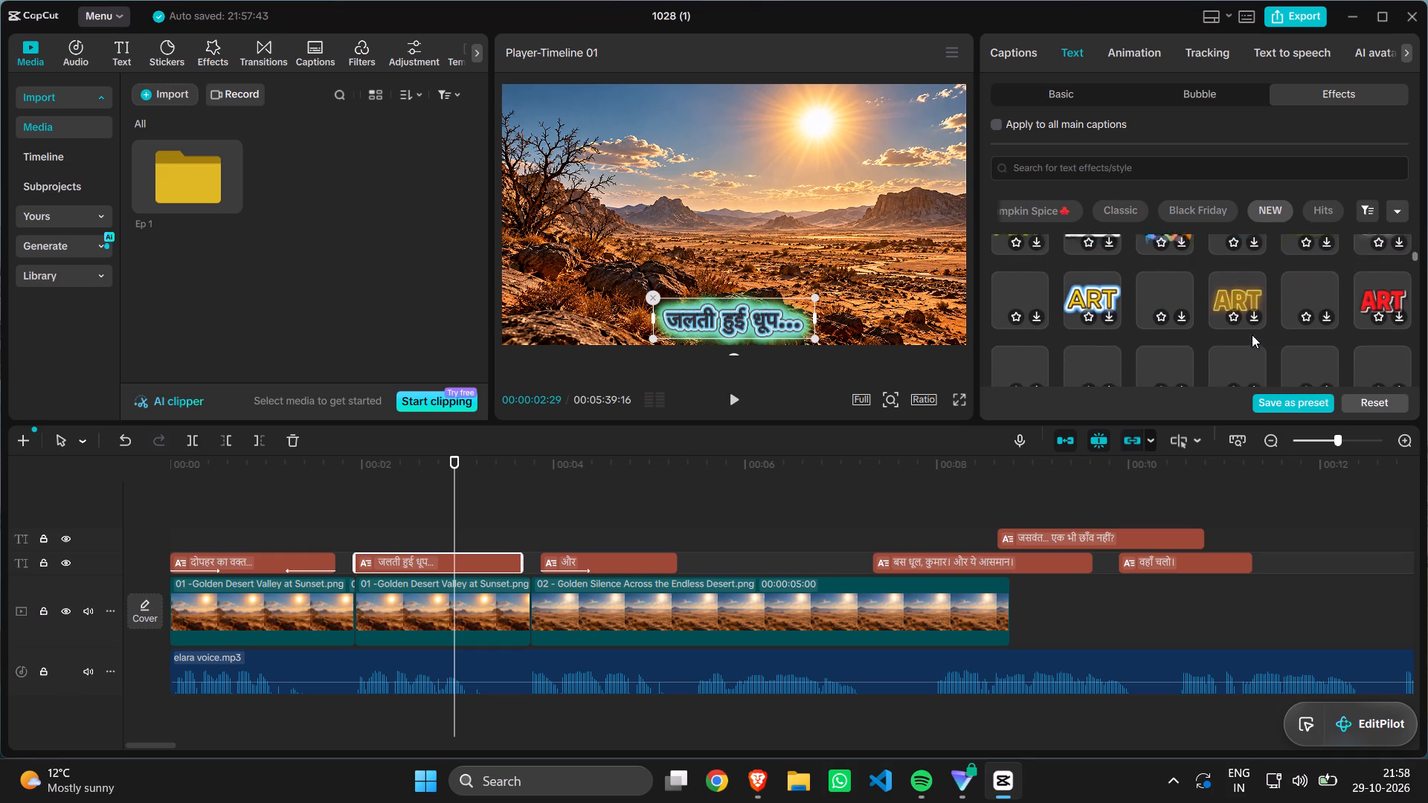
pyautogui.scroll(-1, 1252, 335)
pyautogui.scroll(1, 1252, 335)
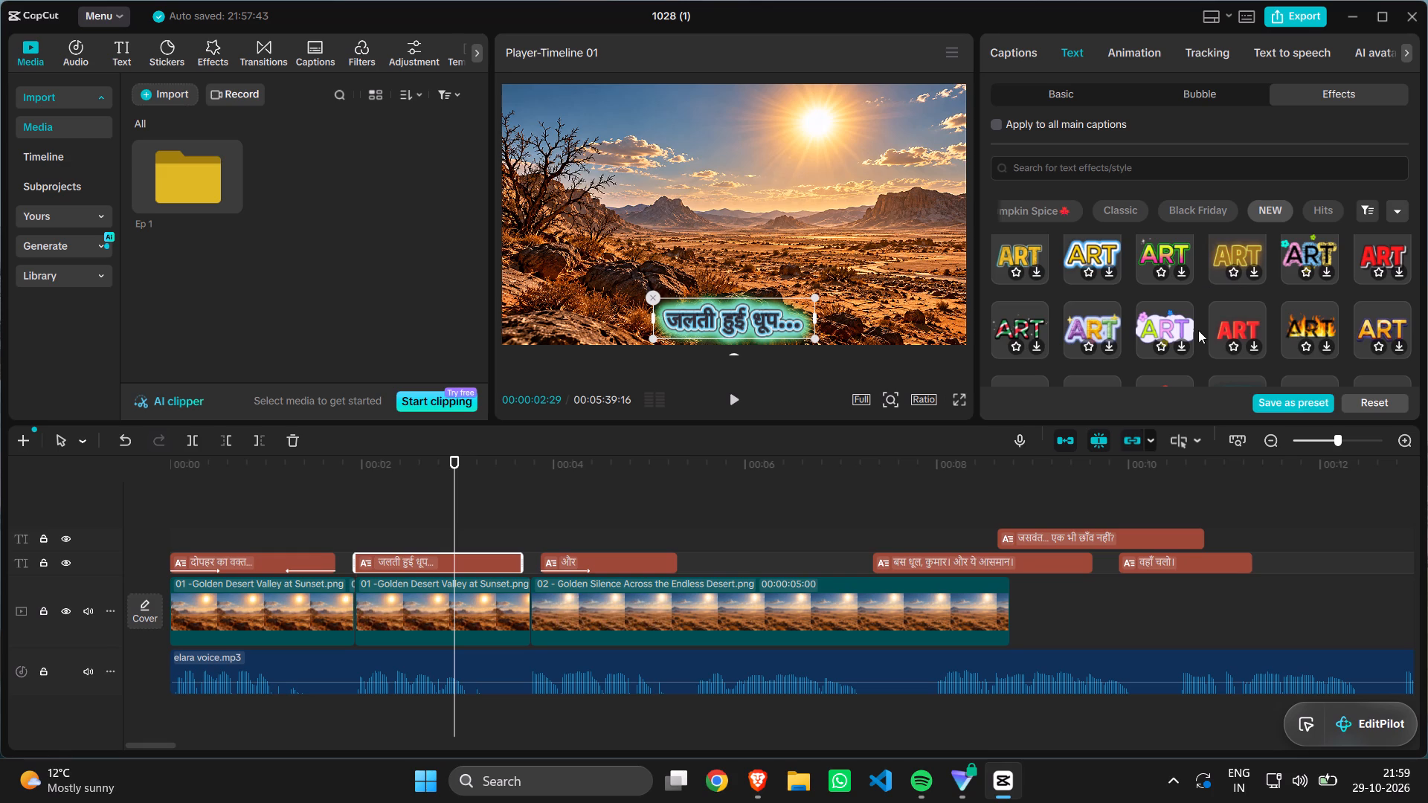
pyautogui.scroll(-2, 1198, 330)
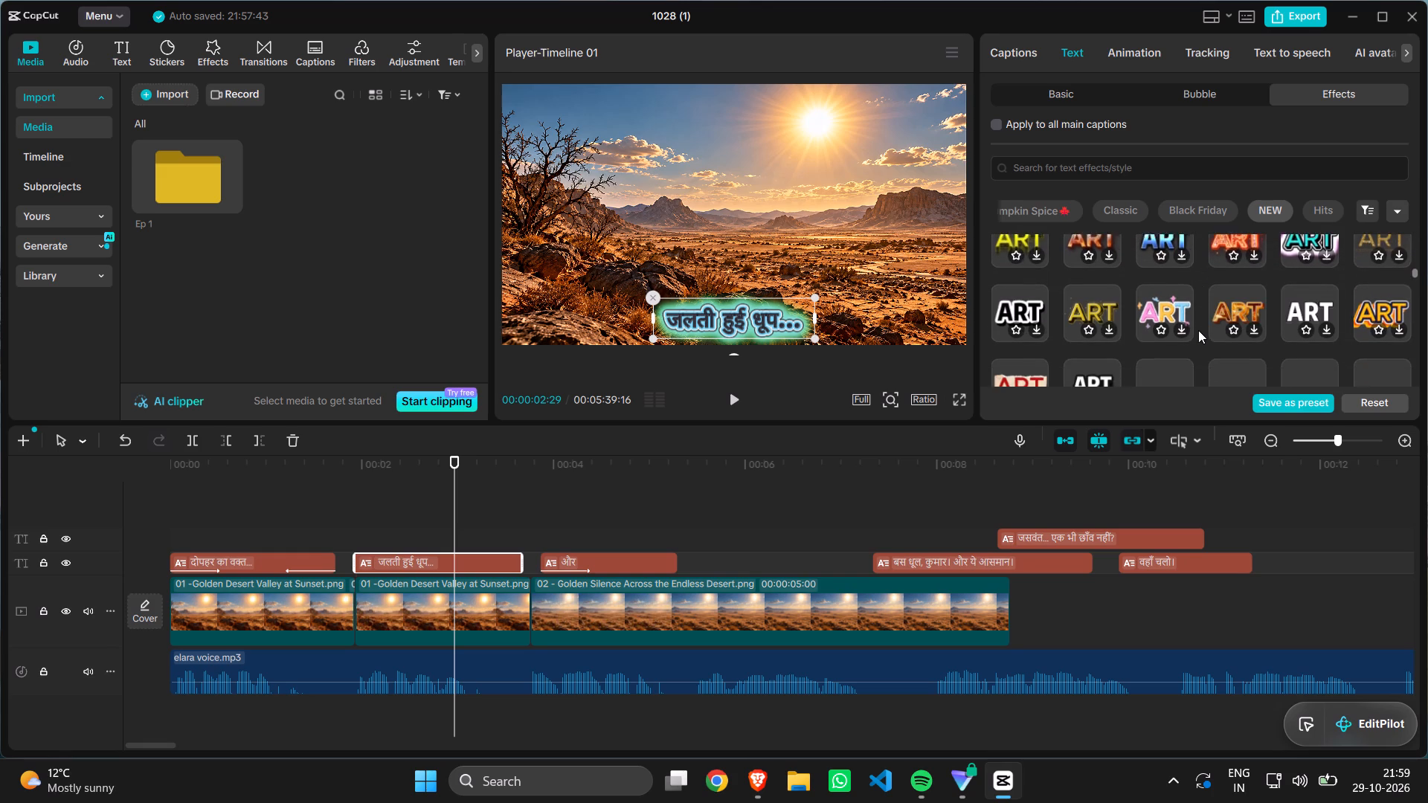
pyautogui.scroll(-3, 1198, 330)
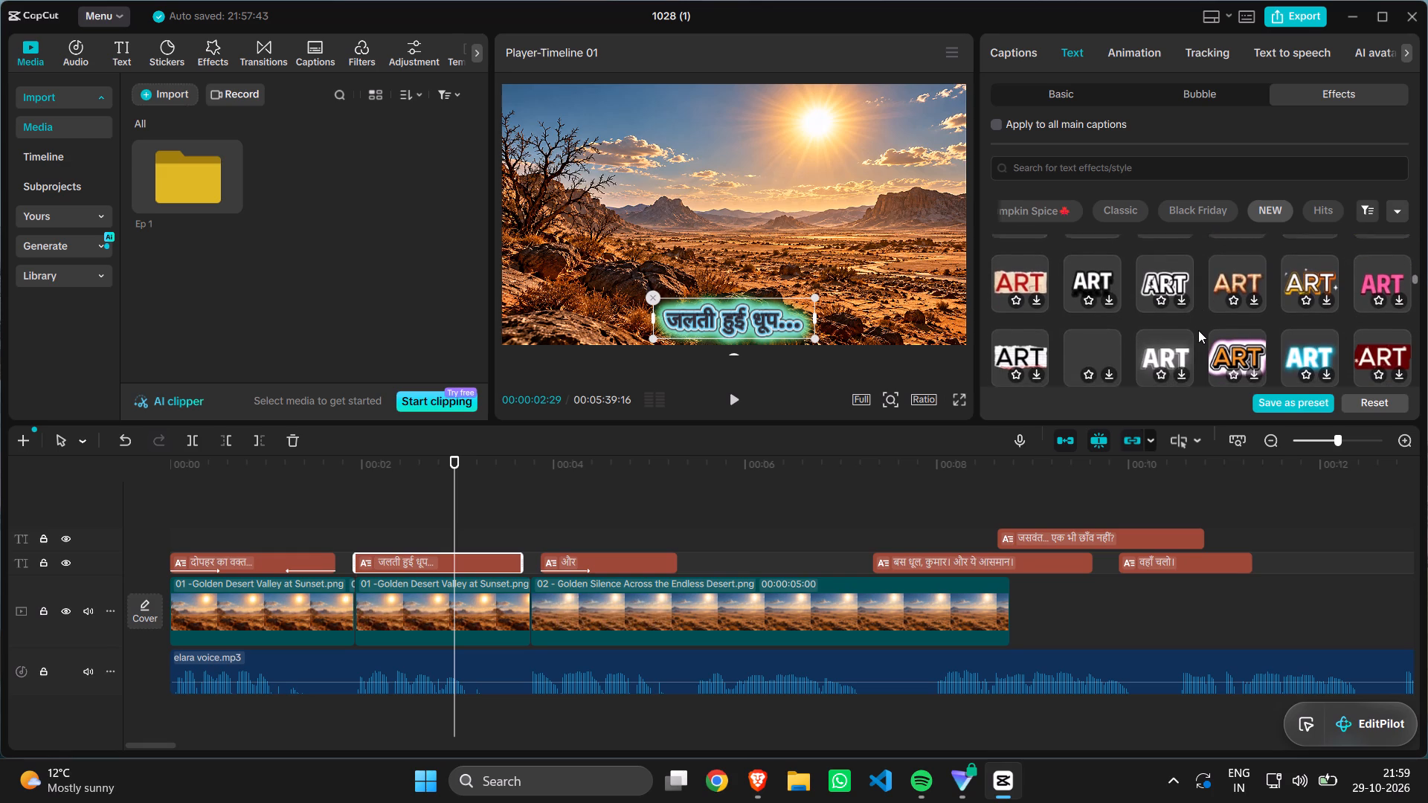
pyautogui.scroll(-2, 1198, 330)
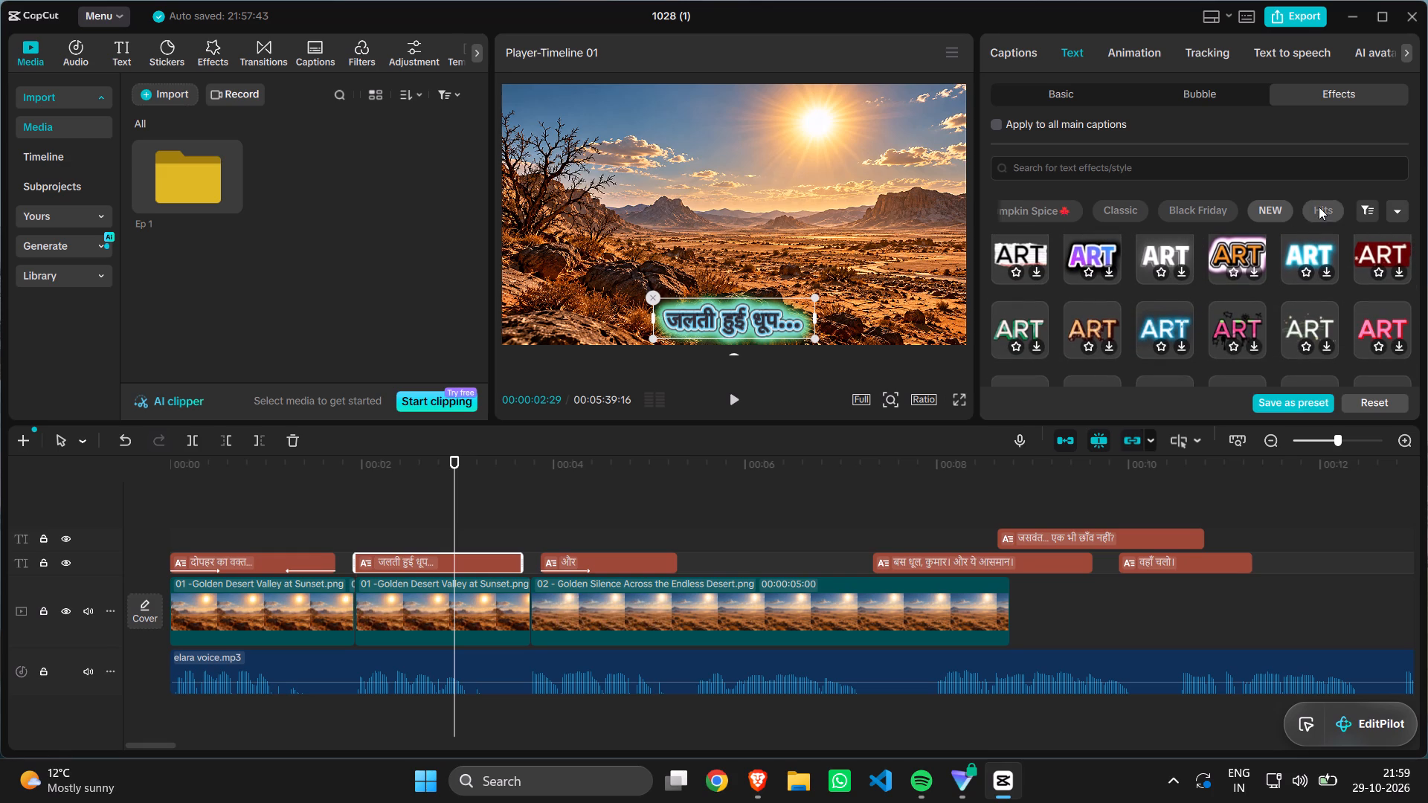
# Apply the blue-glow style from the Hits text effects to the जलती हुई धूप... caption.
pyautogui.click(1319, 207)
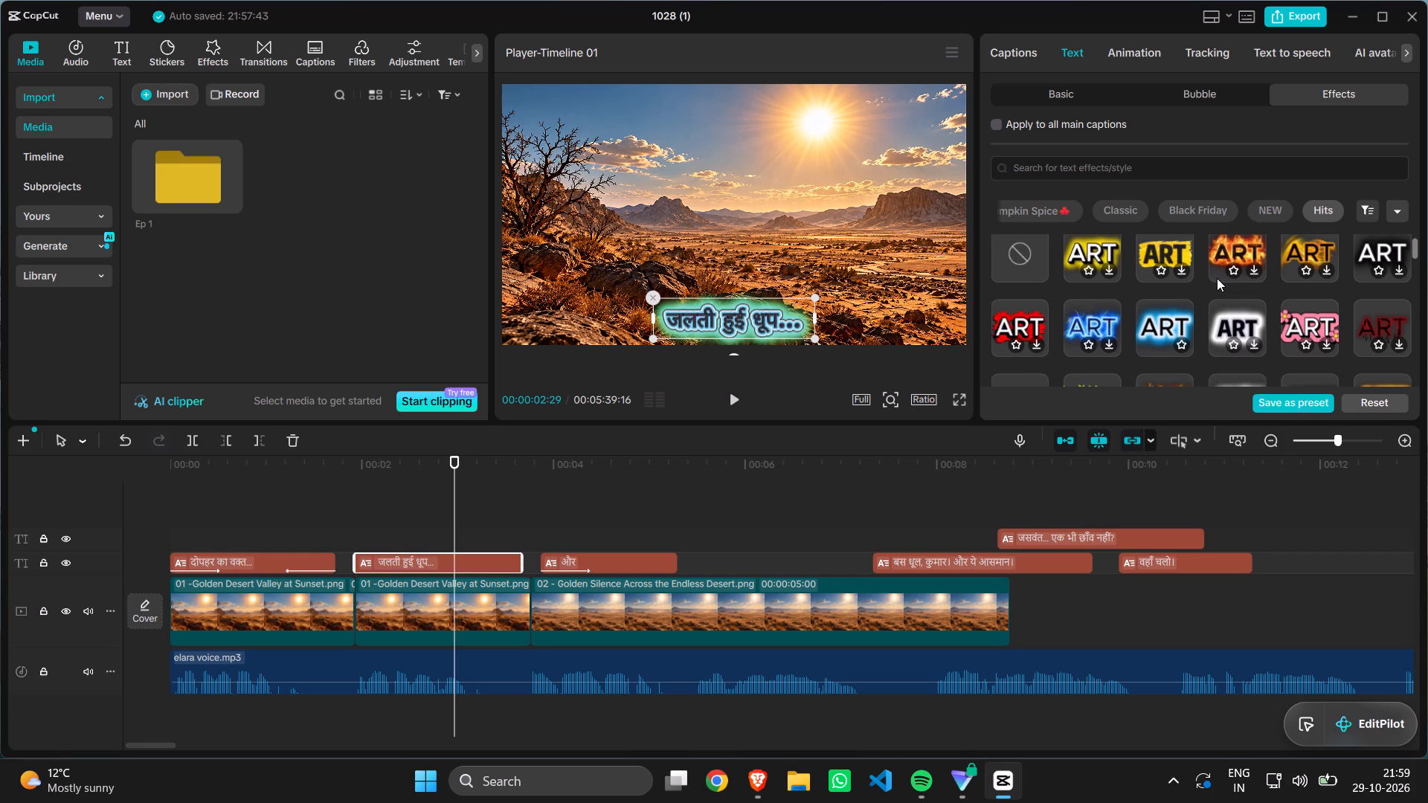
pyautogui.click(1152, 325)
pyautogui.doubleClick(1152, 325)
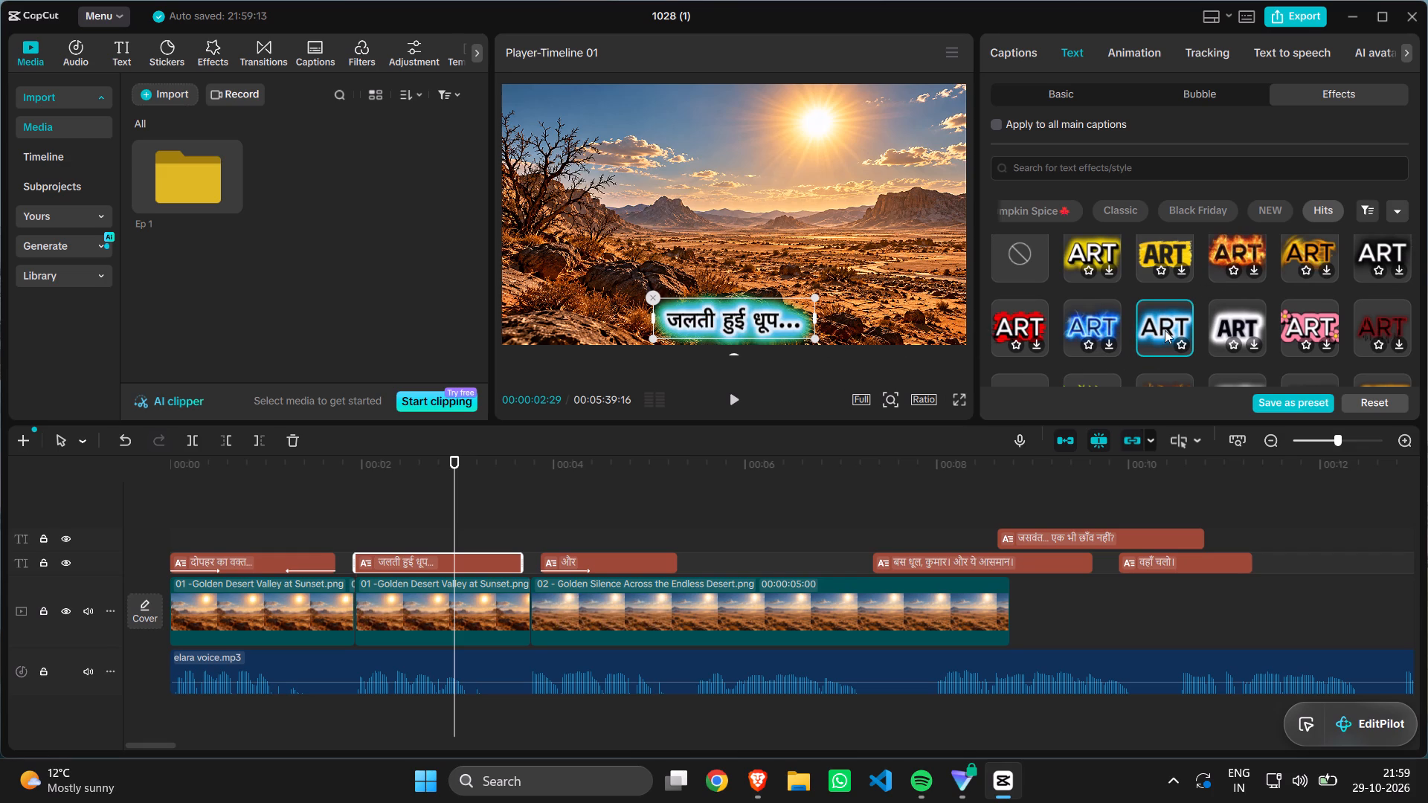
# Look through more of the Hits text effects for an alternative style for the जलती हुई धूप... caption.
pyautogui.scroll(-2, 1165, 330)
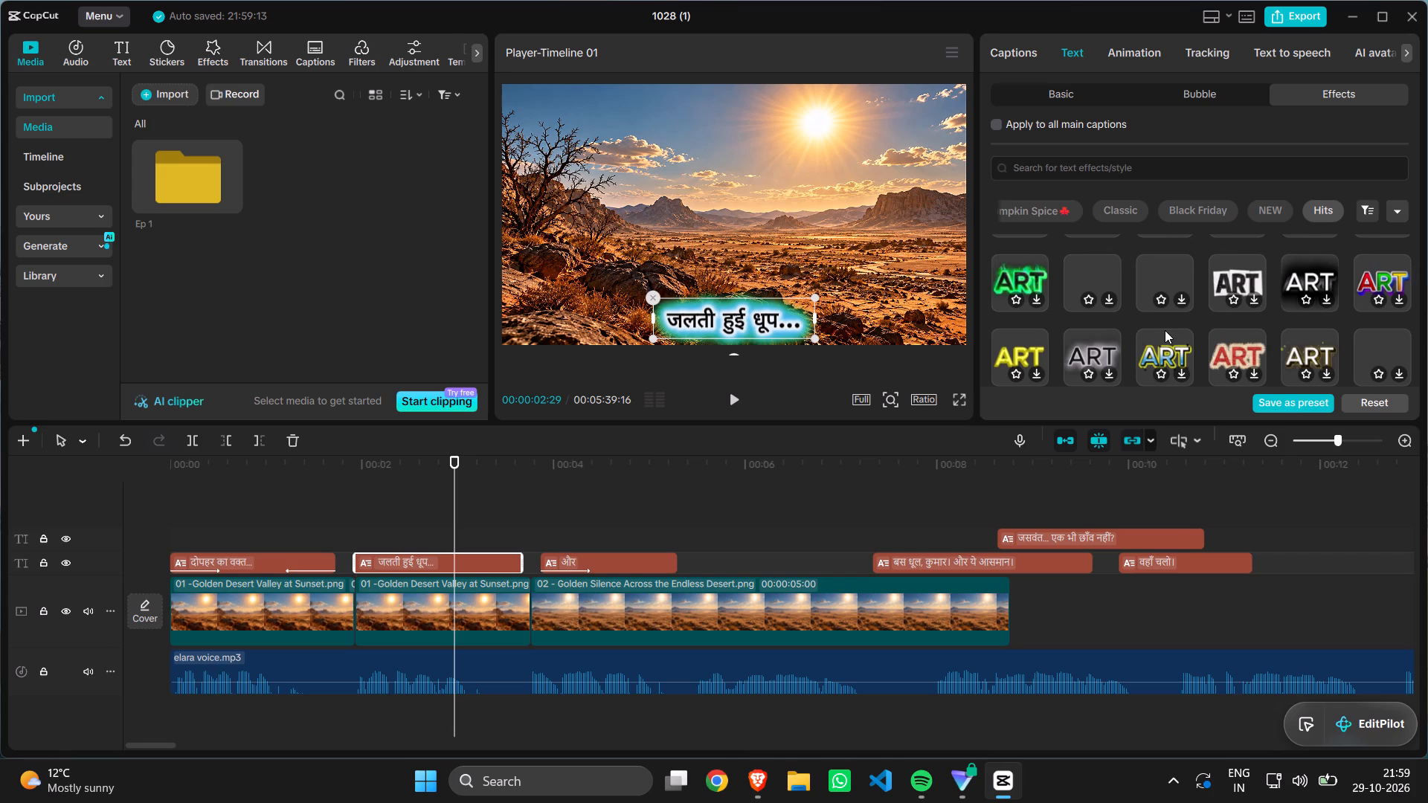
pyautogui.scroll(-3, 1165, 330)
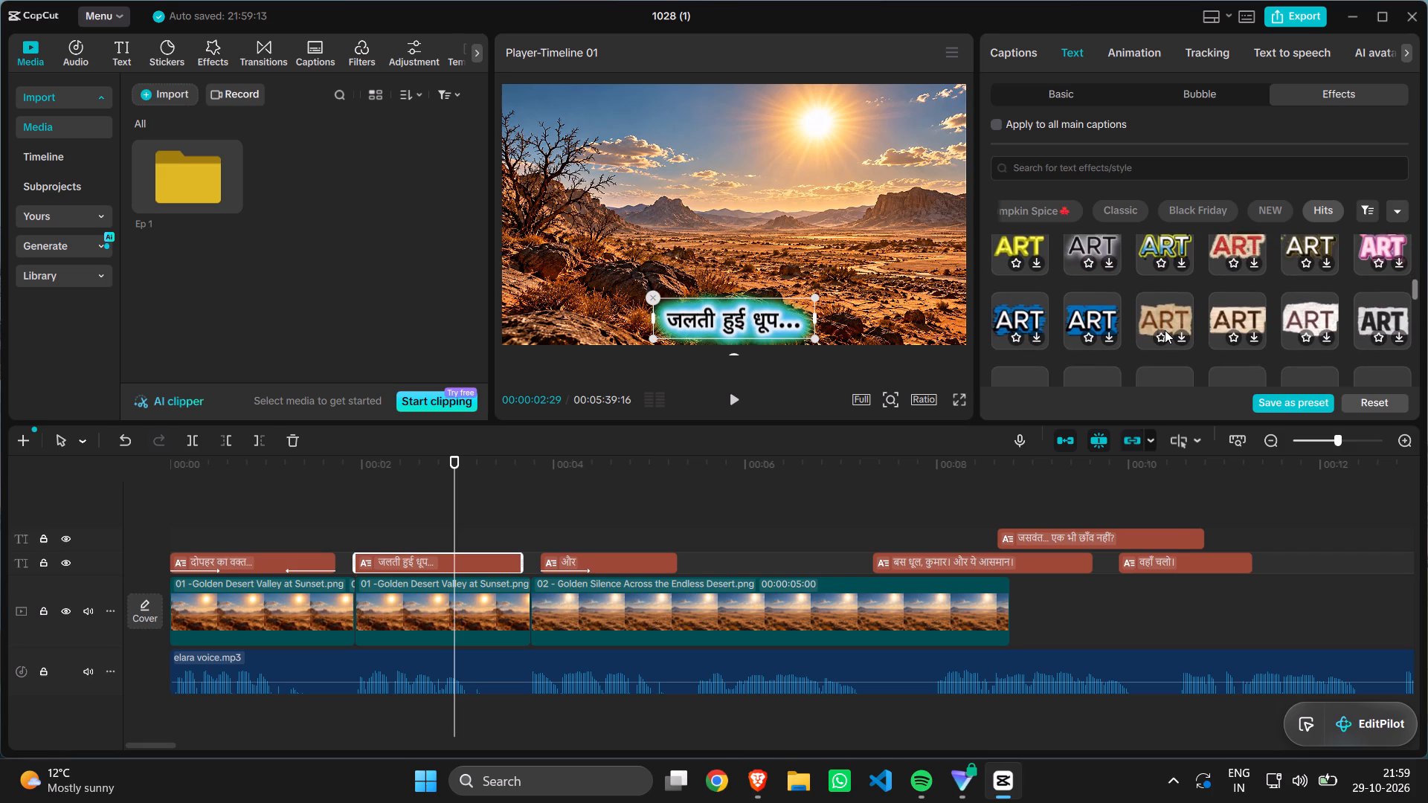
pyautogui.scroll(-1, 1165, 330)
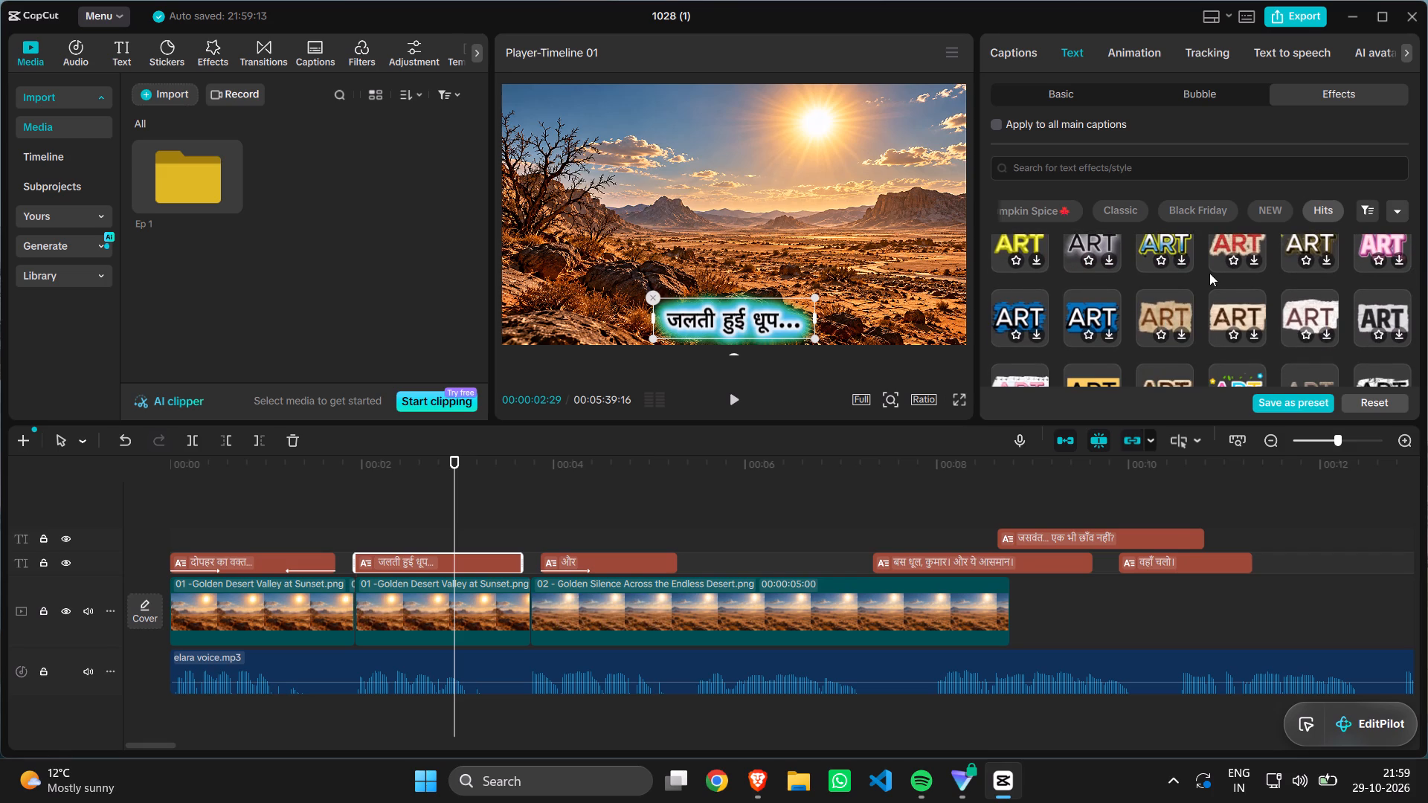
# Look through the Animation, Food, Textile Art and Manuscript text effects for an alternative style for the जलती हुई धूप... caption.
pyautogui.hscroll(-3, 1216, 207)
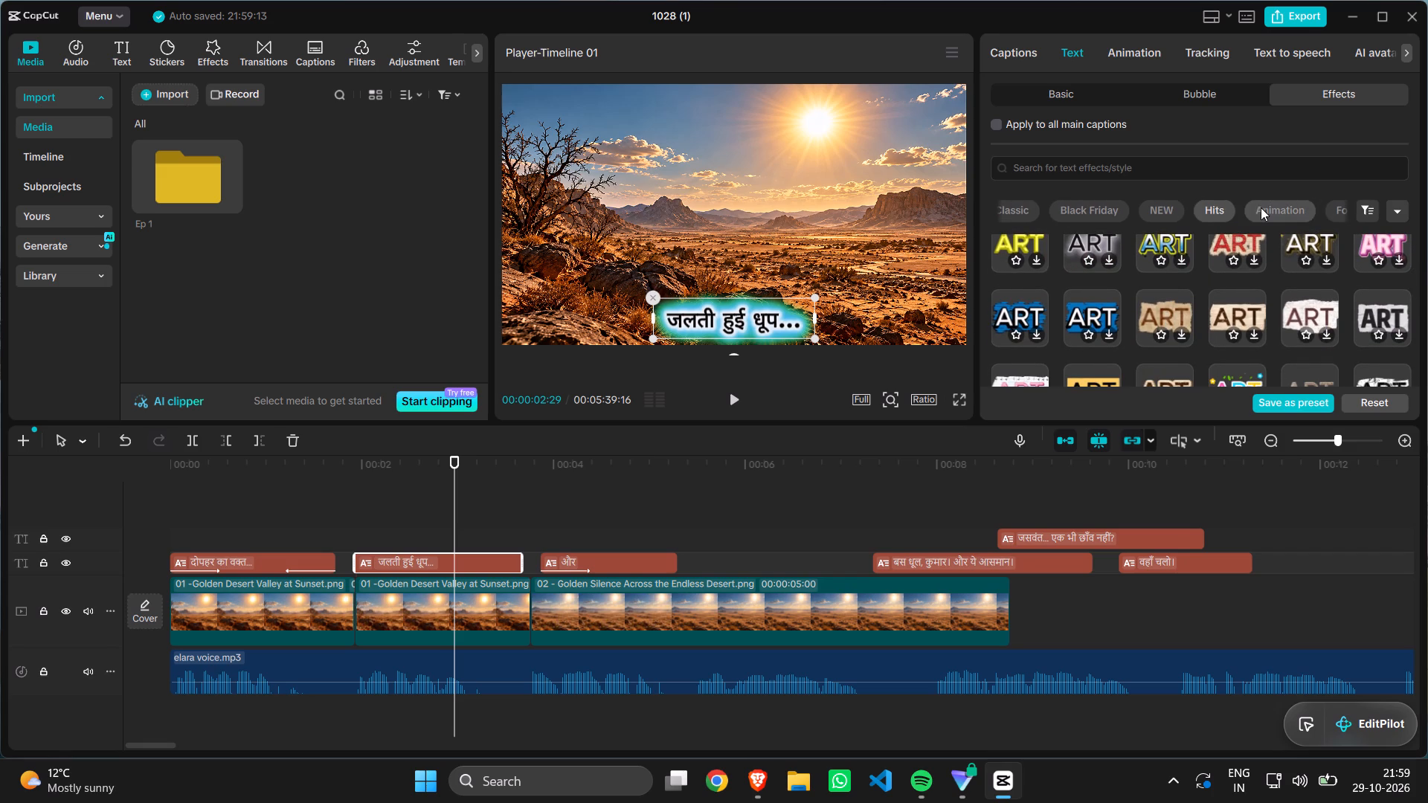
pyautogui.click(1261, 207)
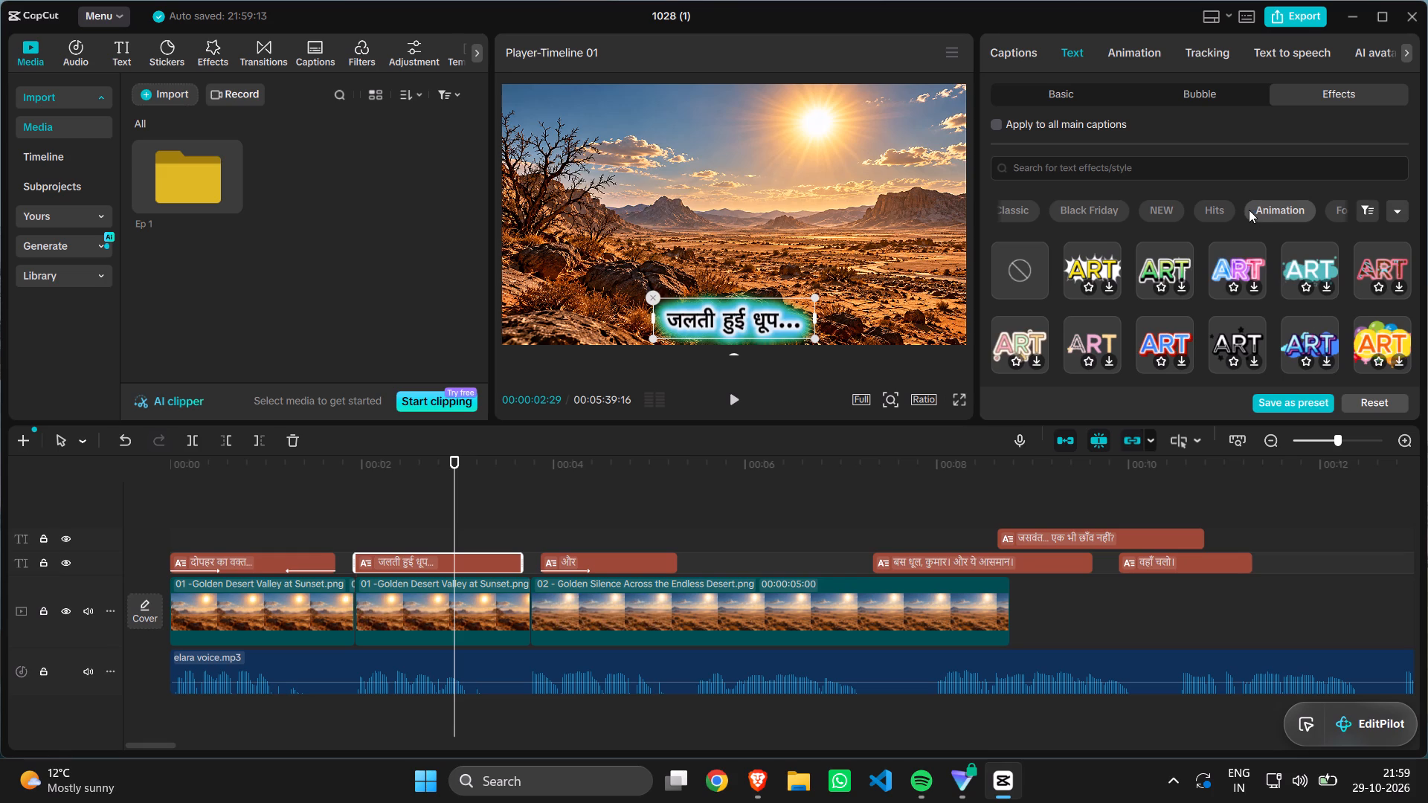
pyautogui.scroll(1, 1240, 211)
pyautogui.hscroll(-3, 1154, 225)
pyautogui.hscroll(-2, 1289, 202)
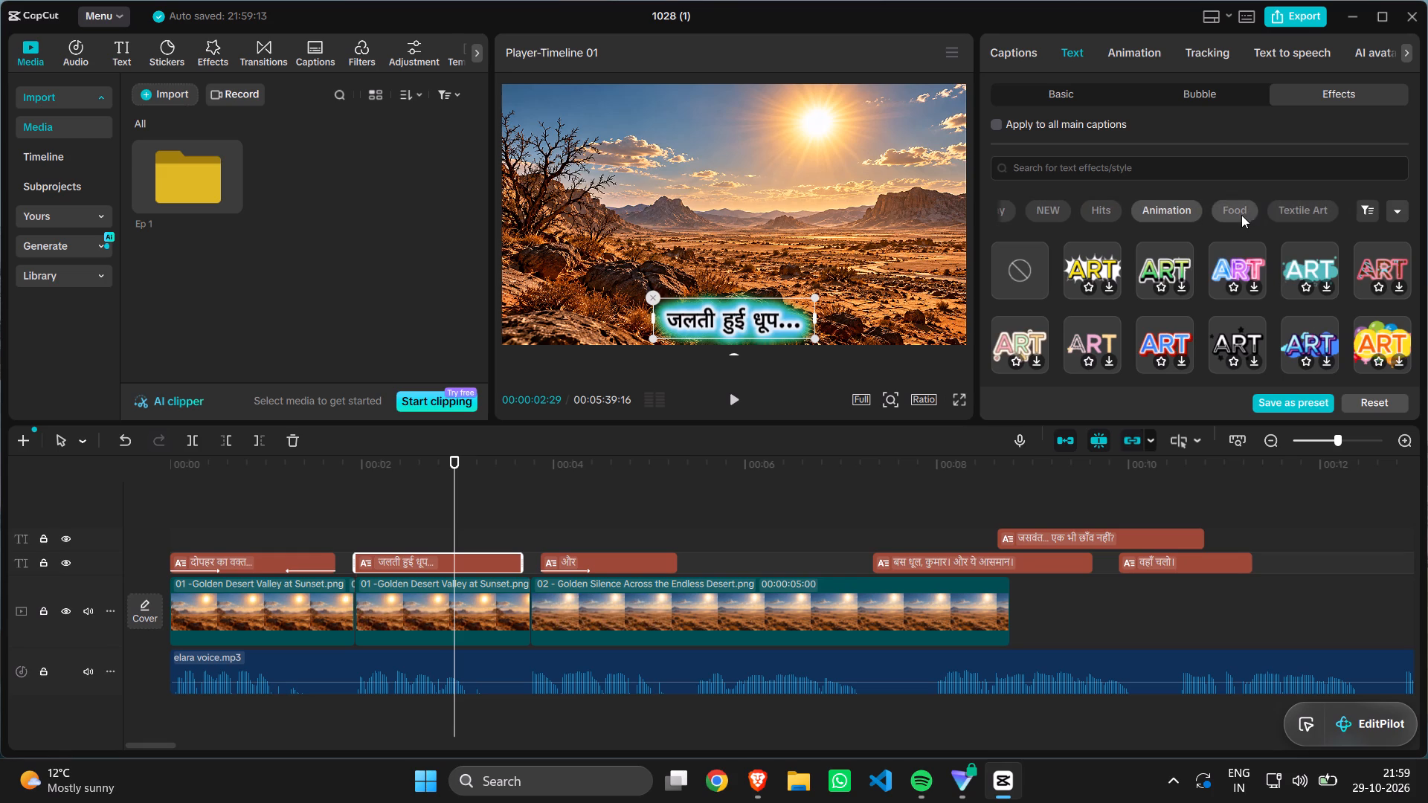
pyautogui.click(1241, 215)
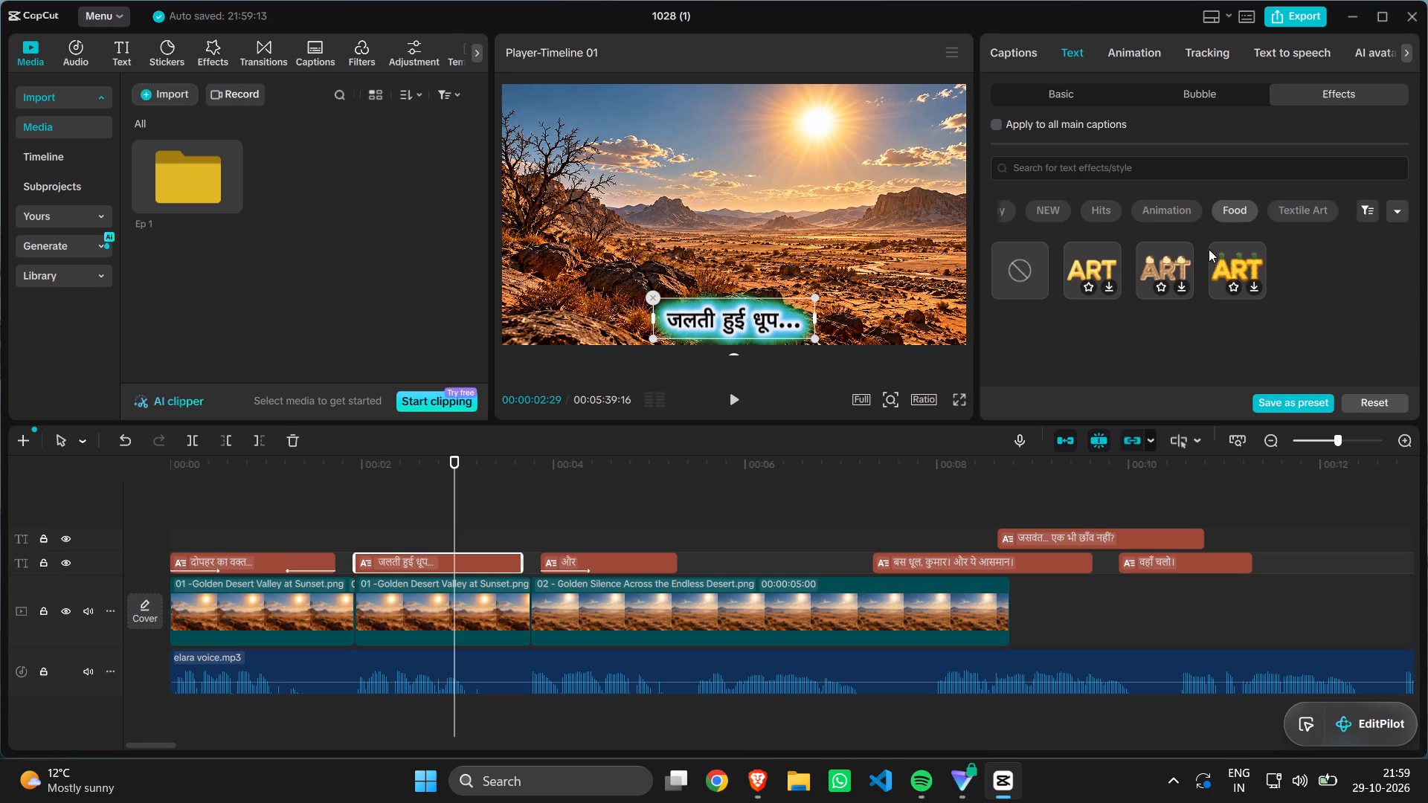
pyautogui.hscroll(-2, 1226, 216)
pyautogui.click(1233, 214)
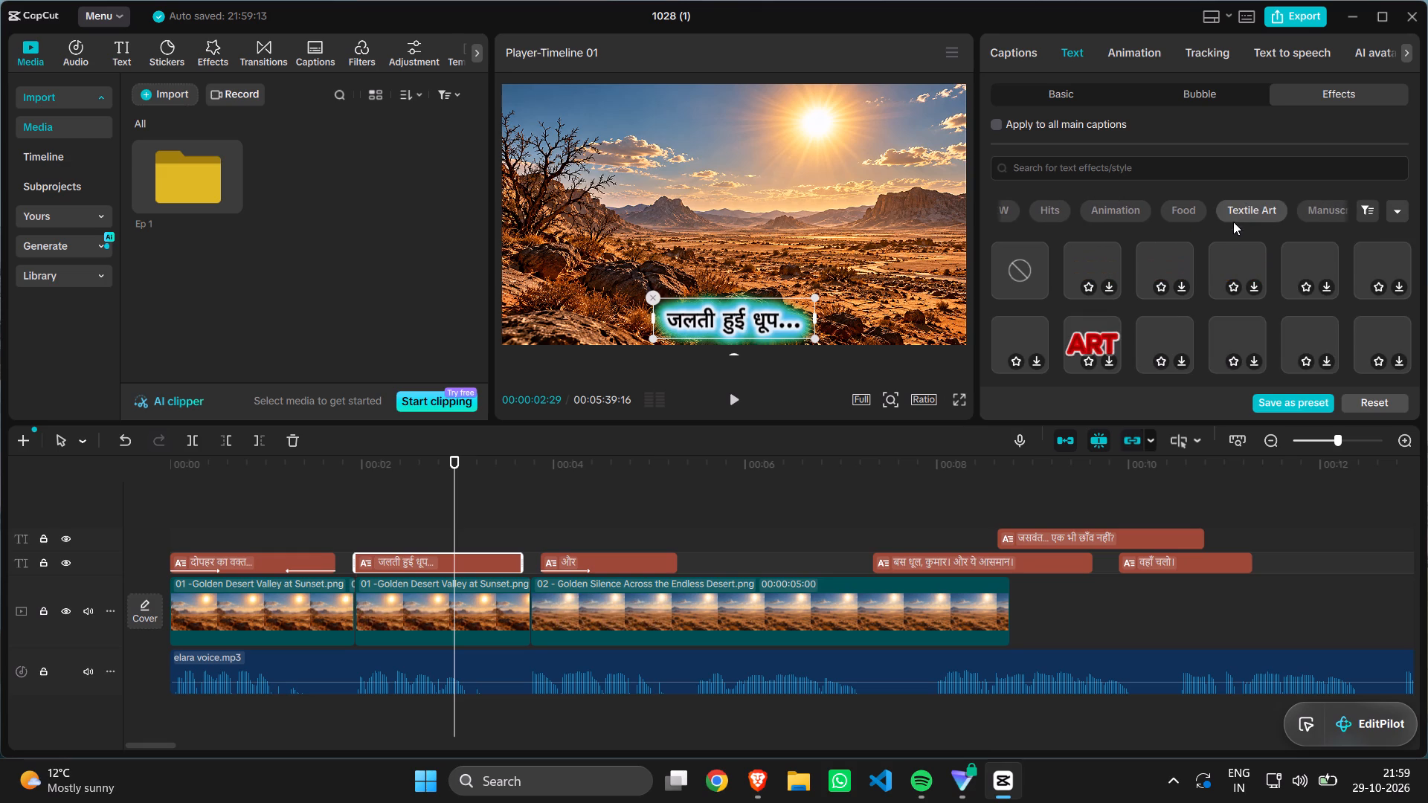
pyautogui.scroll(-1, 1215, 300)
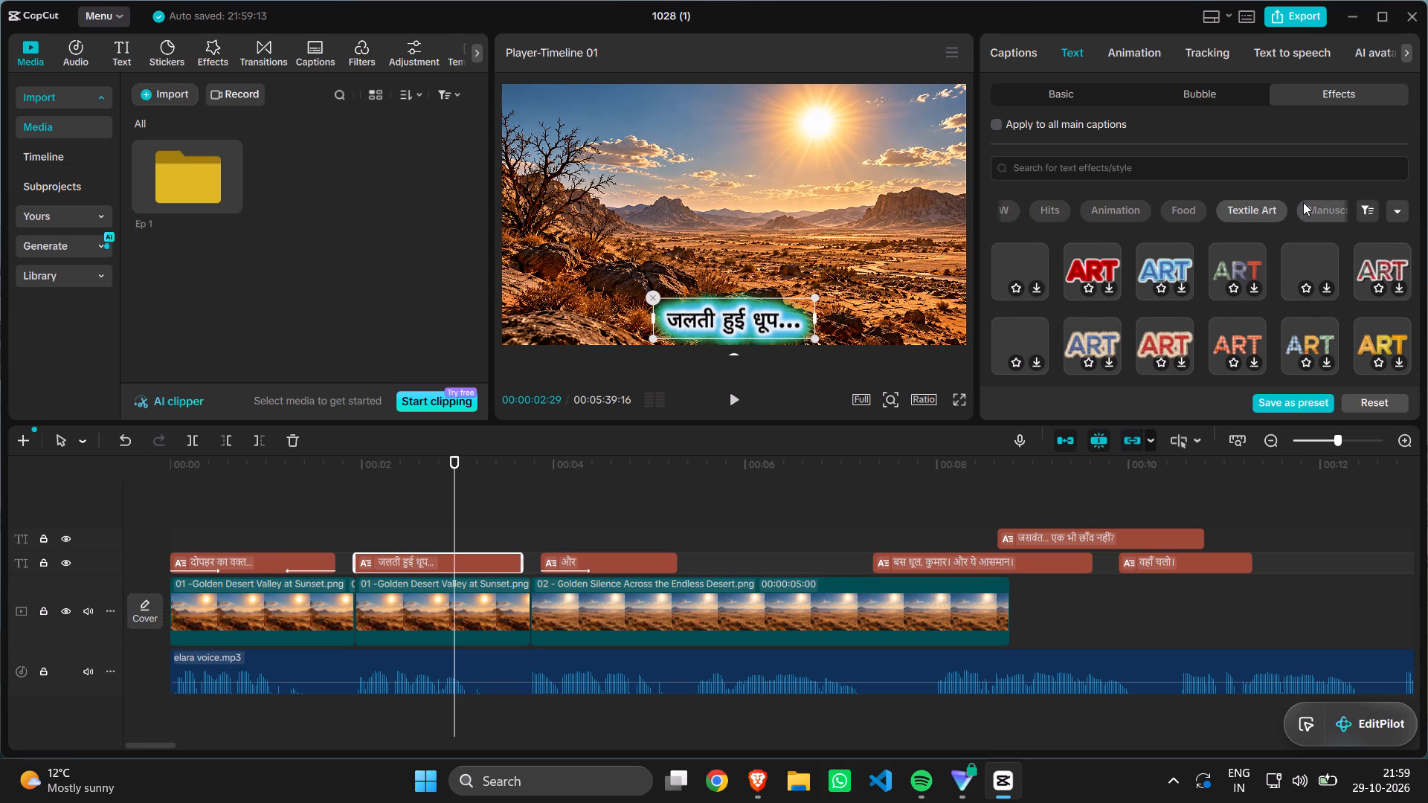
pyautogui.hscroll(-4, 1287, 202)
pyautogui.click(1287, 202)
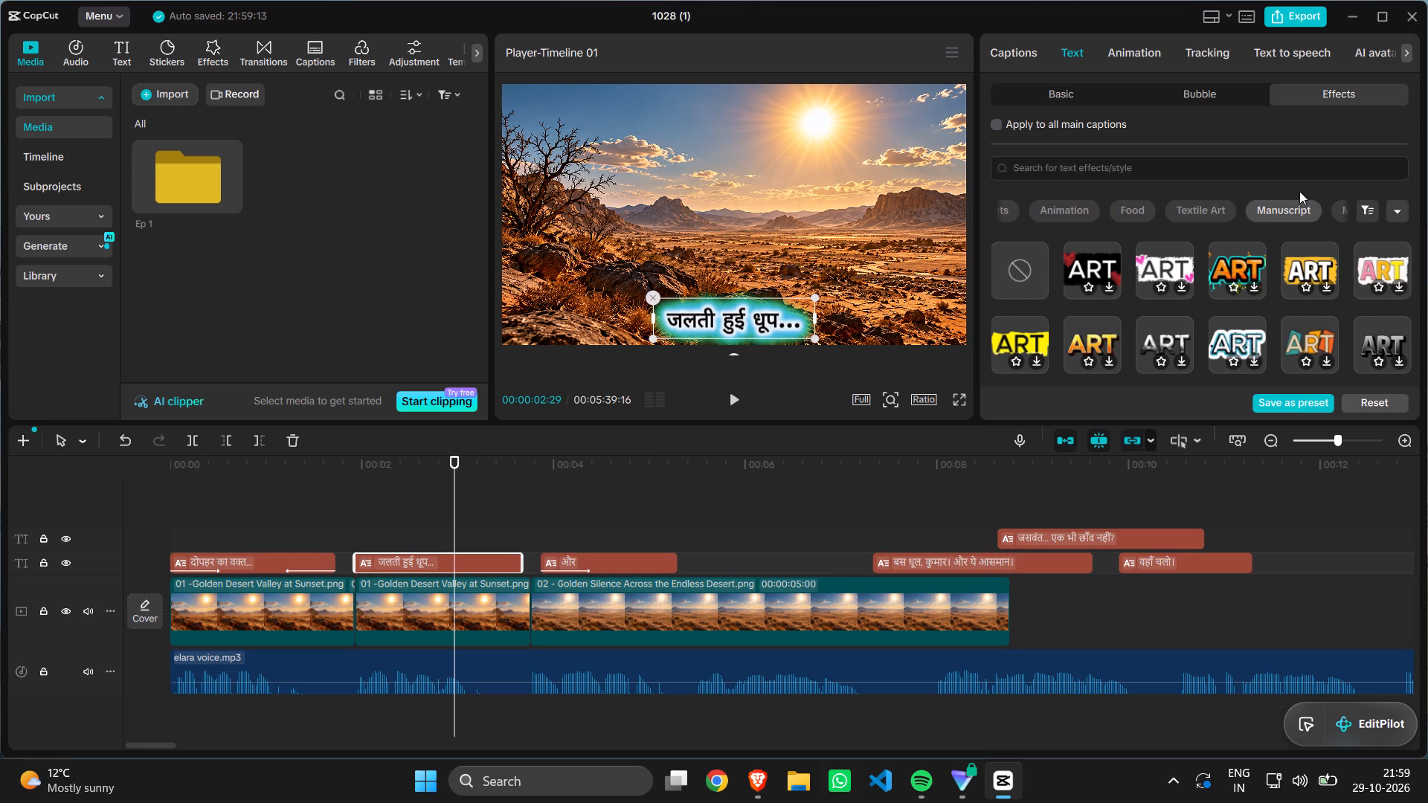
# Look through the Metal, Glow and Textured text effects for an alternative style for the जलती हुई धूप... caption.
pyautogui.hscroll(-3, 1284, 207)
pyautogui.click(1284, 207)
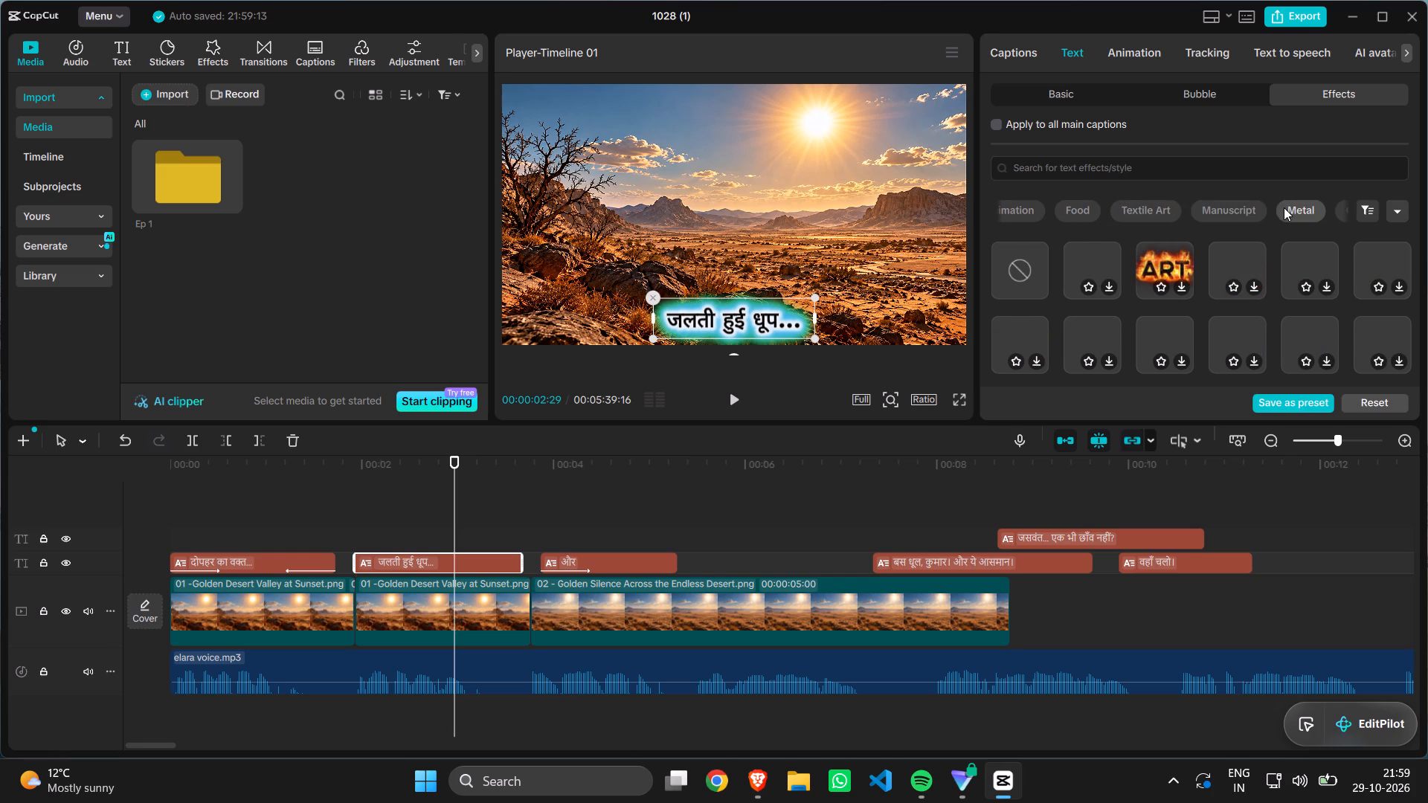
pyautogui.hscroll(-4, 1227, 213)
pyautogui.click(1227, 213)
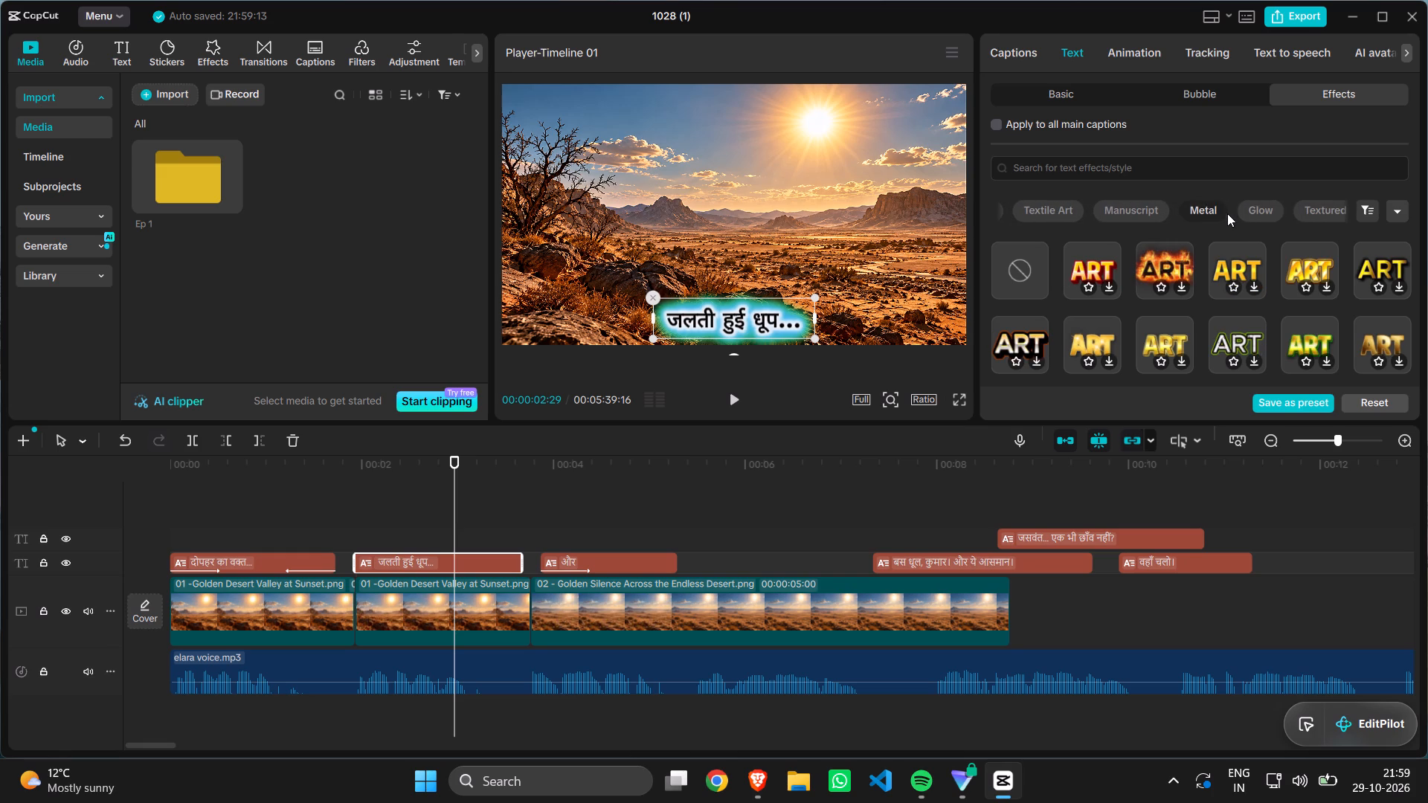
pyautogui.click(1252, 208)
pyautogui.hscroll(-1, 1252, 208)
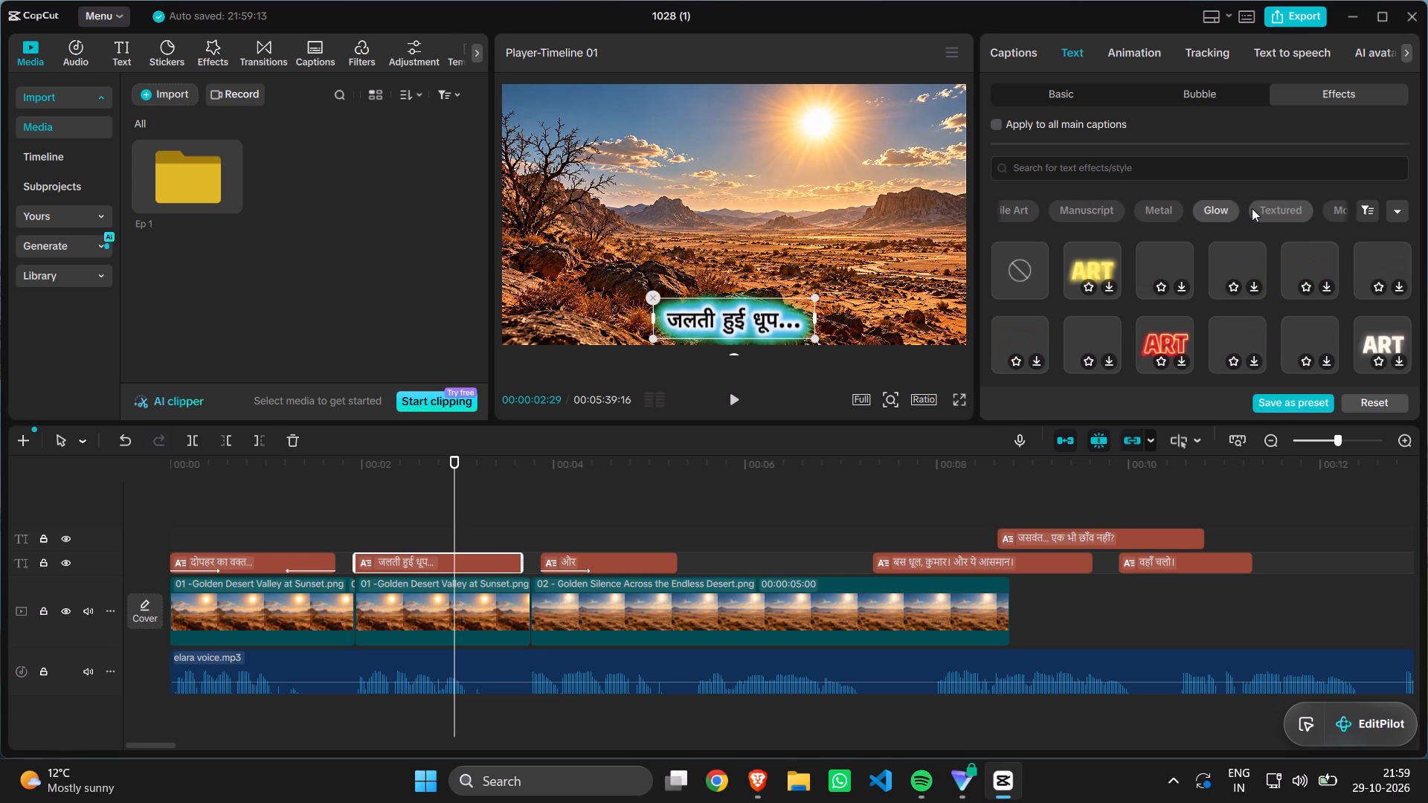
pyautogui.hscroll(-1, 1252, 208)
pyautogui.click(1252, 208)
pyautogui.hscroll(-2, 1212, 222)
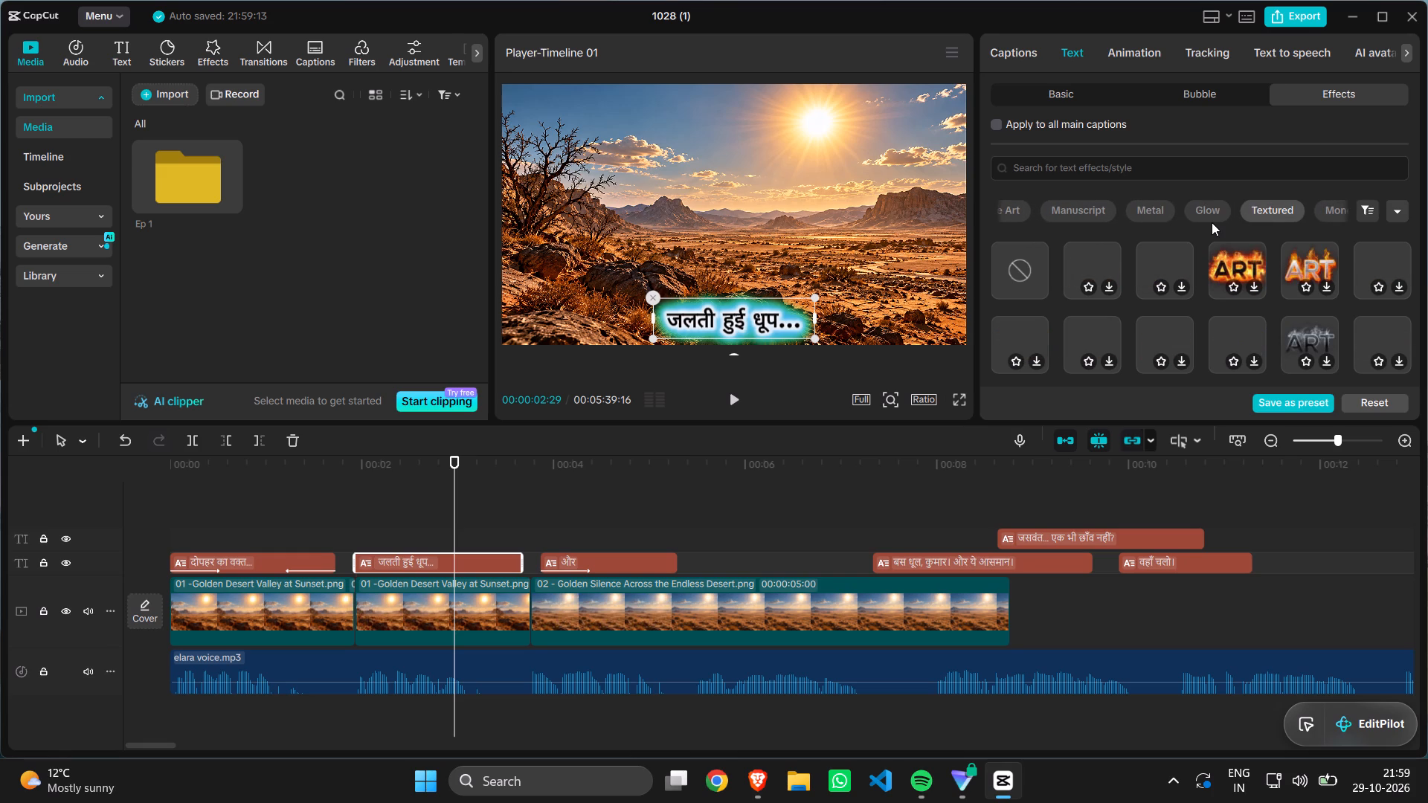
pyautogui.hscroll(-2, 1212, 222)
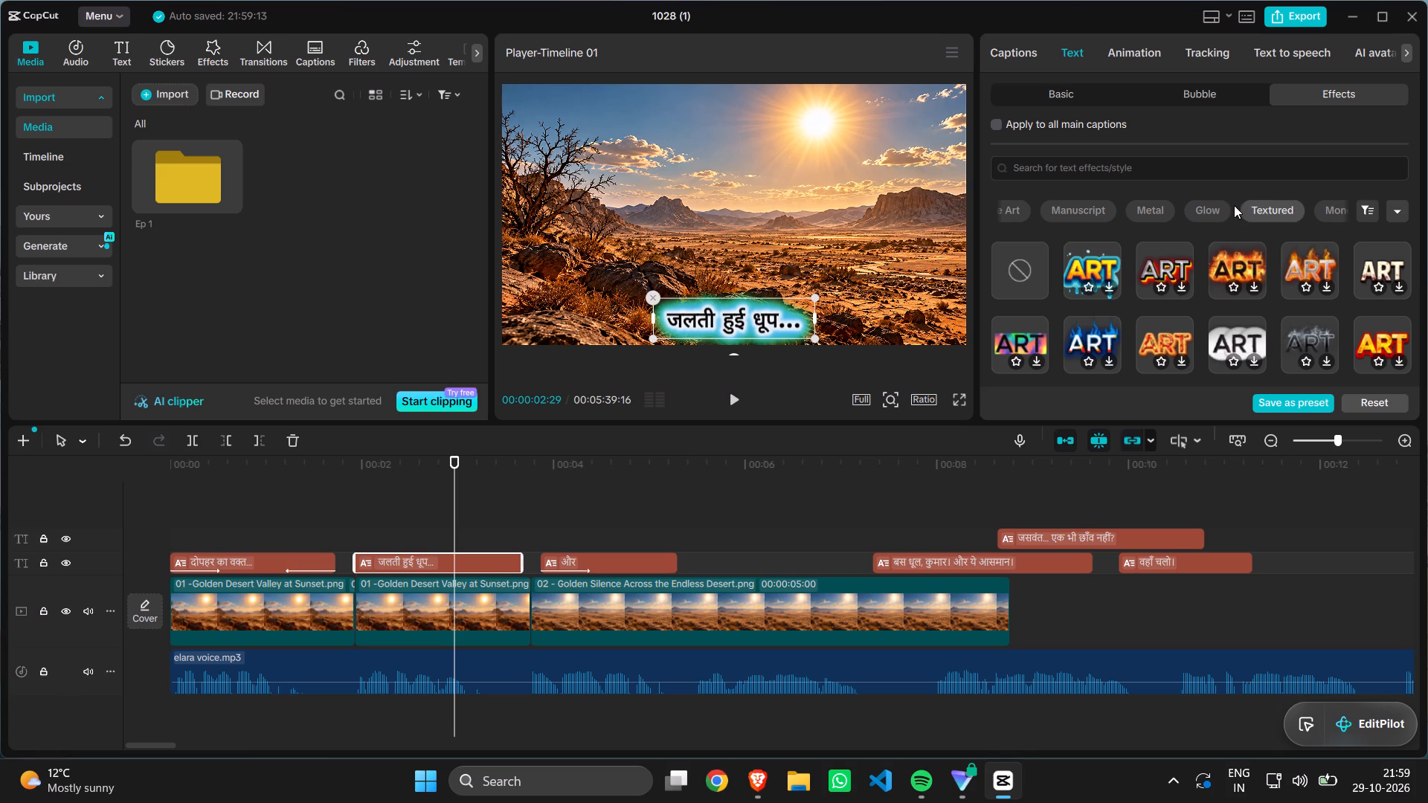
# Look through the Mono, Red and Yellow text effects for an alternative style for the जलती हुई धूप... caption.
pyautogui.hscroll(-3, 1221, 212)
pyautogui.click(1260, 210)
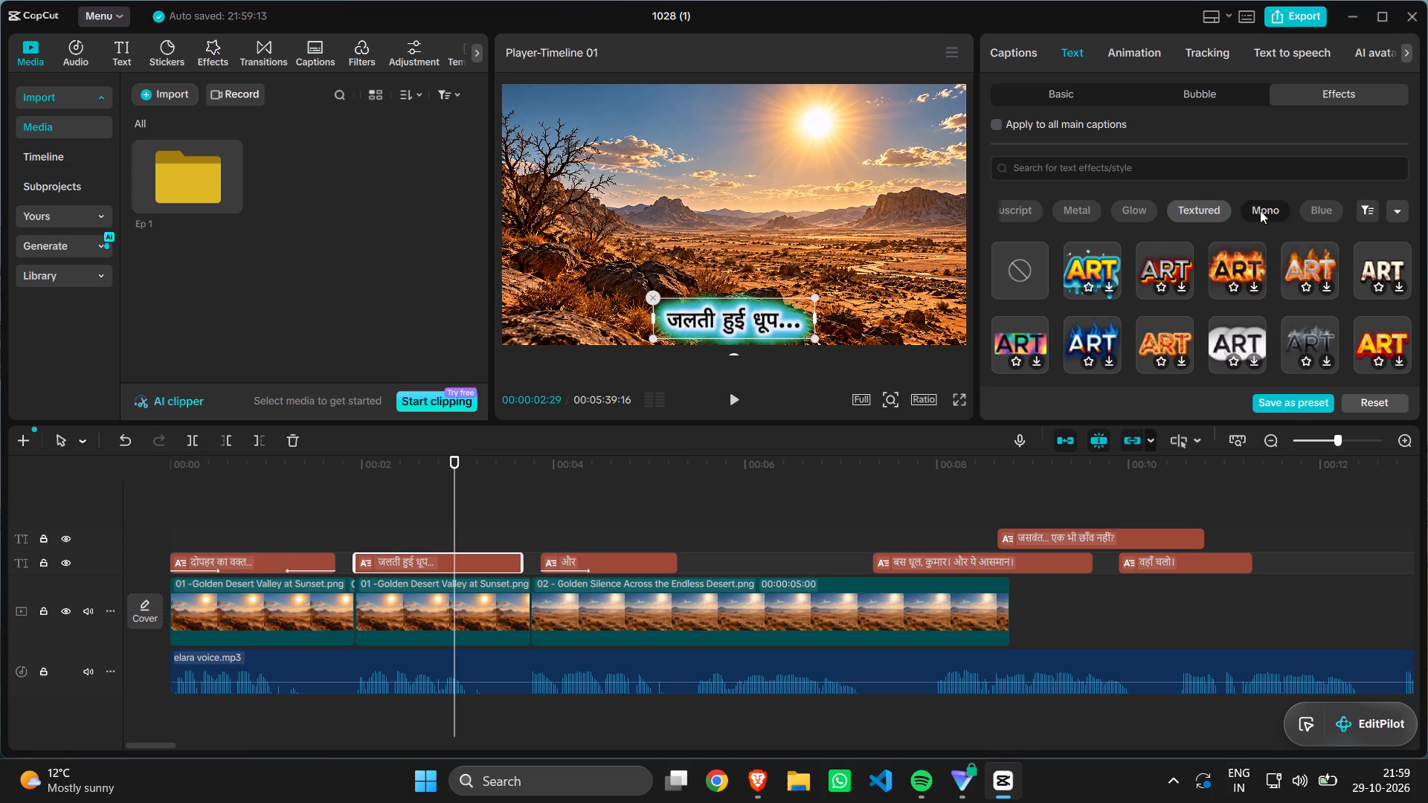
pyautogui.hscroll(-3, 1297, 308)
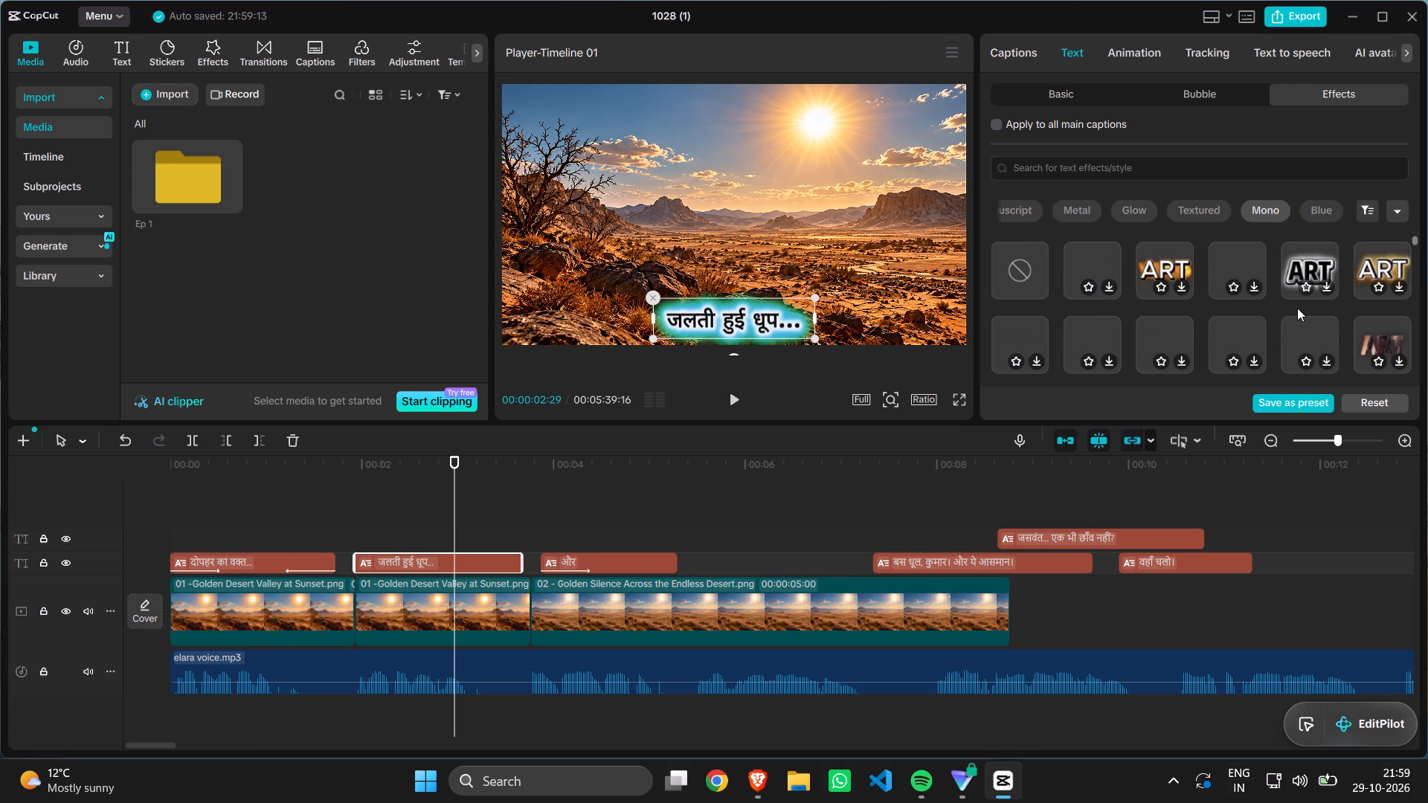
pyautogui.hscroll(-2, 1322, 204)
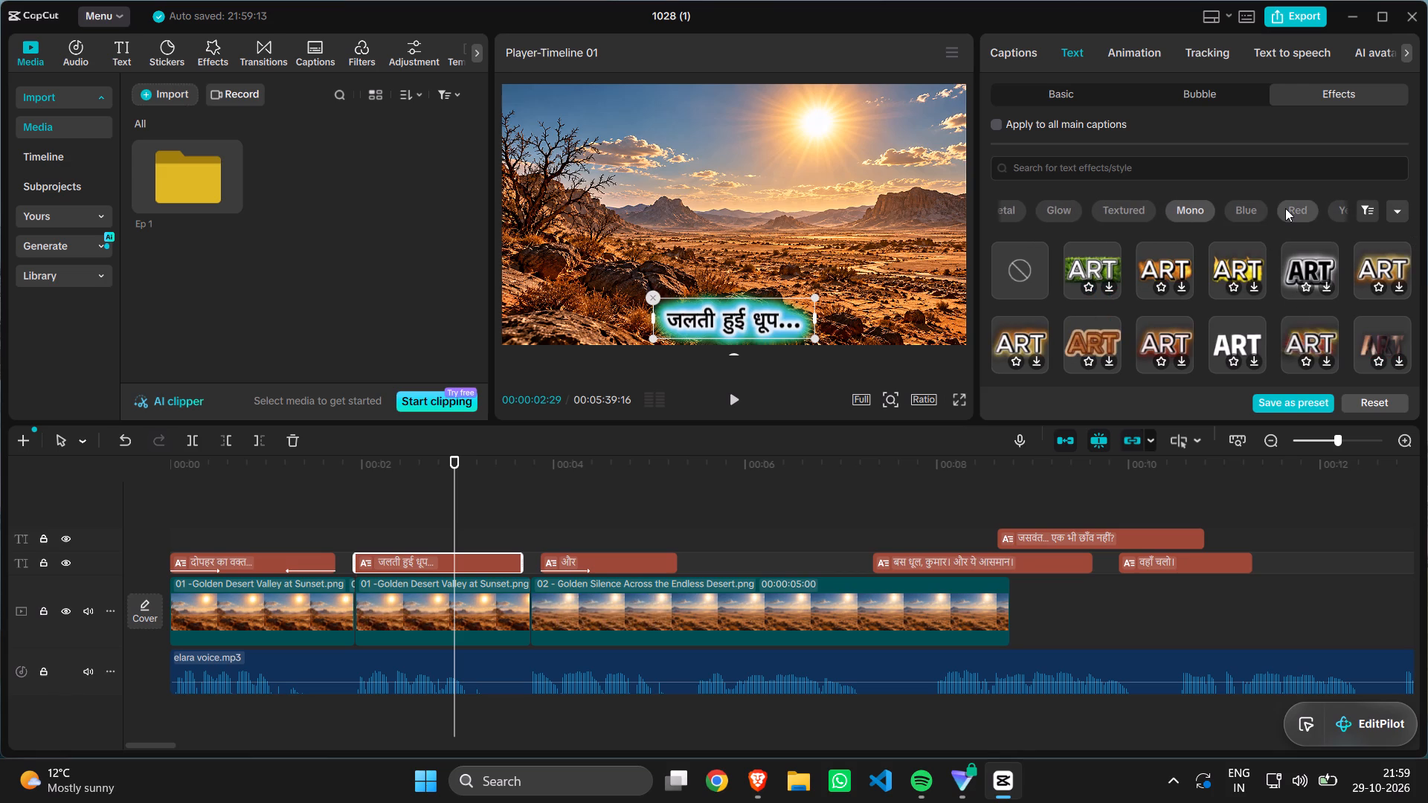
pyautogui.click(1285, 208)
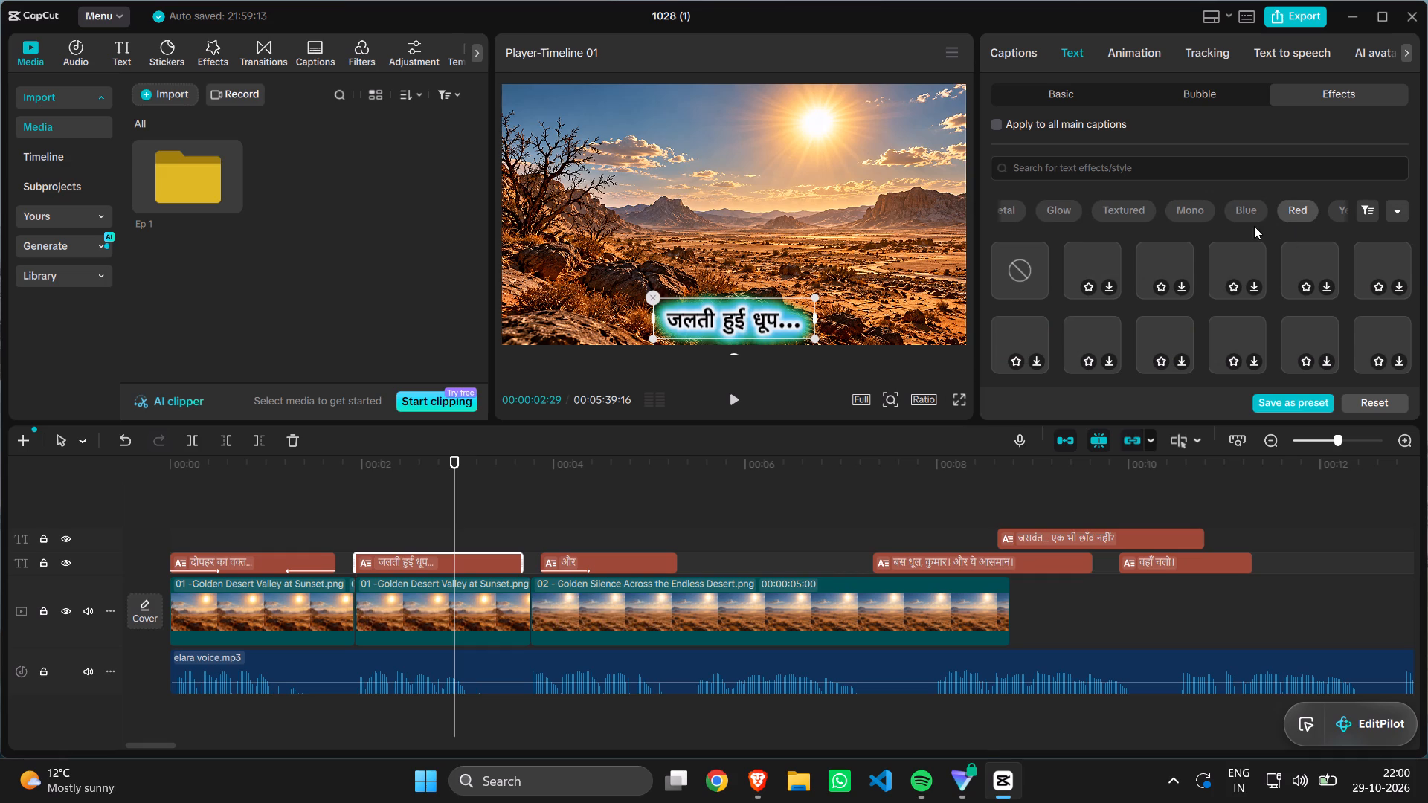
pyautogui.hscroll(1, 1216, 211)
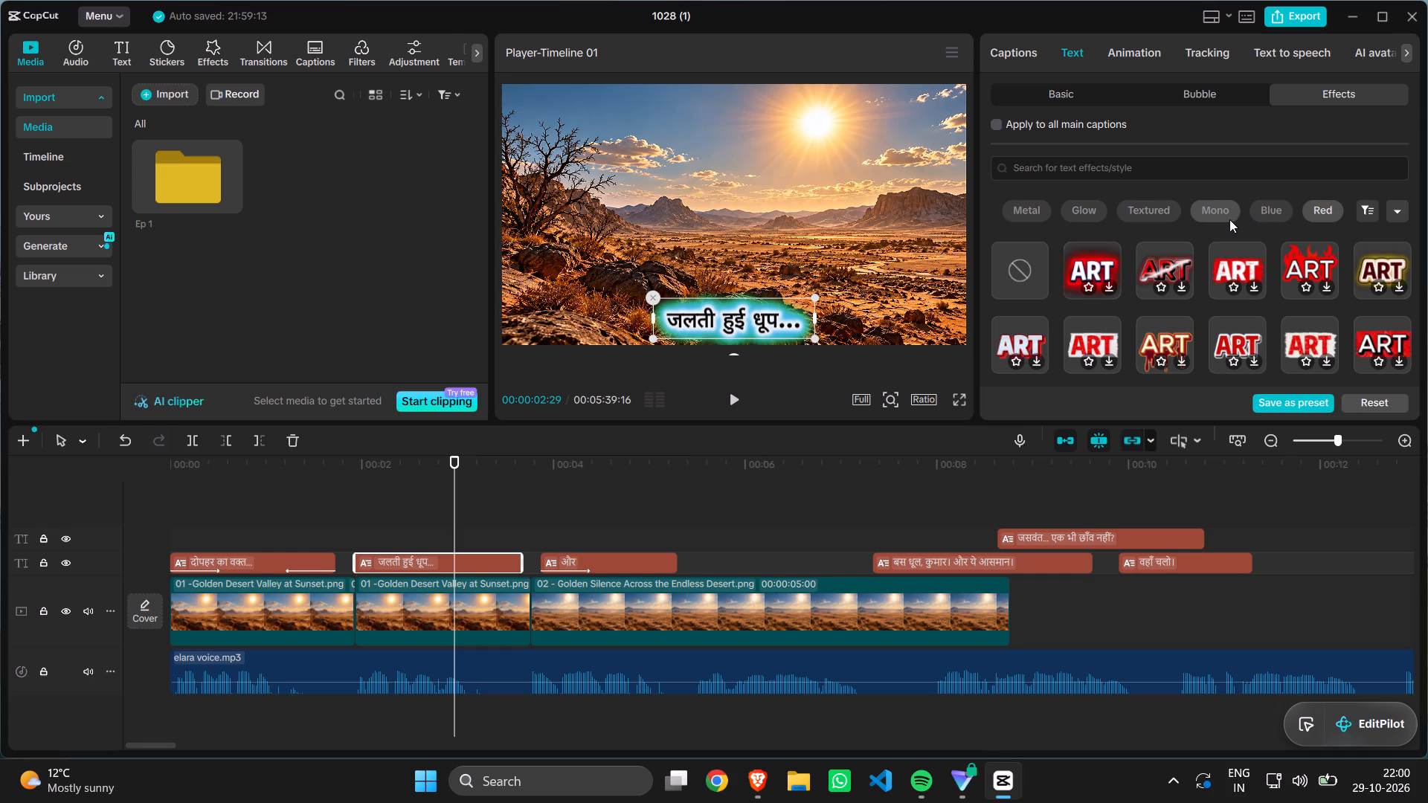
pyautogui.hscroll(-3, 1228, 219)
pyautogui.click(1295, 198)
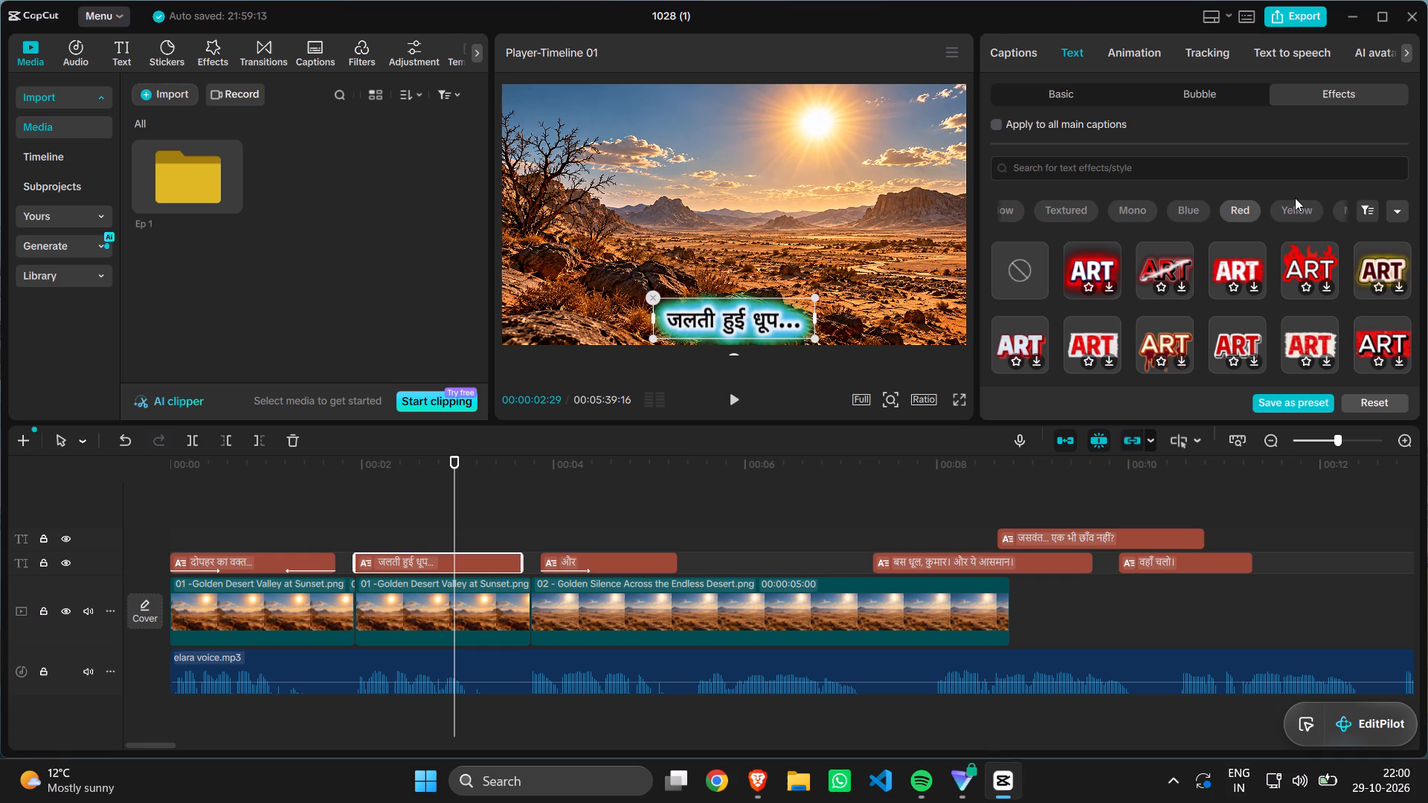
pyautogui.click(1293, 201)
# Look through the Multicolor, Green, Pink and Purple text effects for an alternative style for the जलती हुई धूप... caption.
pyautogui.hscroll(-2, 1293, 201)
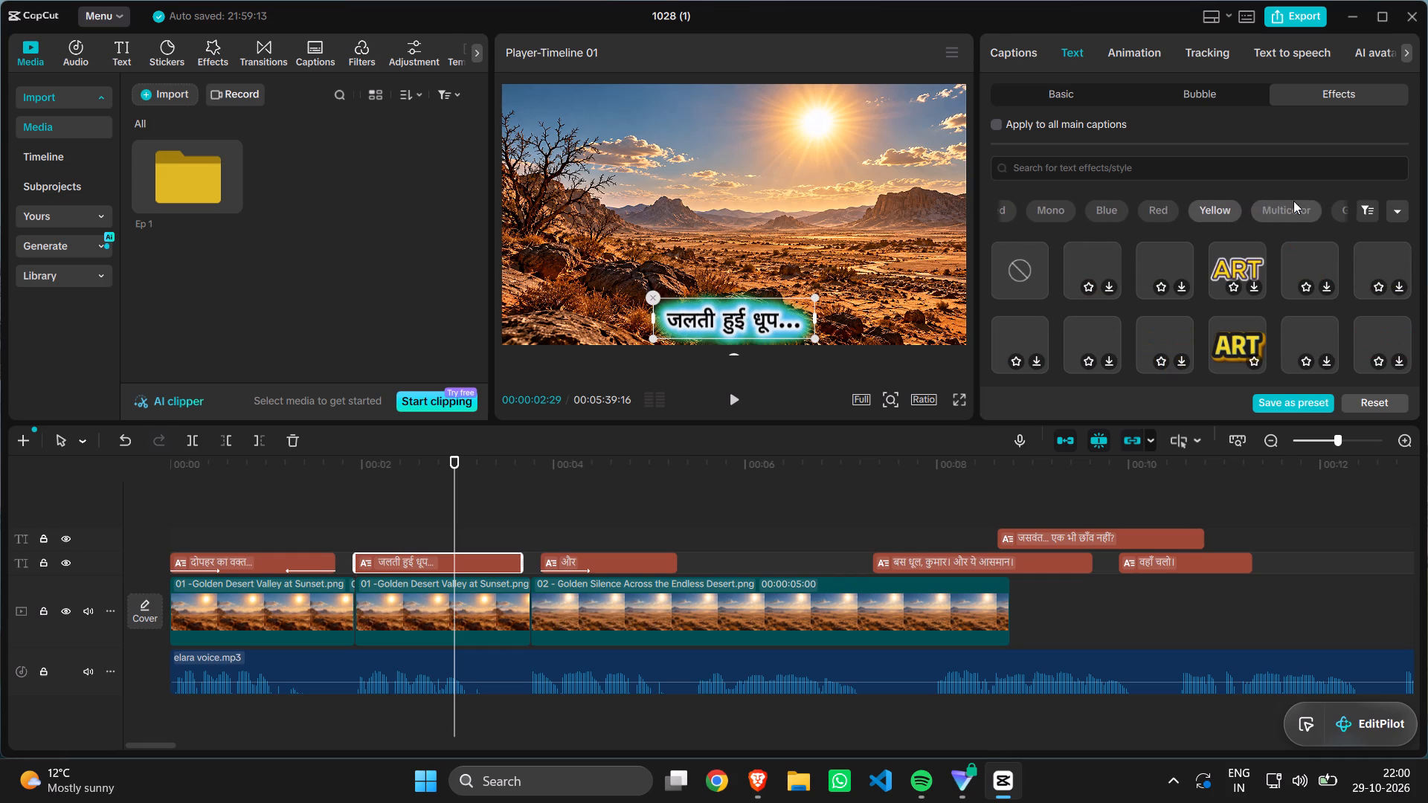
pyautogui.hscroll(-1, 1293, 201)
pyautogui.click(1293, 201)
pyautogui.hscroll(-3, 1293, 201)
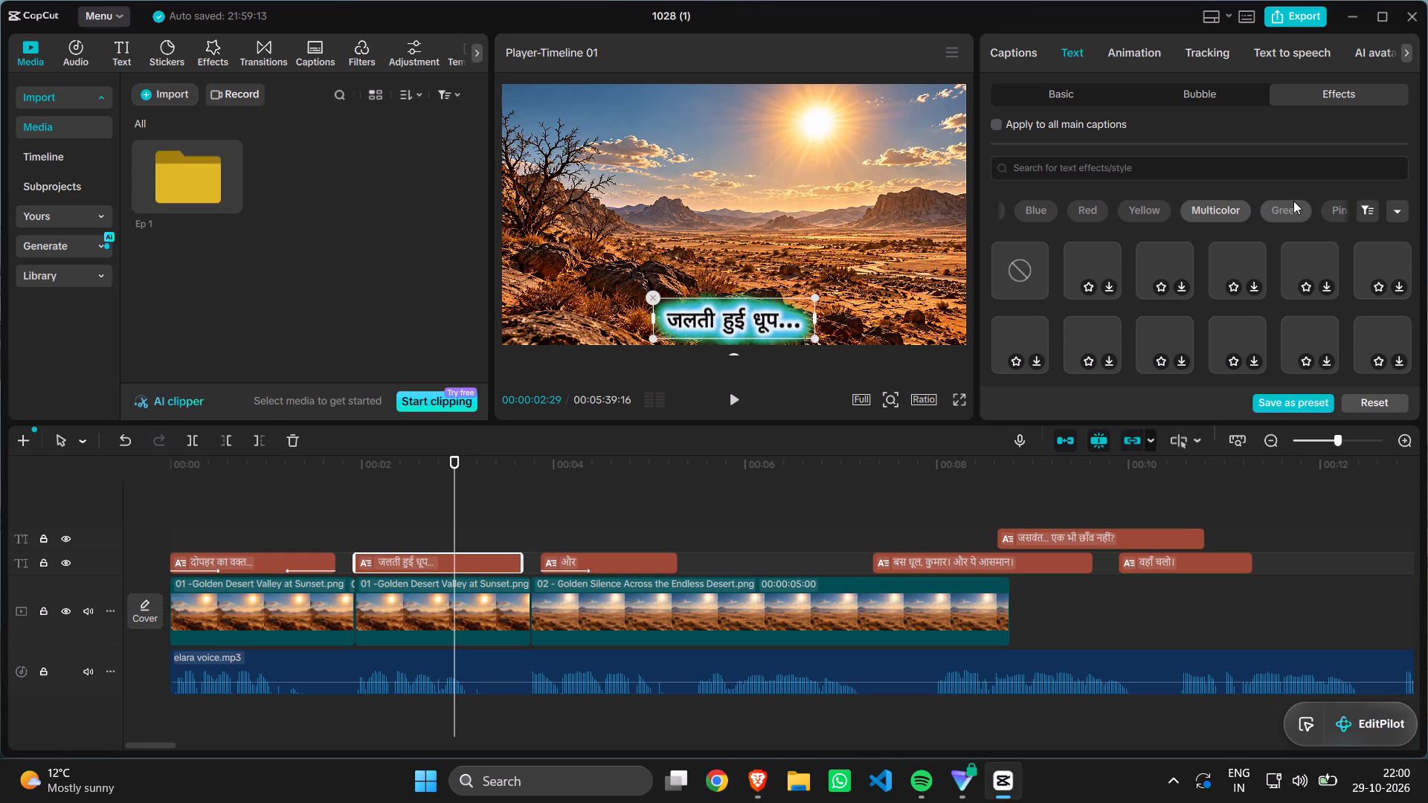
pyautogui.click(1293, 201)
pyautogui.hscroll(-2, 1293, 201)
pyautogui.click(1293, 201)
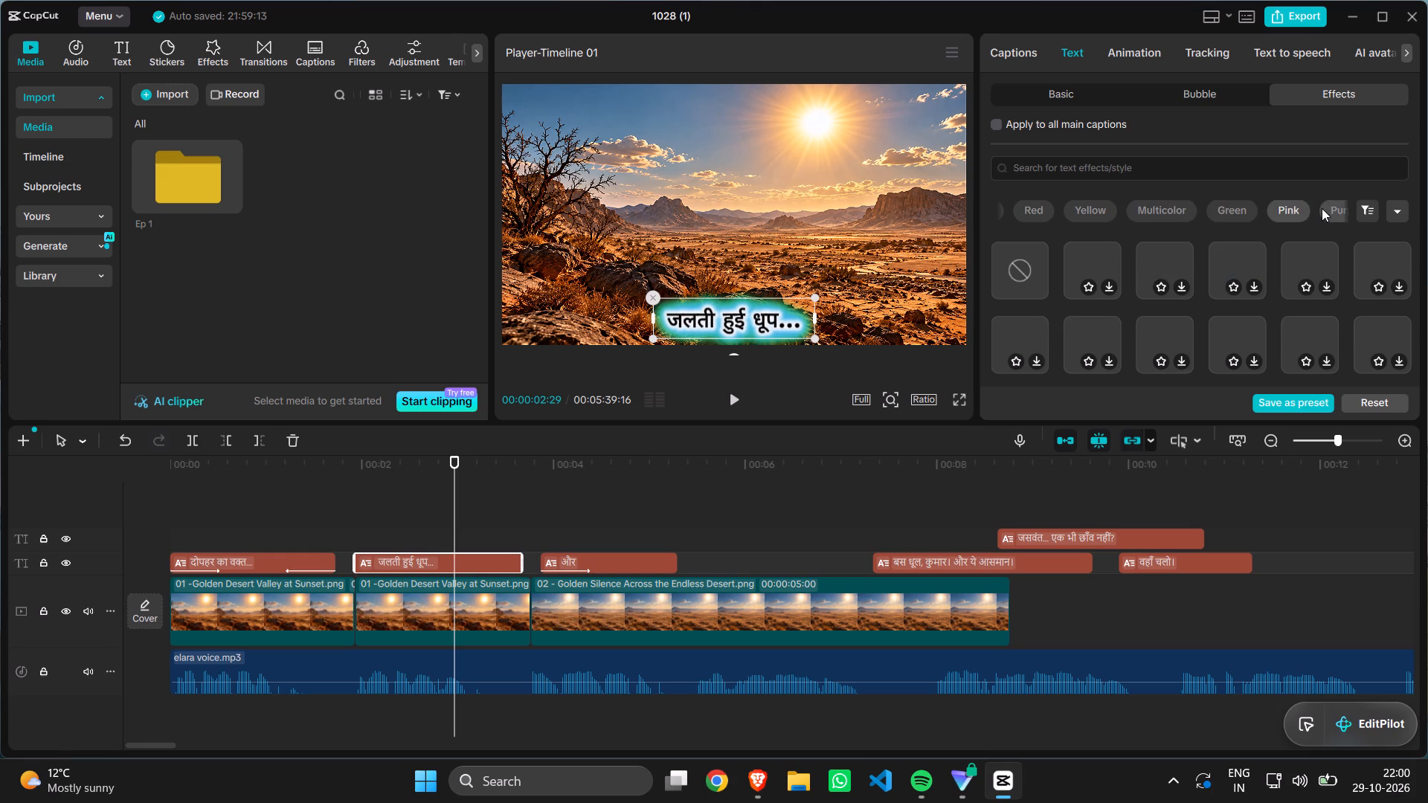
pyautogui.hscroll(-1, 1322, 208)
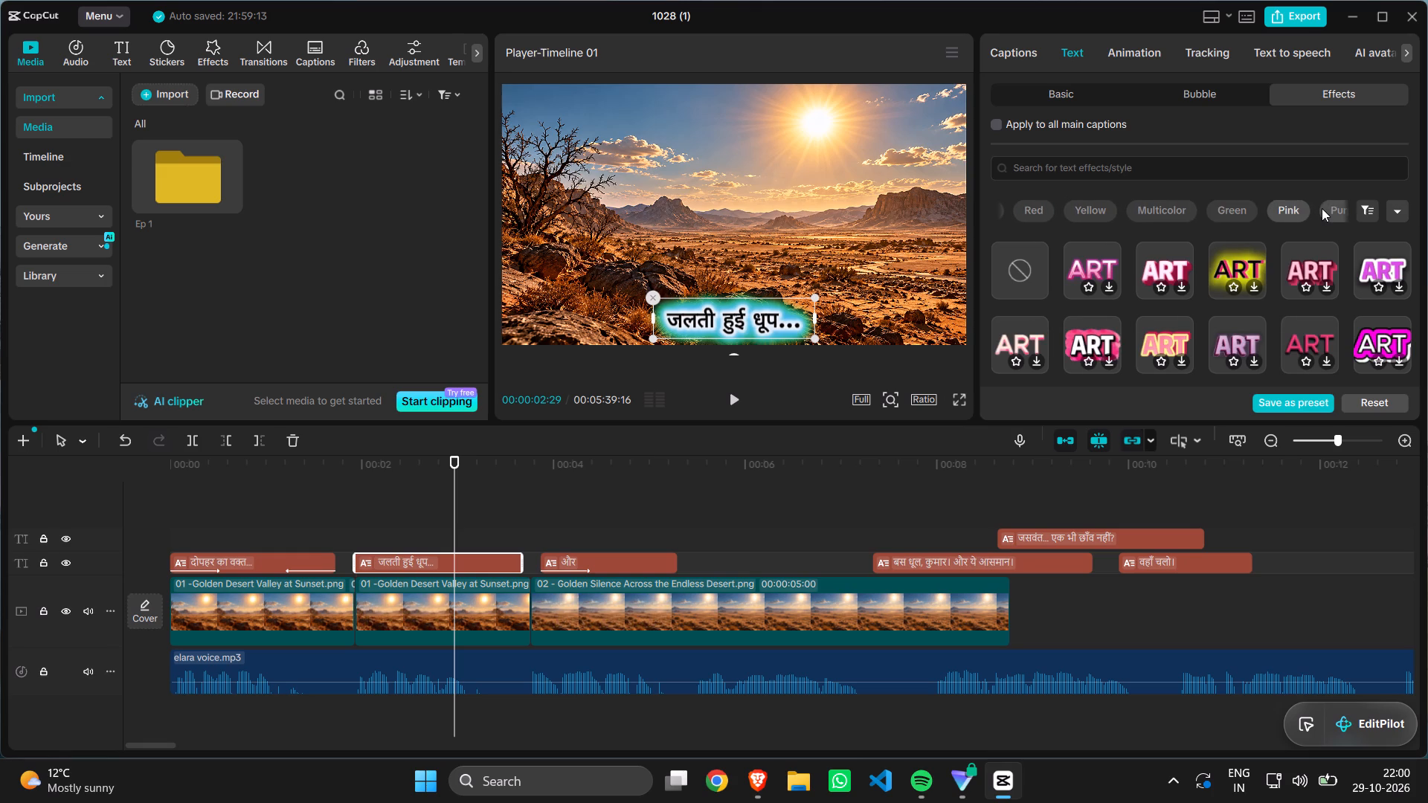
pyautogui.hscroll(-3, 1322, 208)
pyautogui.click(1322, 208)
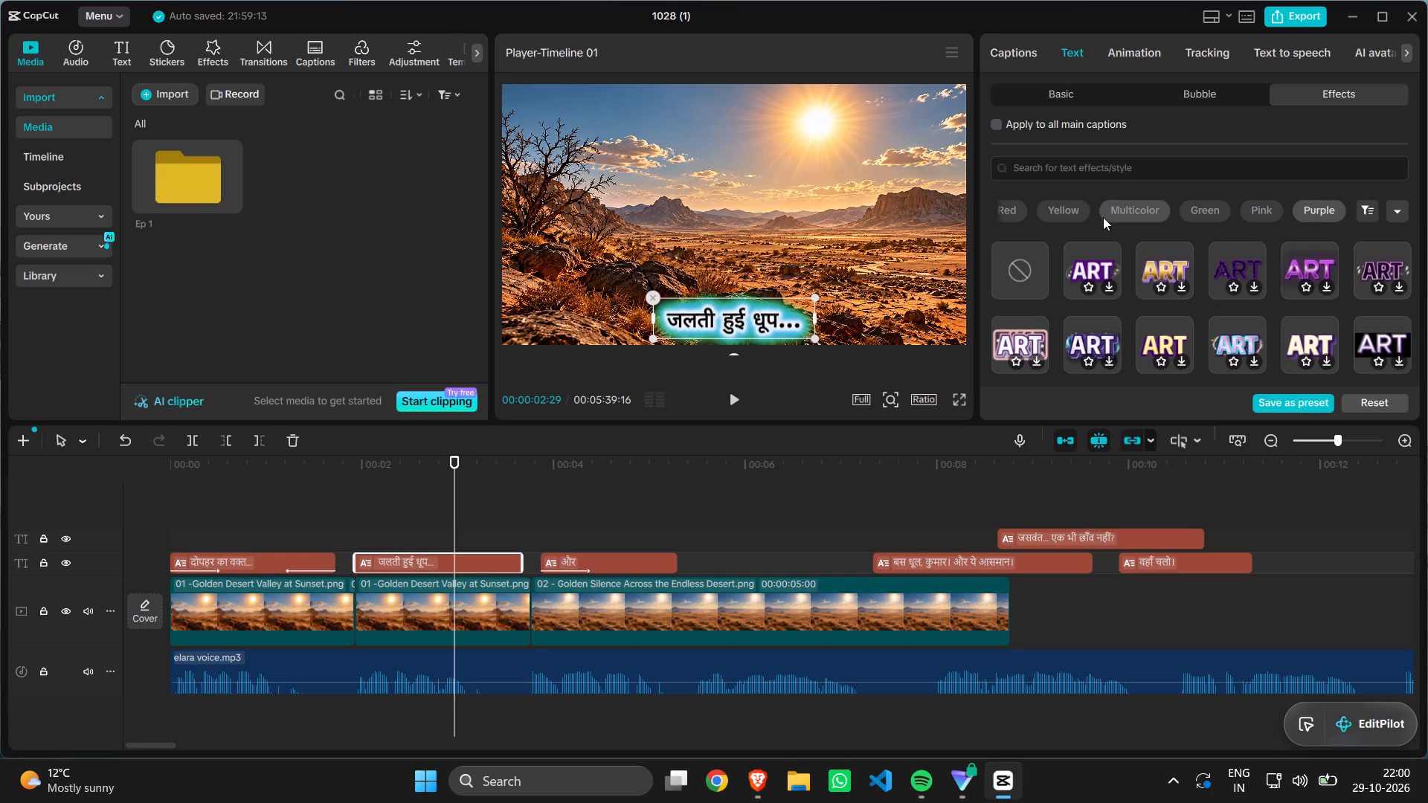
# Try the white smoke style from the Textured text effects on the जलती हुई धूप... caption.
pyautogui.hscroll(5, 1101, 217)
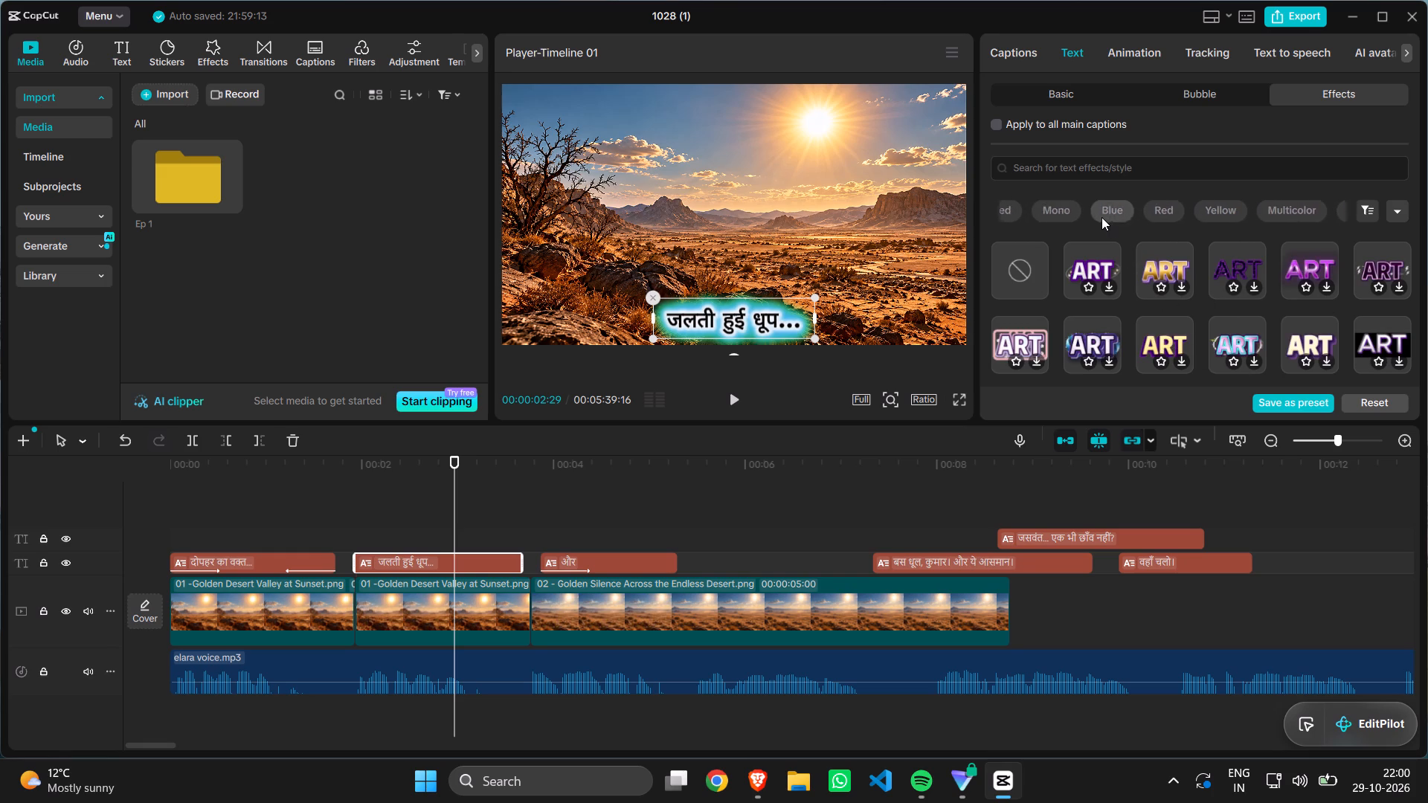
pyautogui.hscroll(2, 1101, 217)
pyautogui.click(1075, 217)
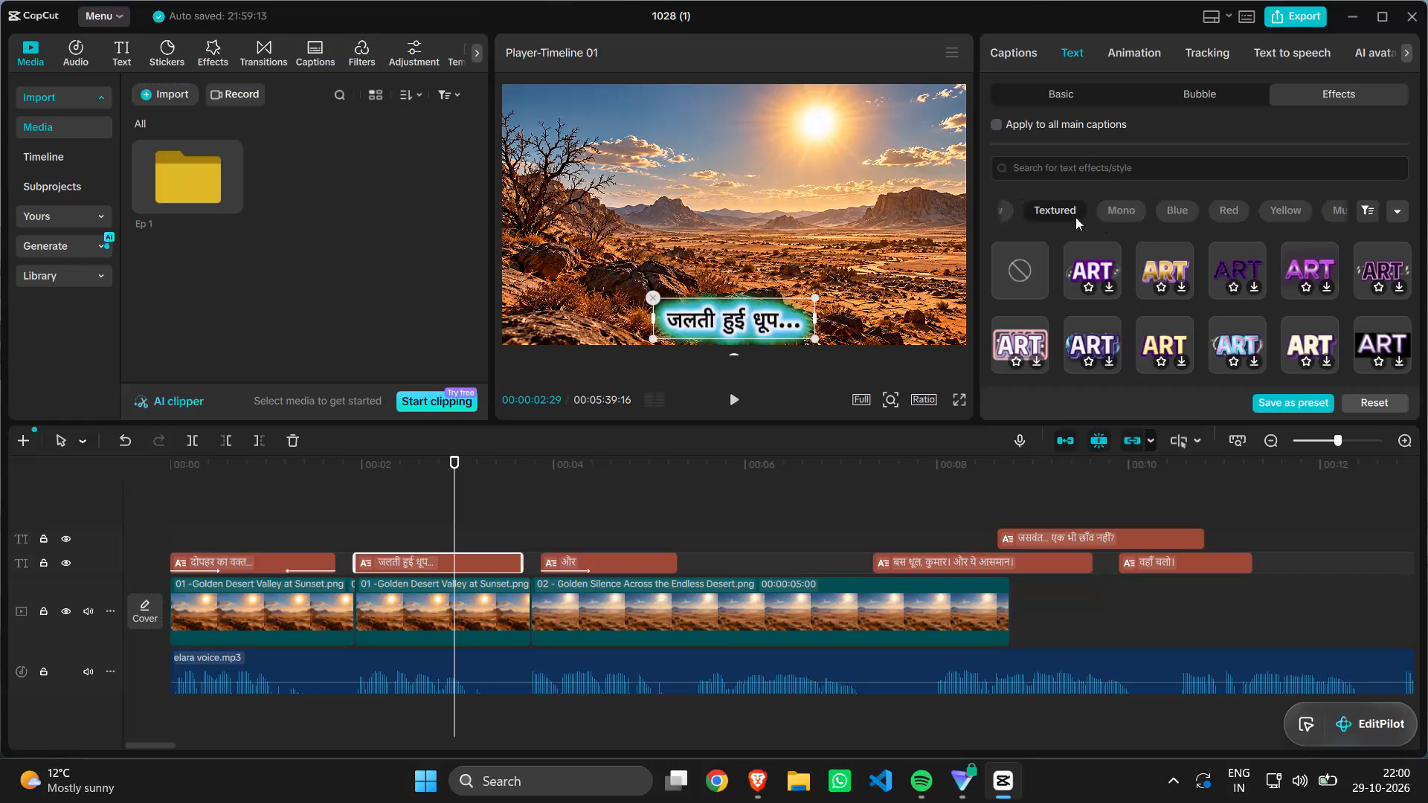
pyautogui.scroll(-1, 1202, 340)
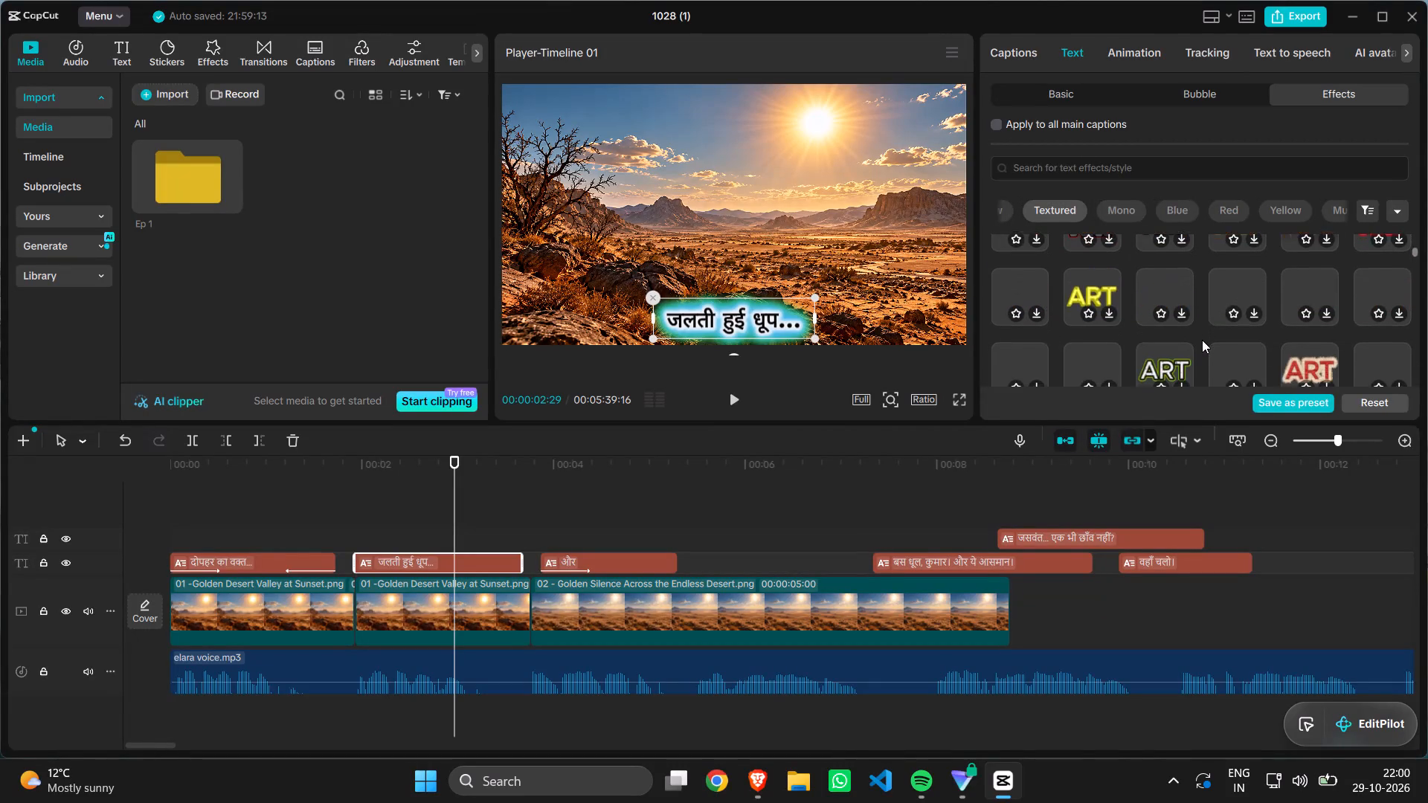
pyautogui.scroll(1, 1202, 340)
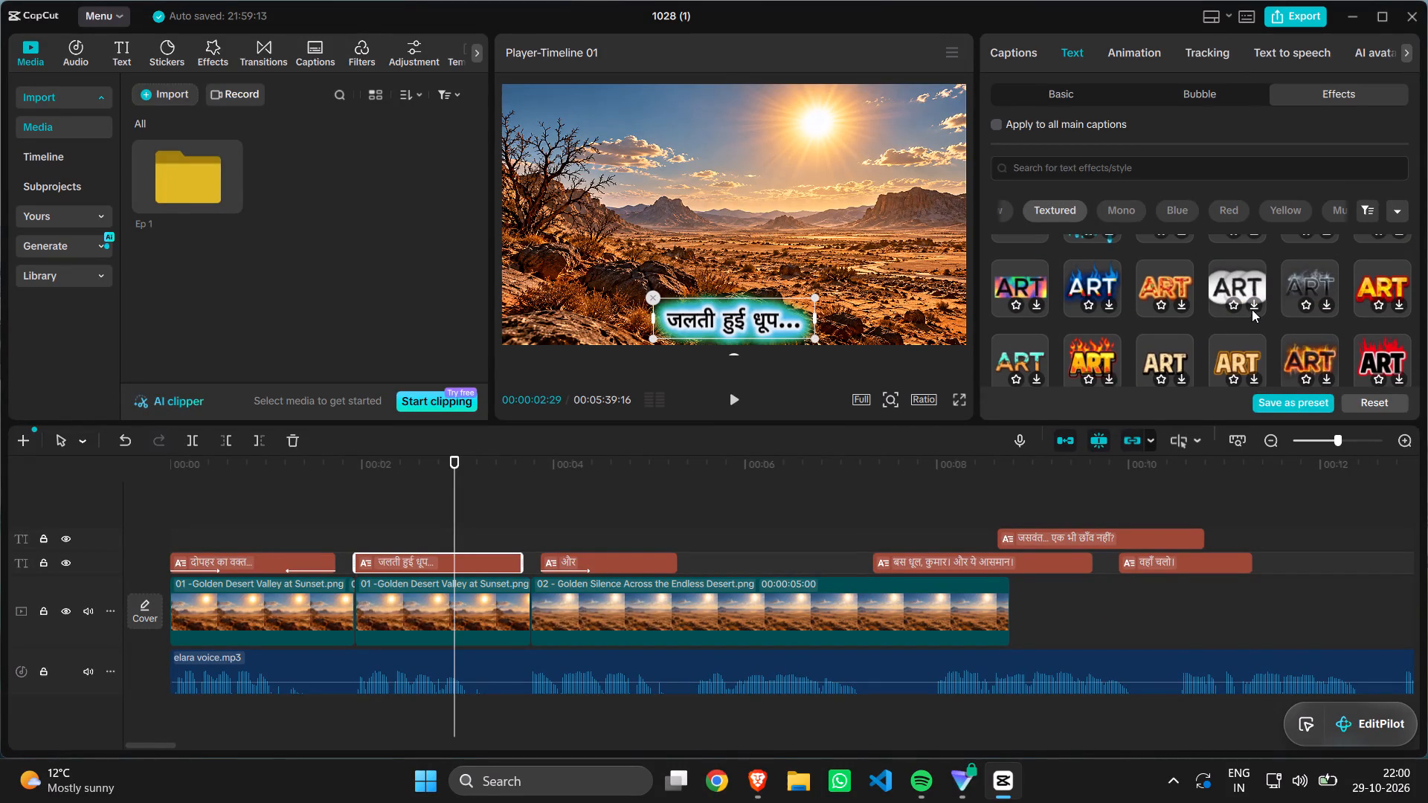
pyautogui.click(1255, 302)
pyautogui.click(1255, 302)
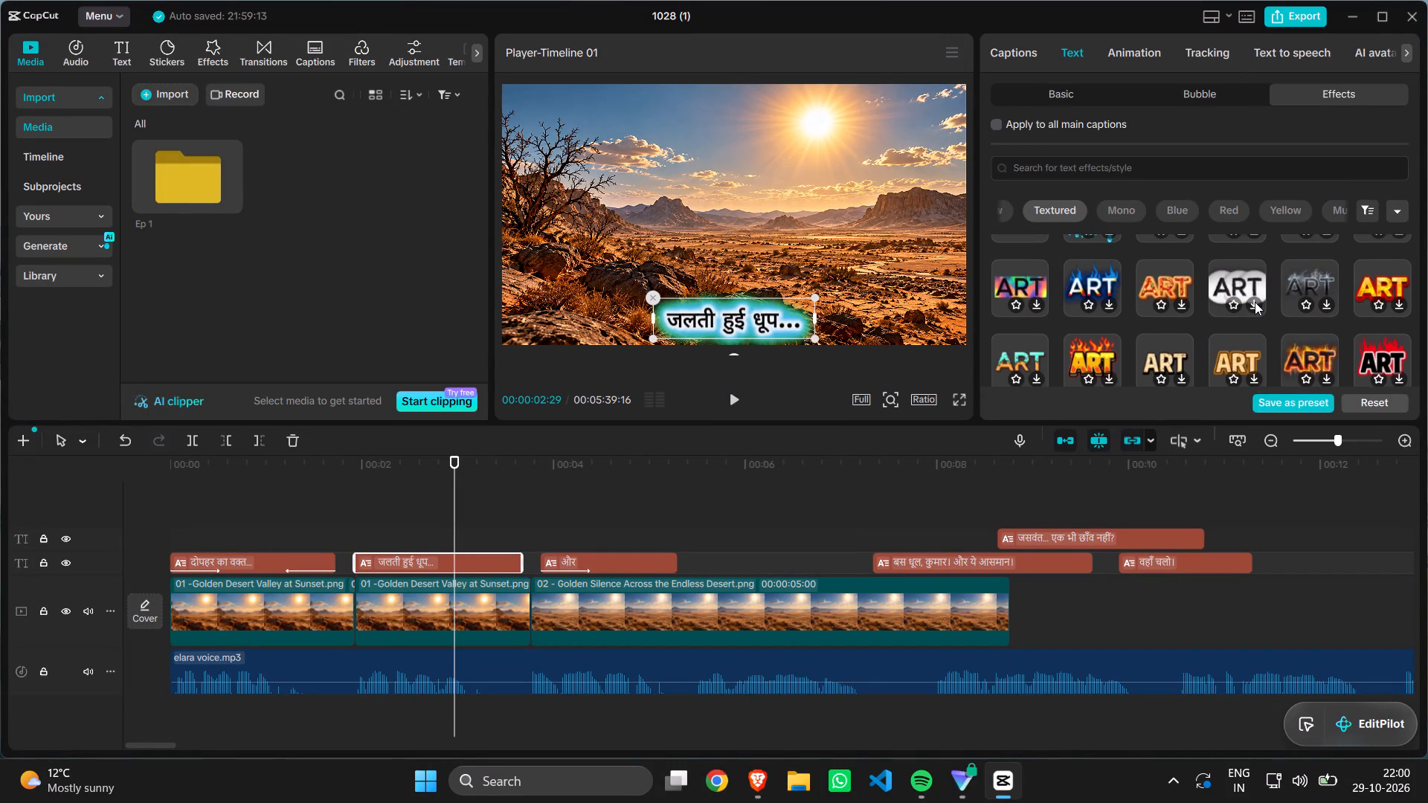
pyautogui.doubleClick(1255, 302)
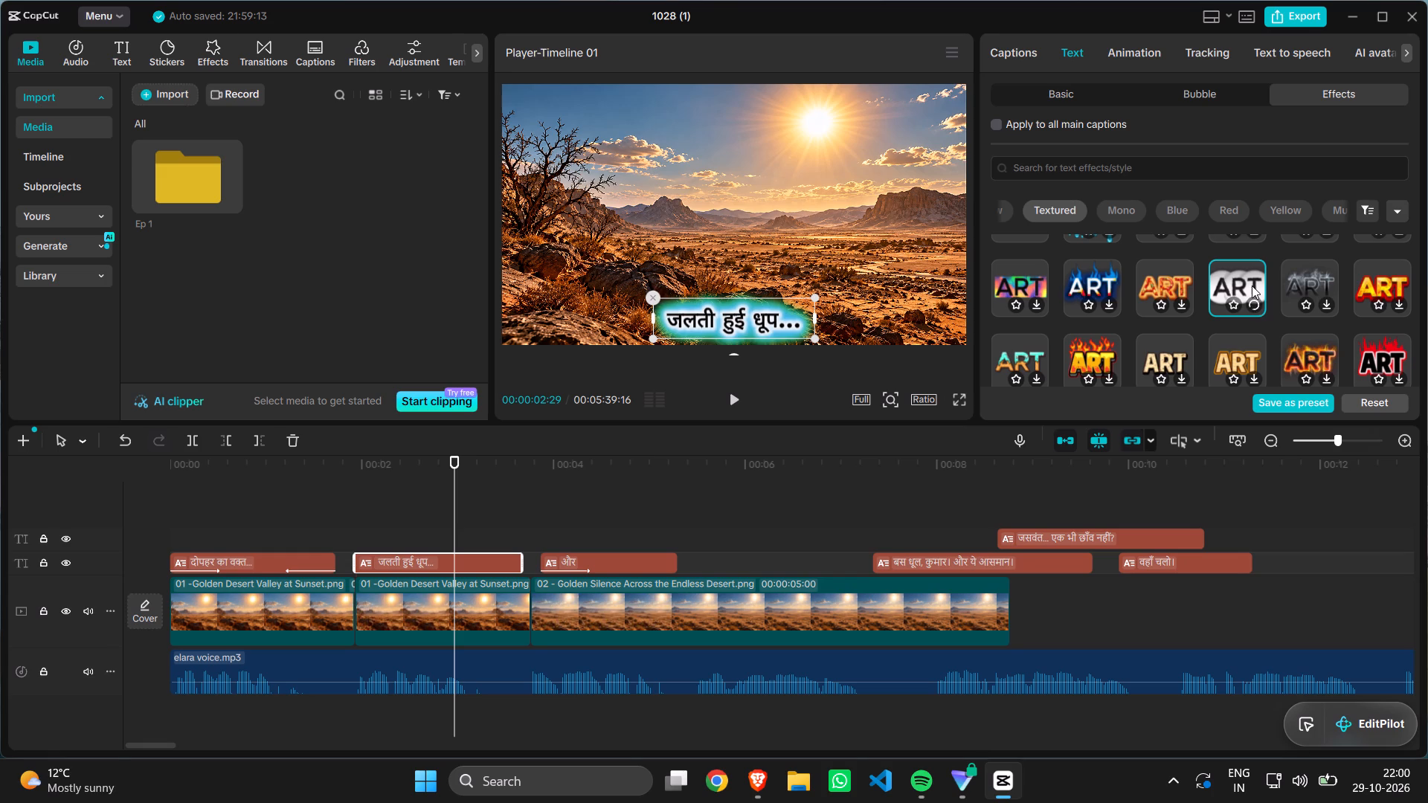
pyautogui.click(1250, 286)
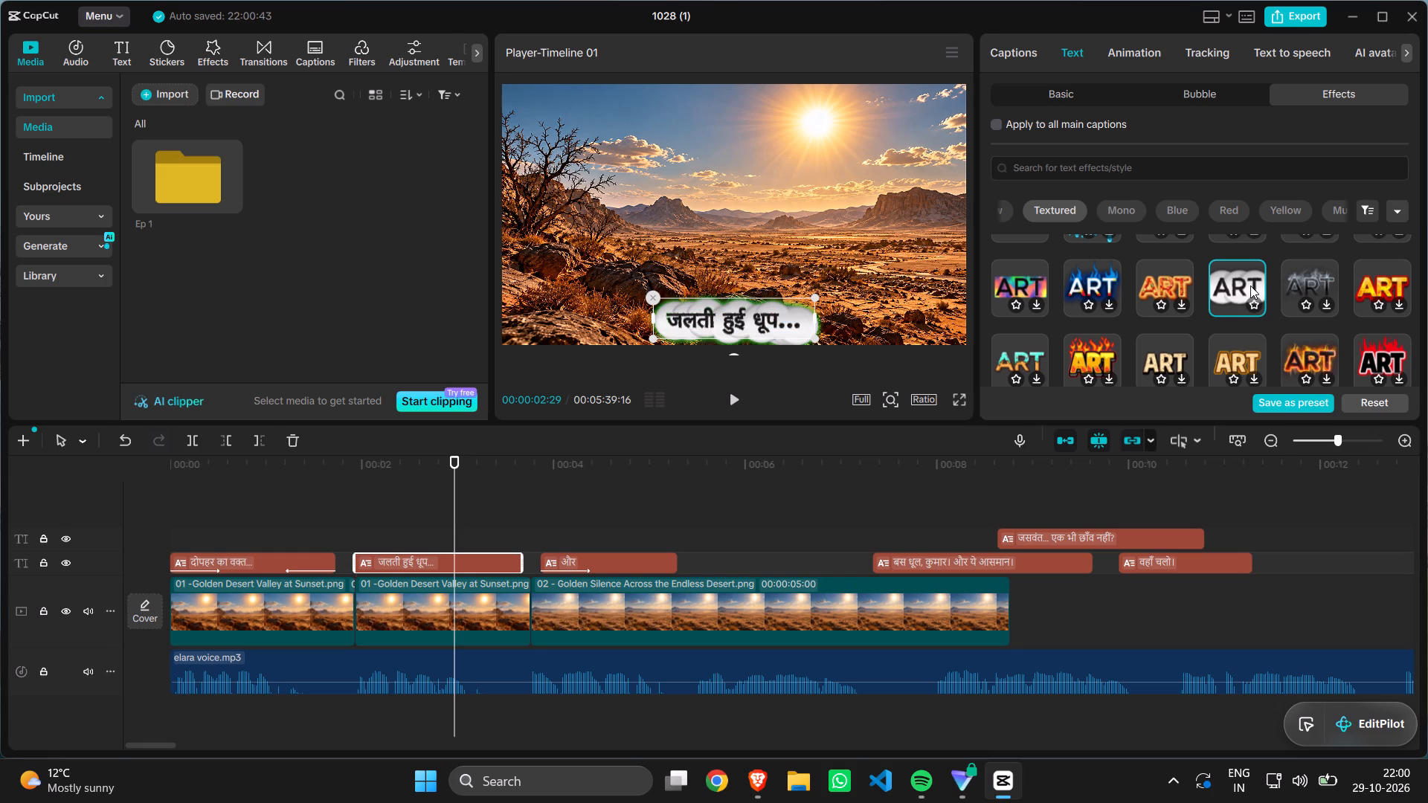
# Apply the blue-flame style from the Textured text effects to the जलती हुई धूप... caption.
pyautogui.click(1113, 301)
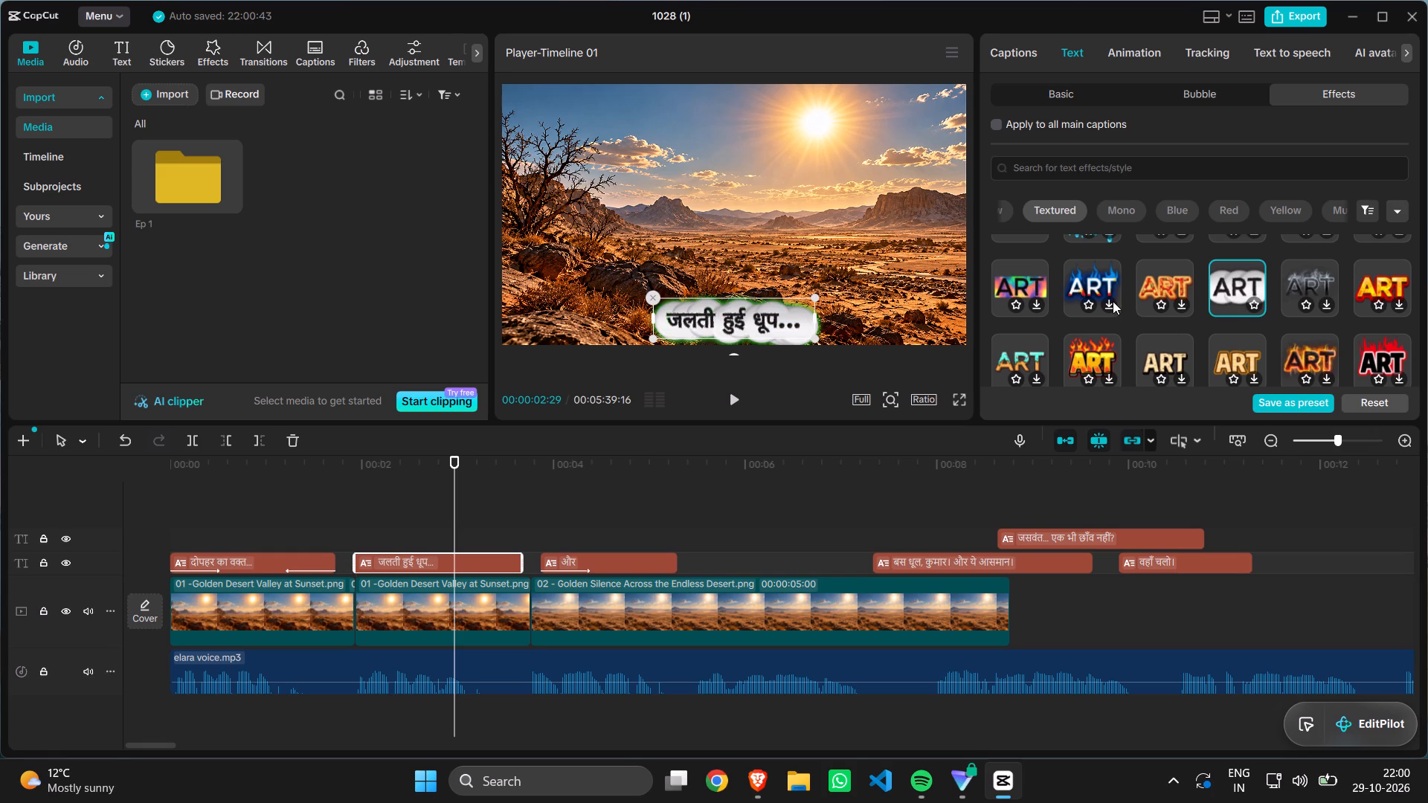
pyautogui.click(1113, 301)
pyautogui.click(1113, 301)
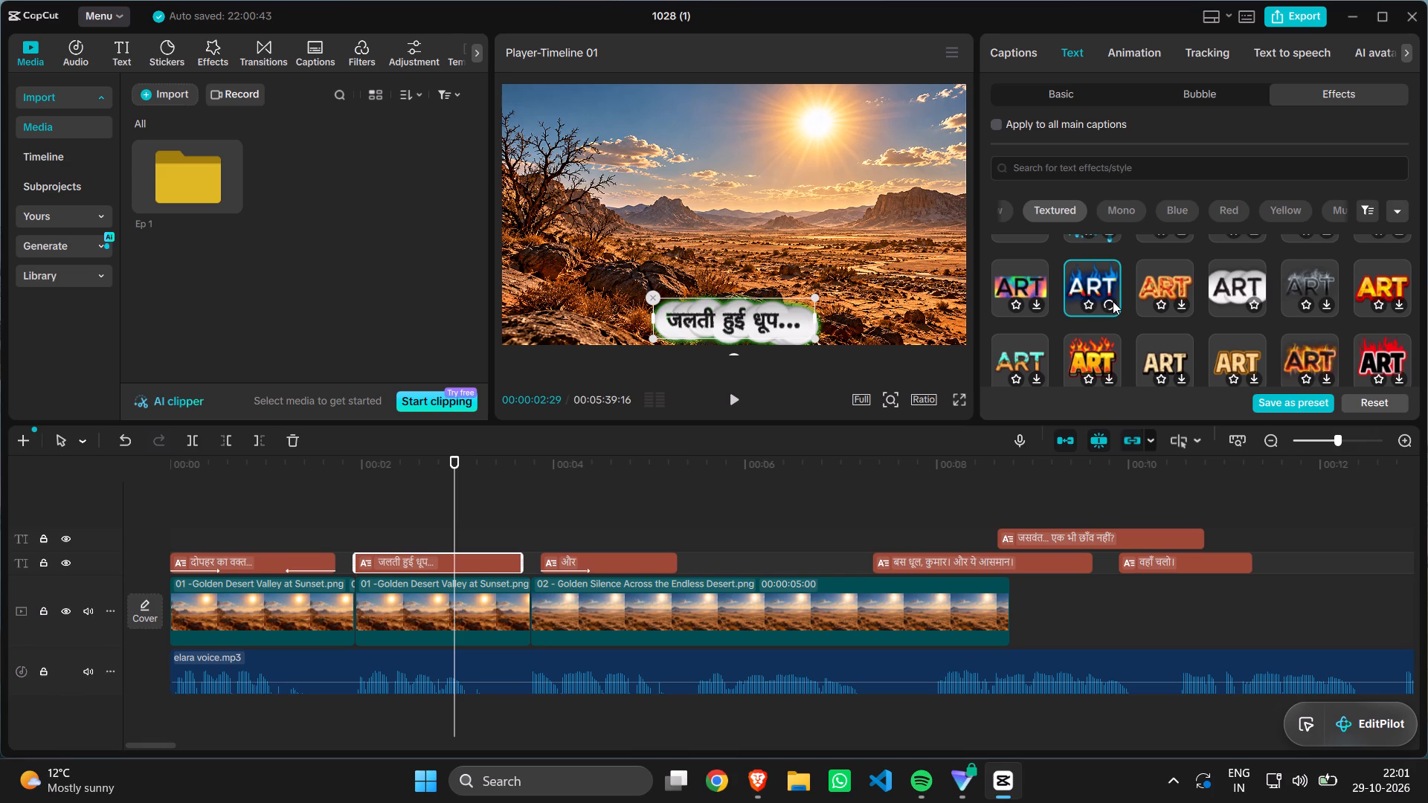
pyautogui.scroll(1, 1113, 301)
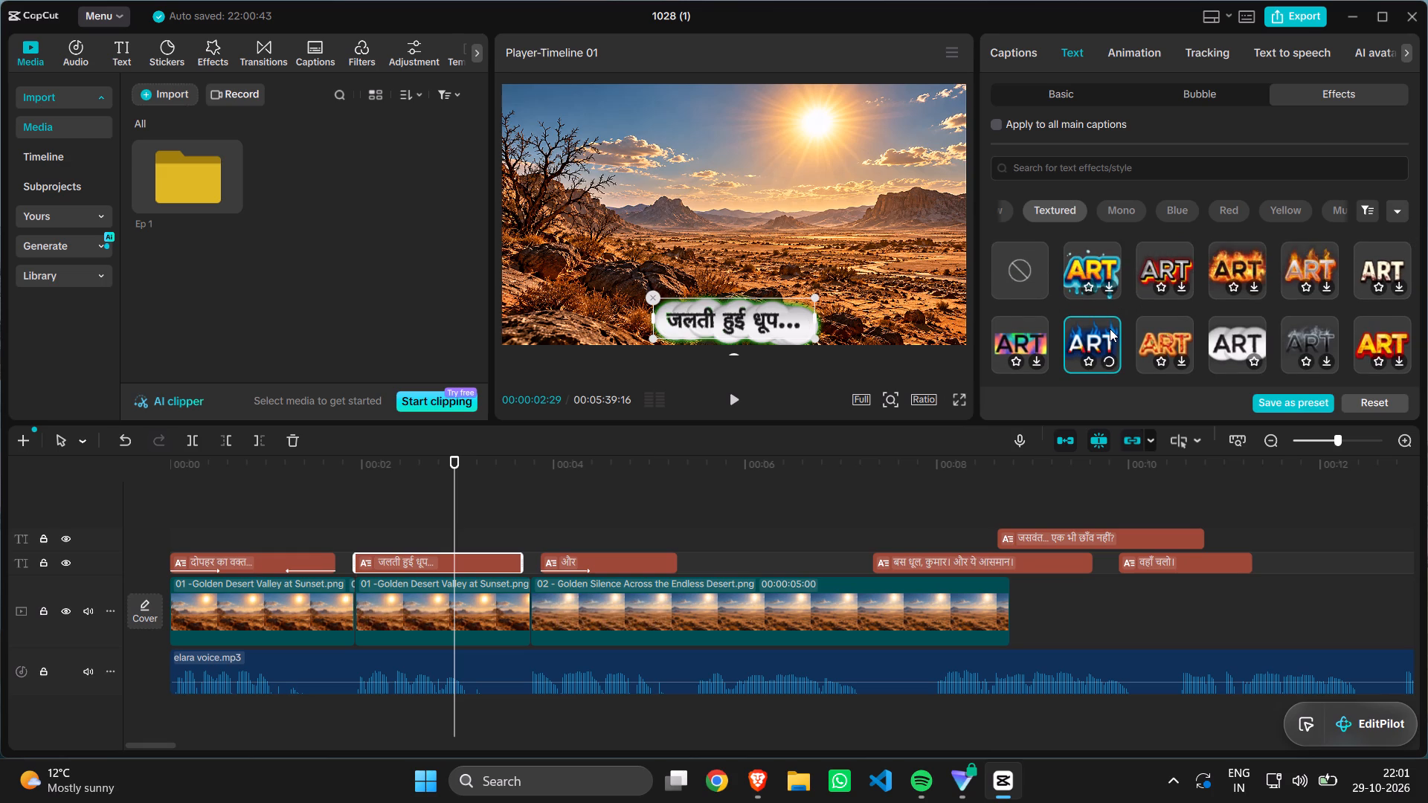
pyautogui.click(1110, 329)
pyautogui.click(1107, 352)
pyautogui.hscroll(4, 1186, 210)
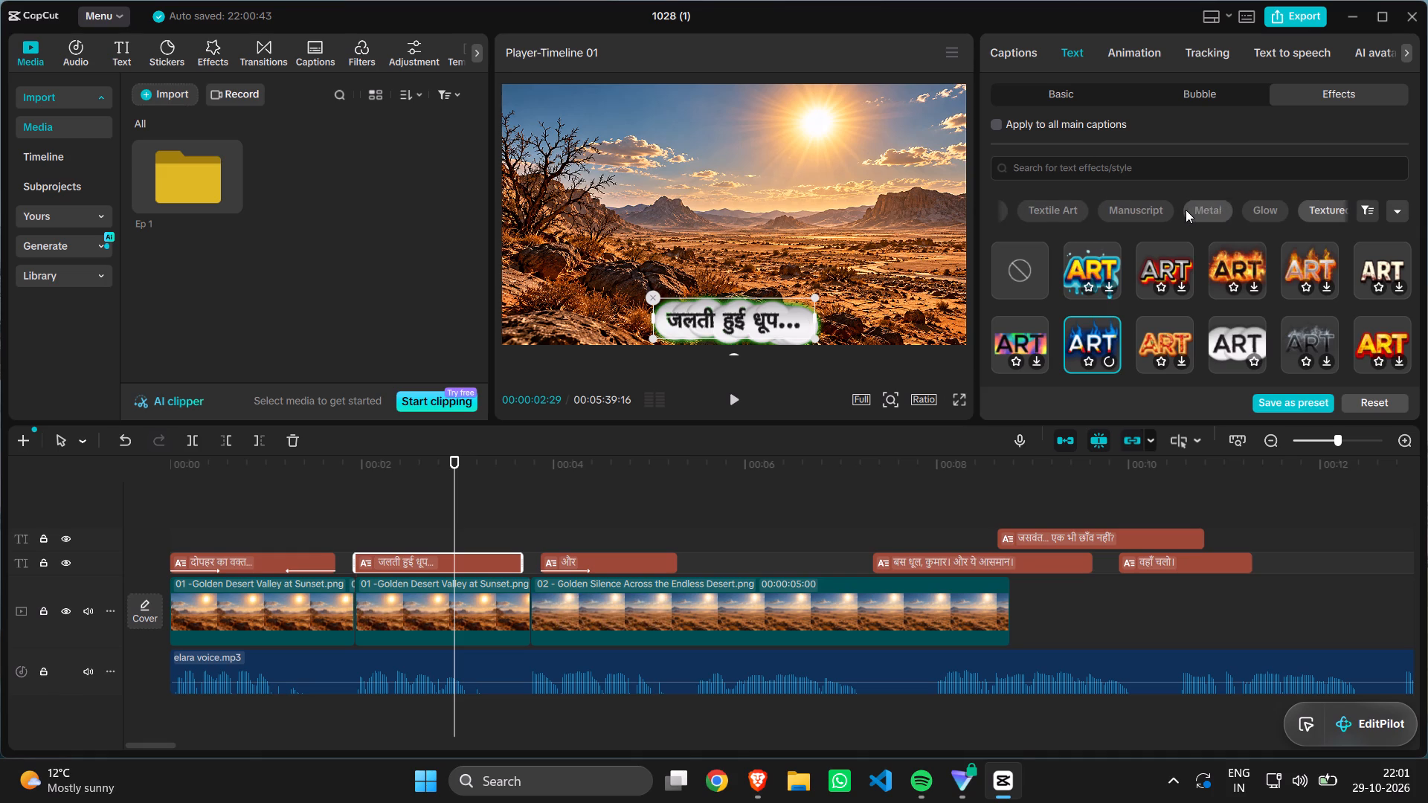
pyautogui.hscroll(1, 1186, 210)
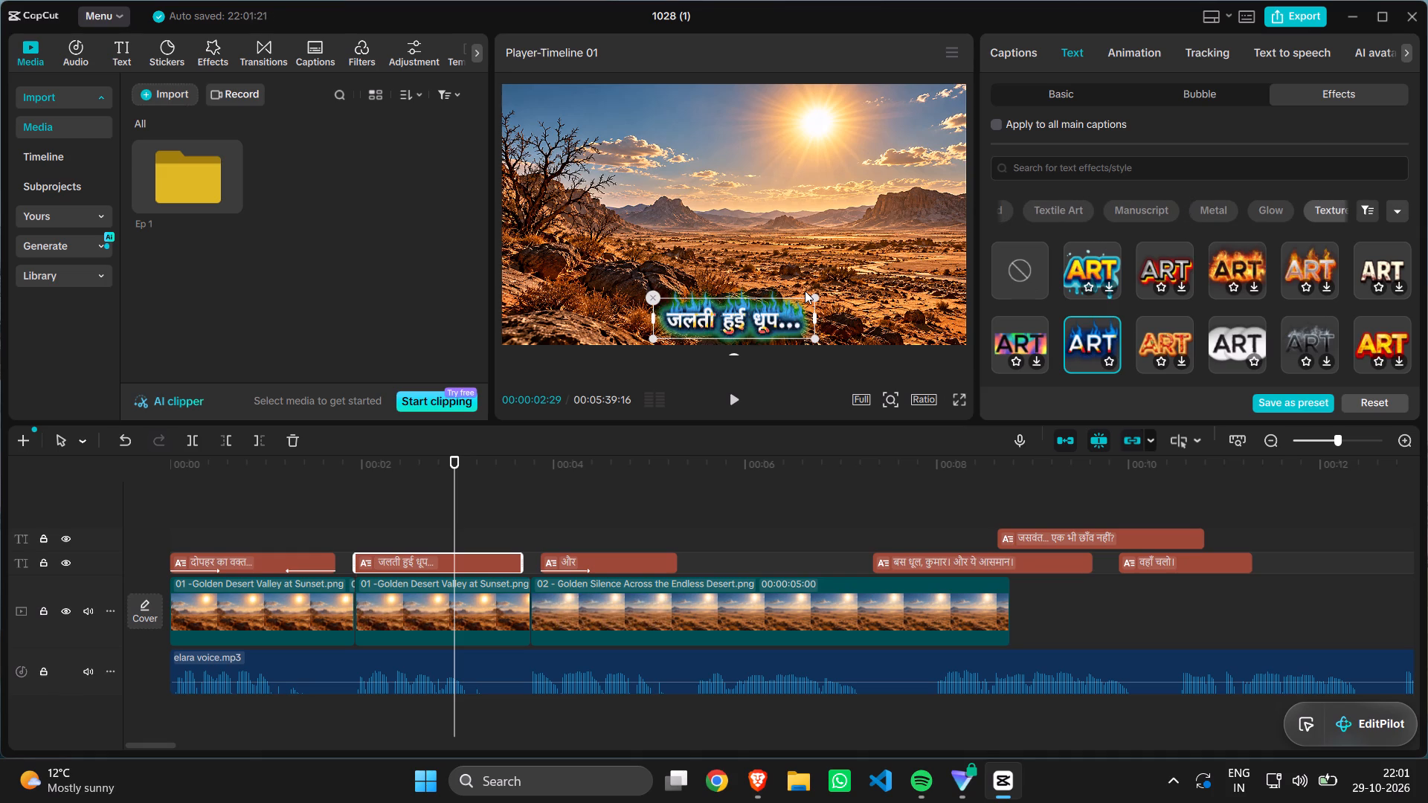
# Play back the restyled जलती हुई धूप... caption, and step back through the timeline to the दोपहर का वक्त... caption.
pyautogui.press('space')
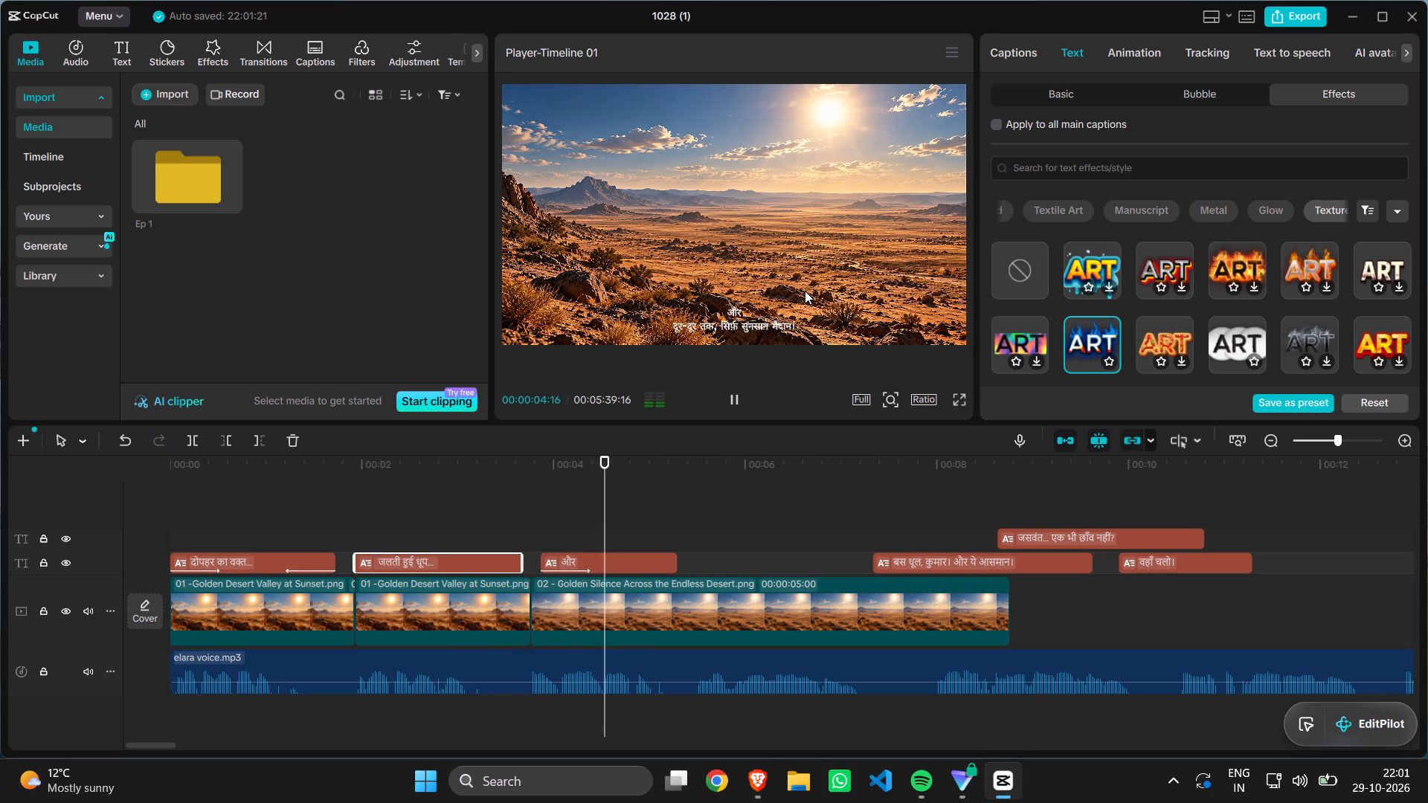
pyautogui.press('Left')
pyautogui.press('Left')
pyautogui.press('Left')
pyautogui.press('Left')
pyautogui.press('Left')
pyautogui.press('Left')
pyautogui.press('Left')
pyautogui.press('Left')
pyautogui.press('Left')
pyautogui.press('Left')
pyautogui.press('Left')
pyautogui.press('Left')
pyautogui.press('Left')
pyautogui.press('Left')
pyautogui.press('Left')
pyautogui.press('Left')
pyautogui.press('Left')
pyautogui.press('Left')
pyautogui.press('Left')
pyautogui.press('Left')
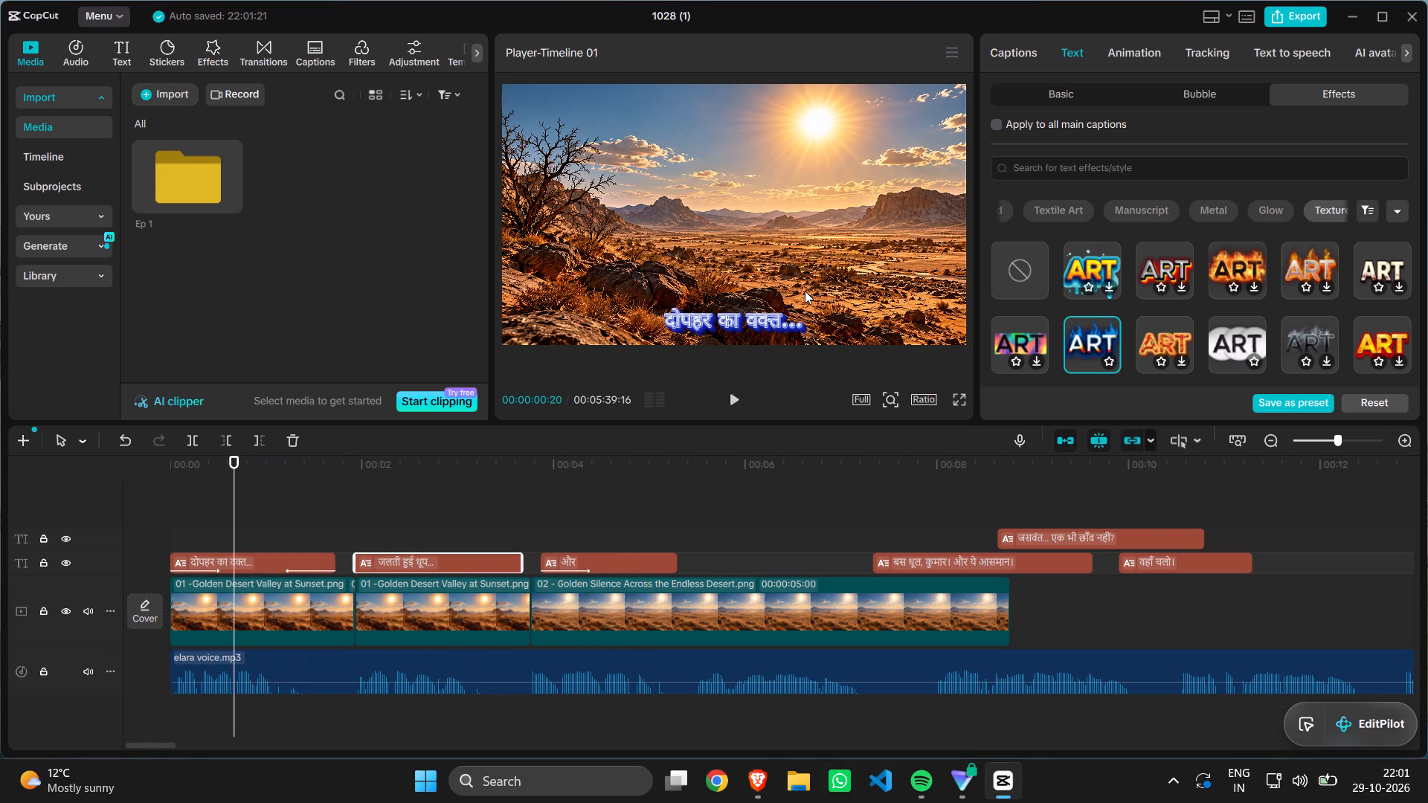
# Add the blue-flame Textured text effect to the favorites.
pyautogui.click(1112, 358)
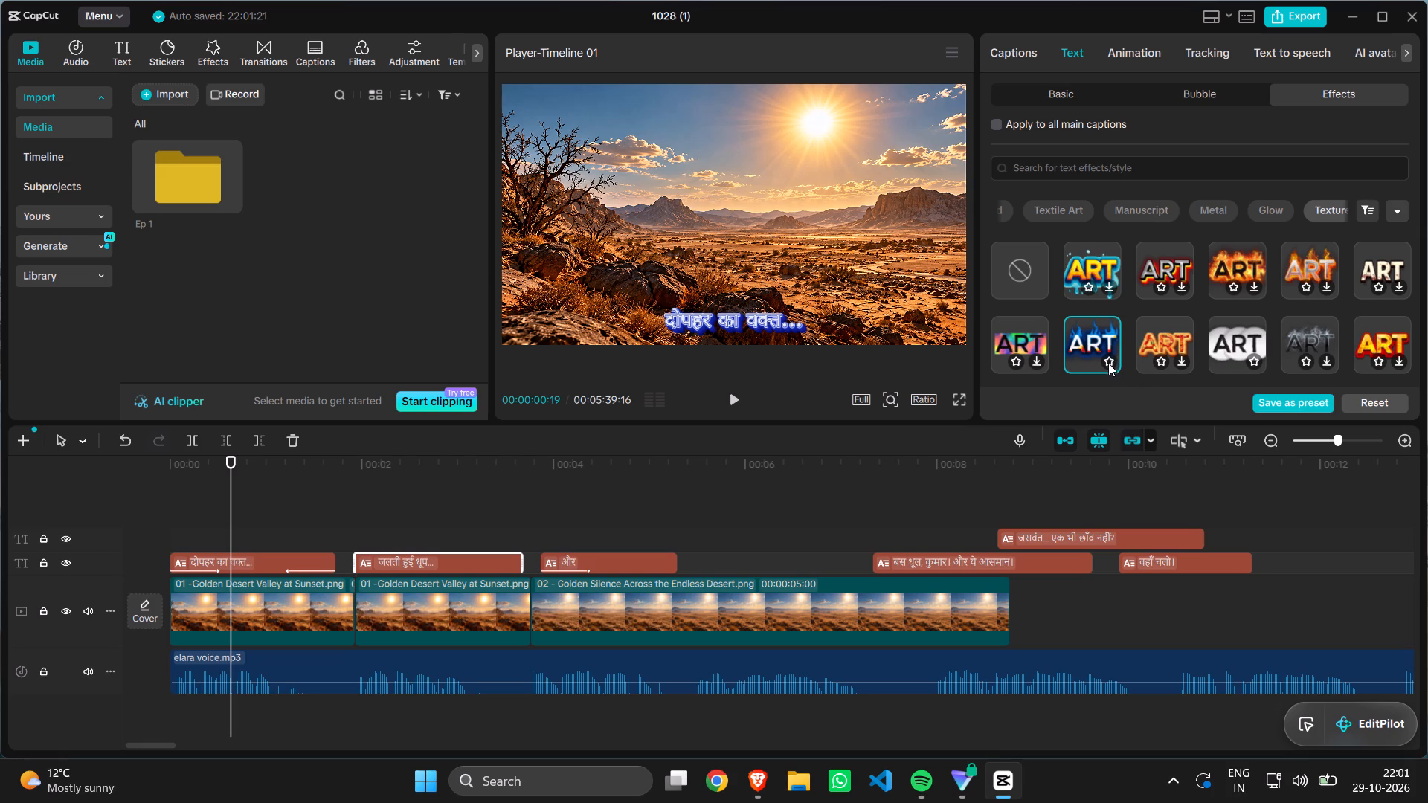
pyautogui.click(1109, 361)
pyautogui.click(1109, 361)
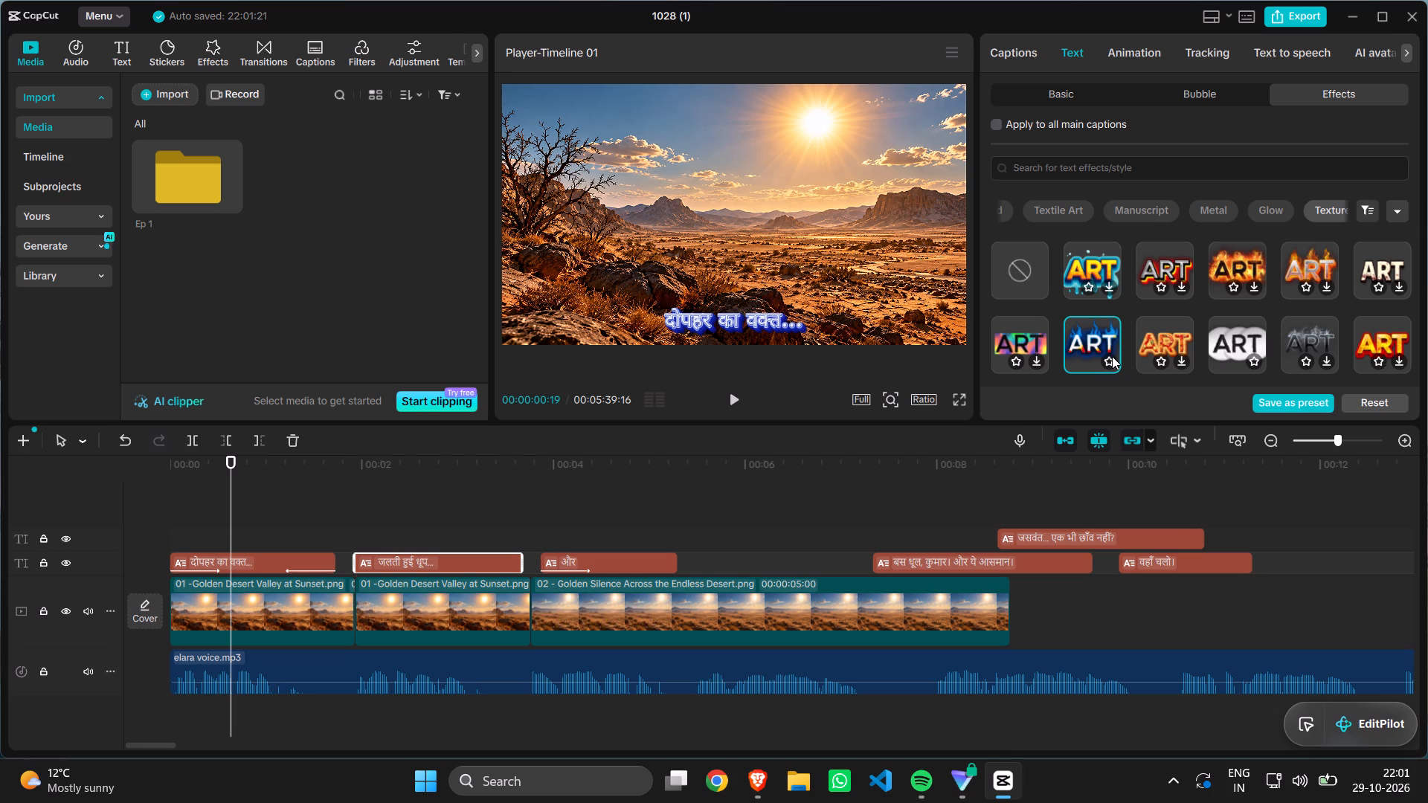
pyautogui.click(1112, 356)
pyautogui.doubleClick(1109, 360)
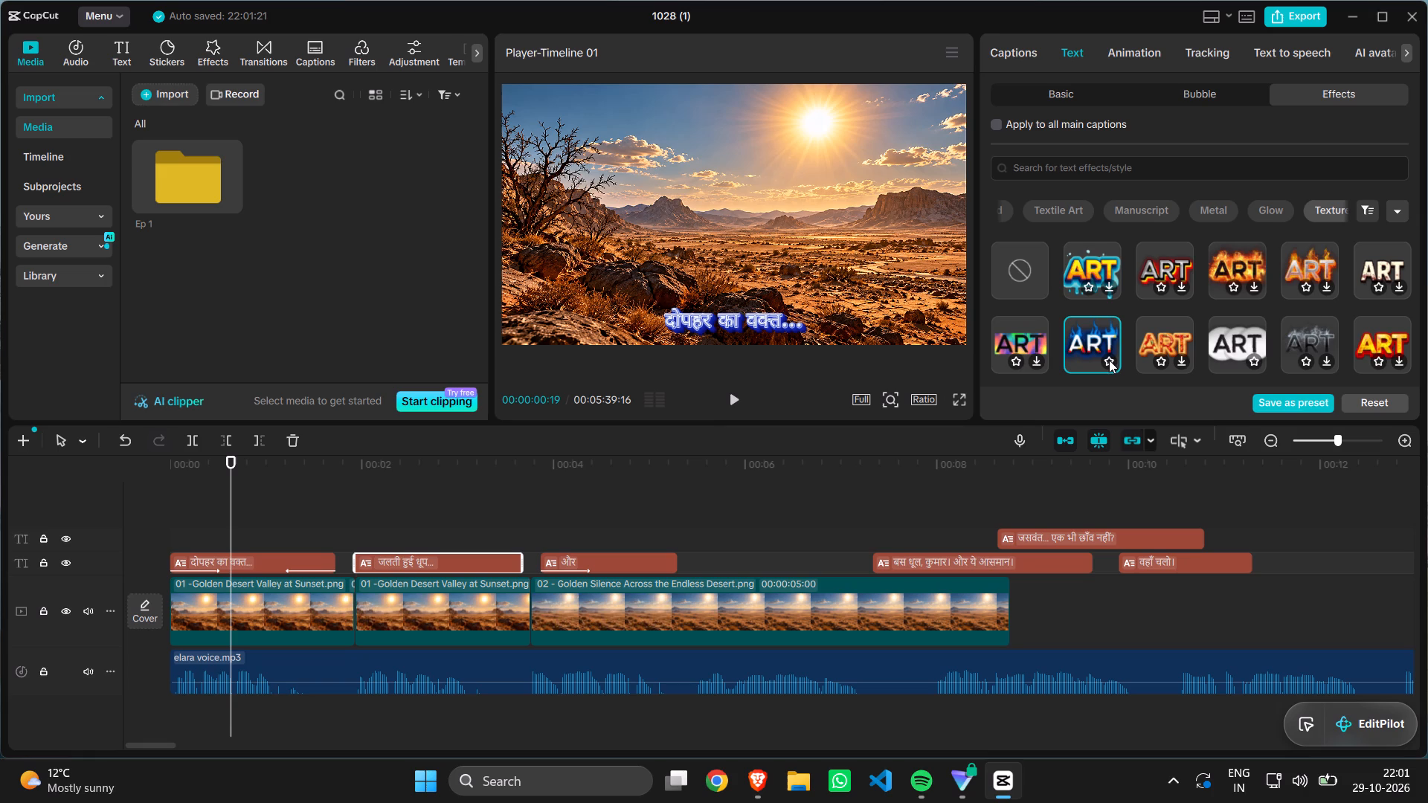
pyautogui.rightClick(1109, 363)
# Apply the favorited blue-flame text effect to the दोपहर का वक्त... caption.
pyautogui.click(290, 555)
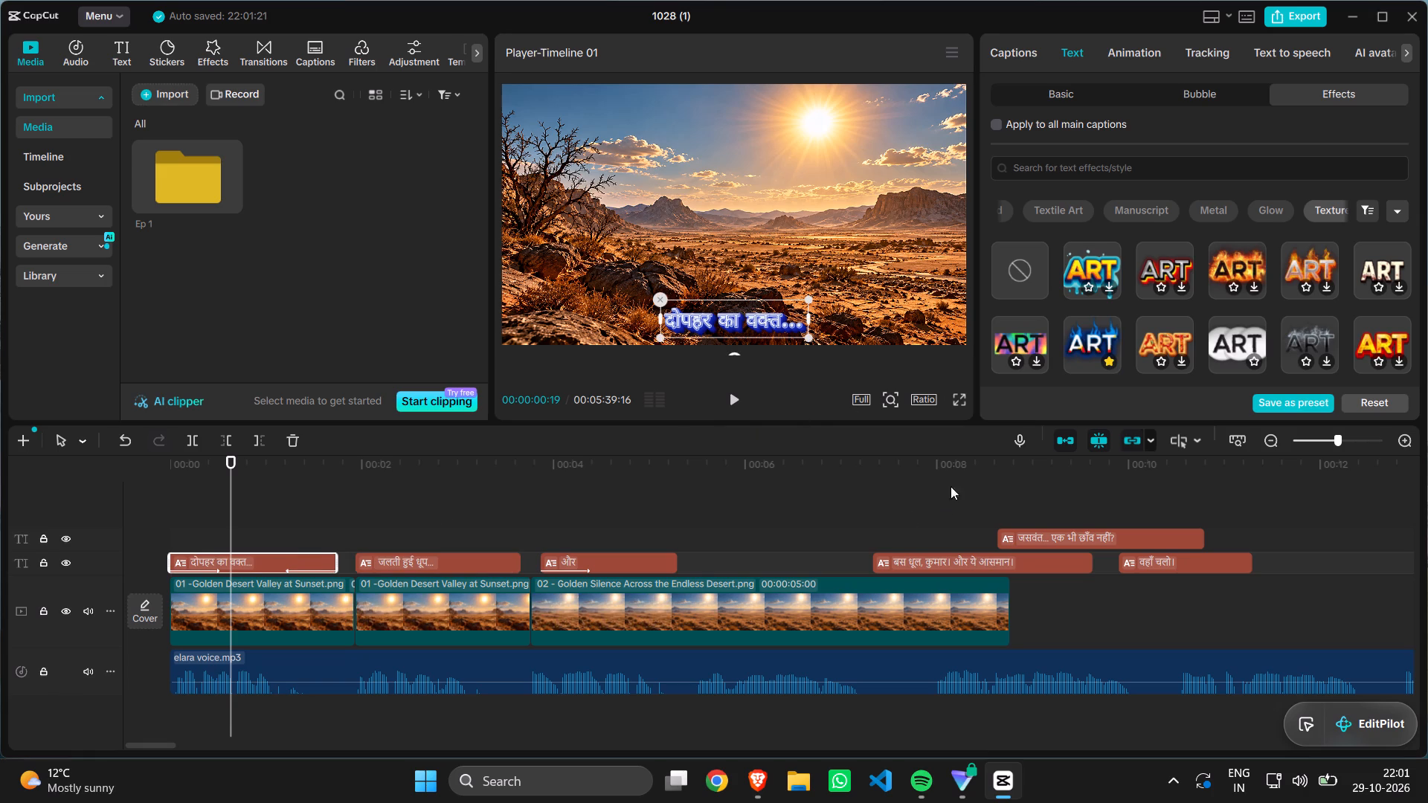
pyautogui.hscroll(9, 1044, 204)
pyautogui.moveTo(1044, 204); pyautogui.dragTo(1136, 253)
pyautogui.hscroll(5, 1136, 253)
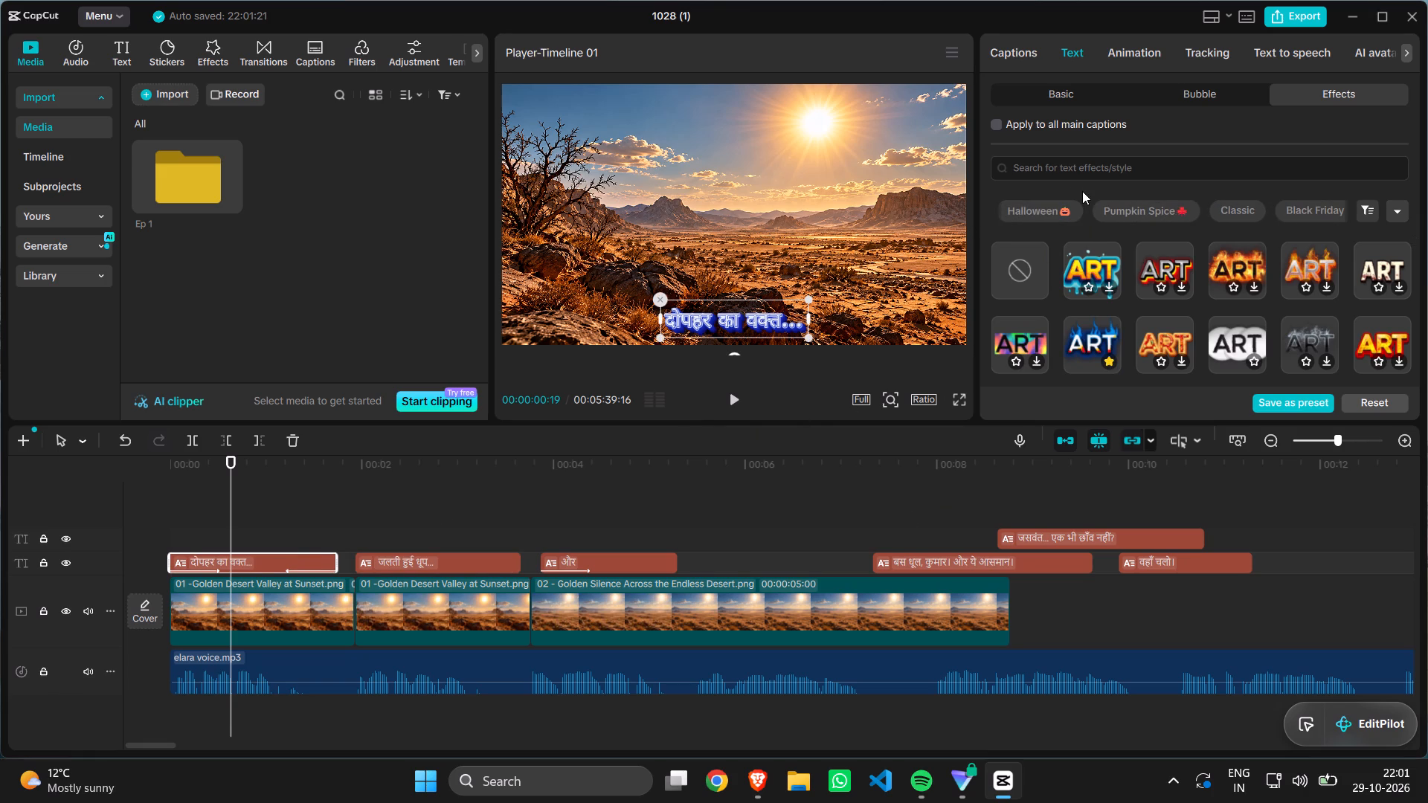
pyautogui.hscroll(17, 1082, 191)
pyautogui.click(1030, 212)
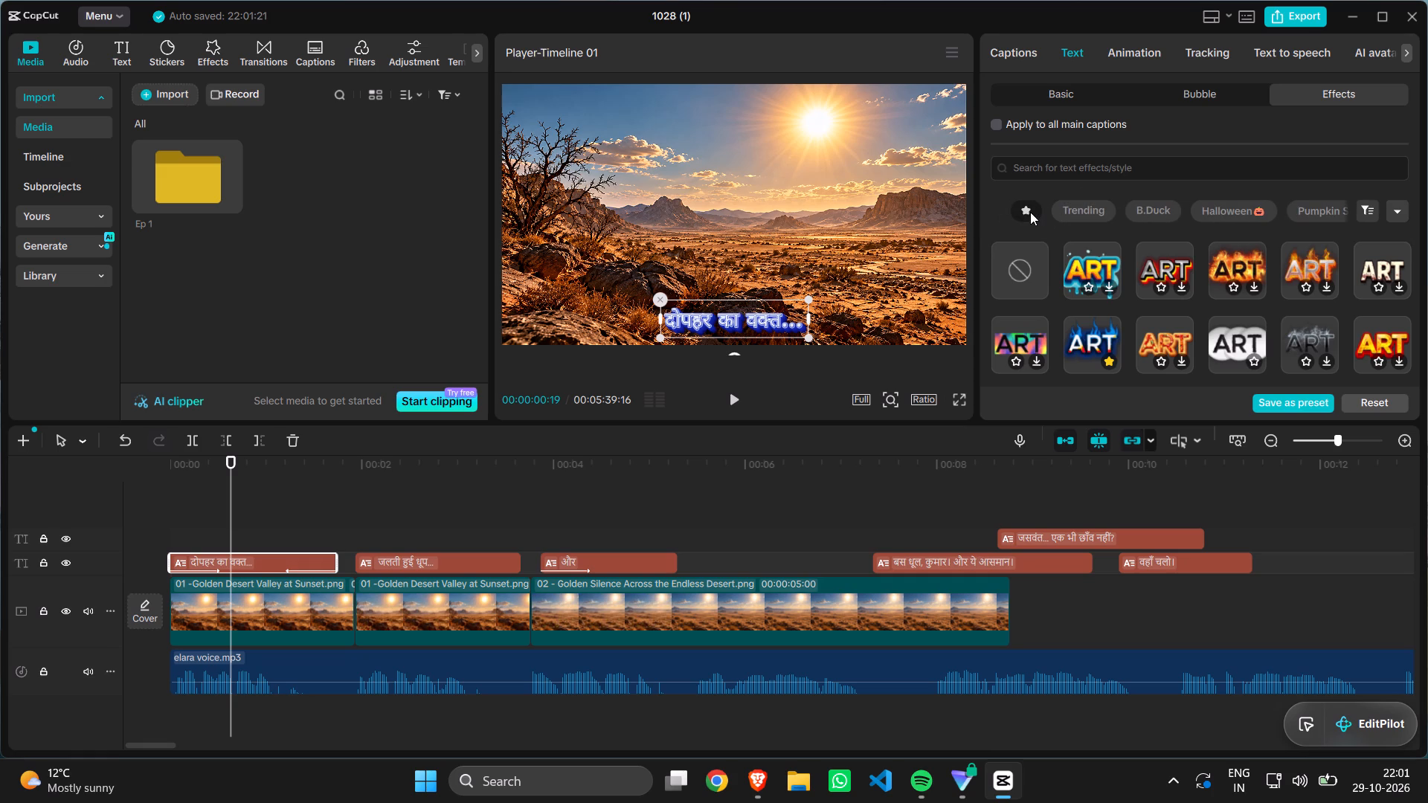
pyautogui.click(1077, 287)
pyautogui.click(1077, 287)
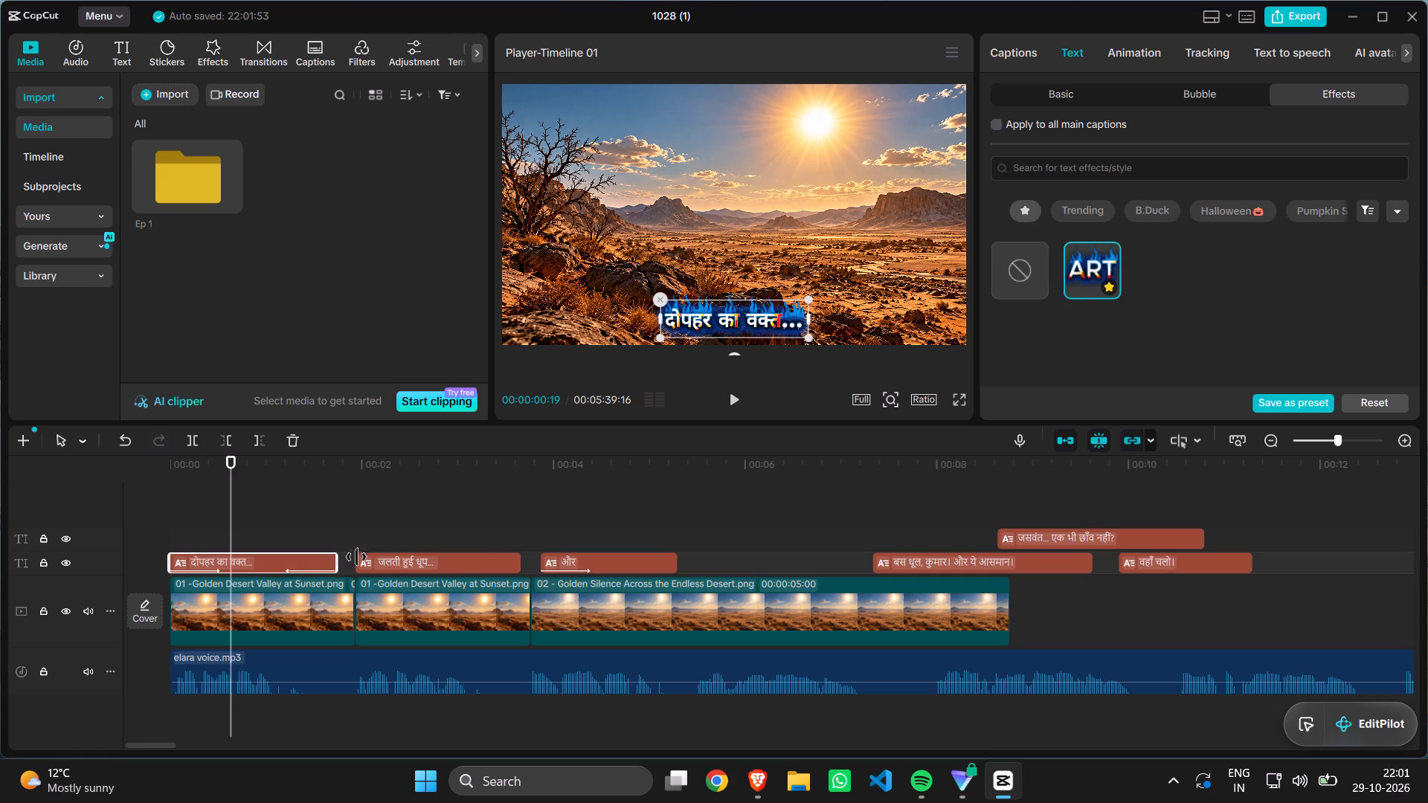
# Play back the restyled दोपहर का वक्त... caption through to the और caption.
pyautogui.press('space')
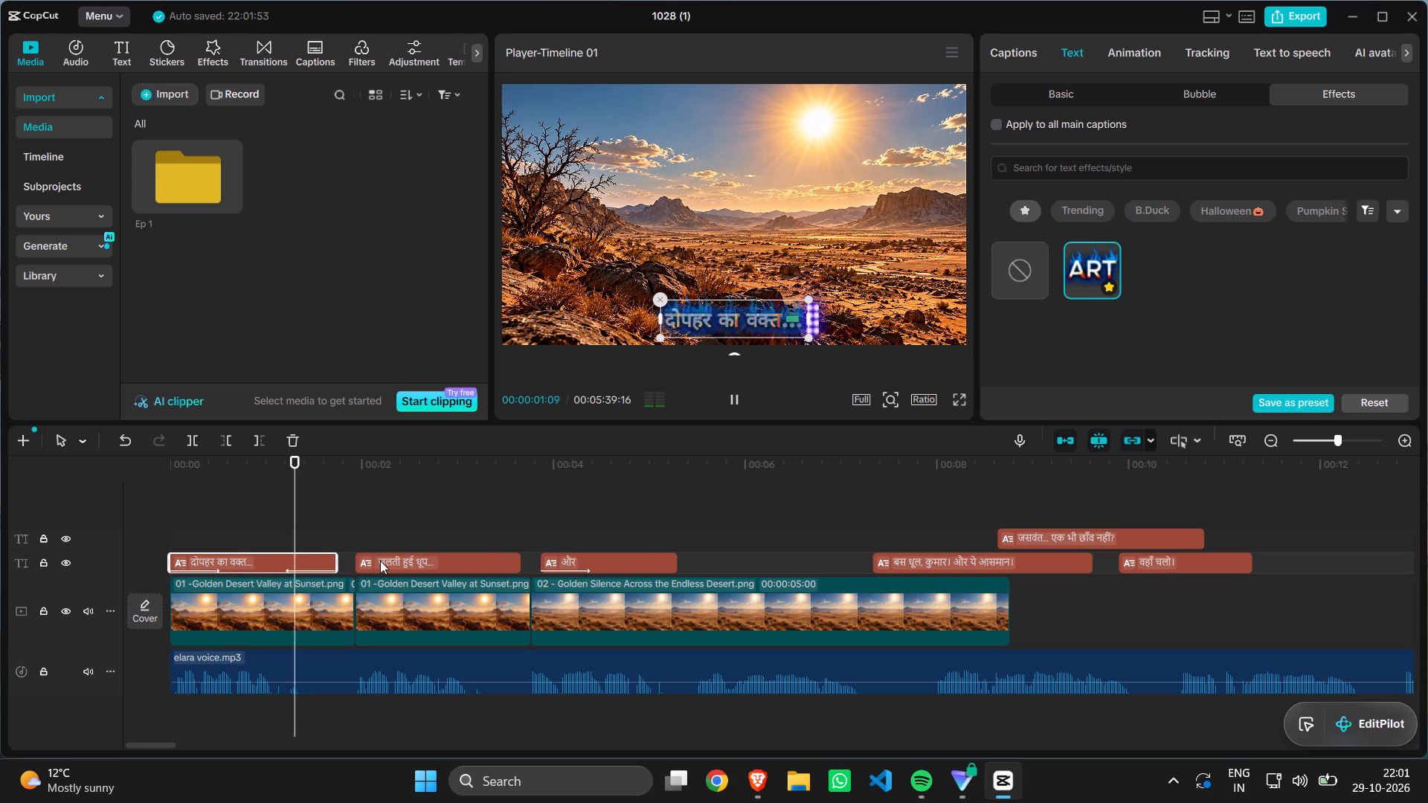
pyautogui.click(316, 569)
pyautogui.press('space')
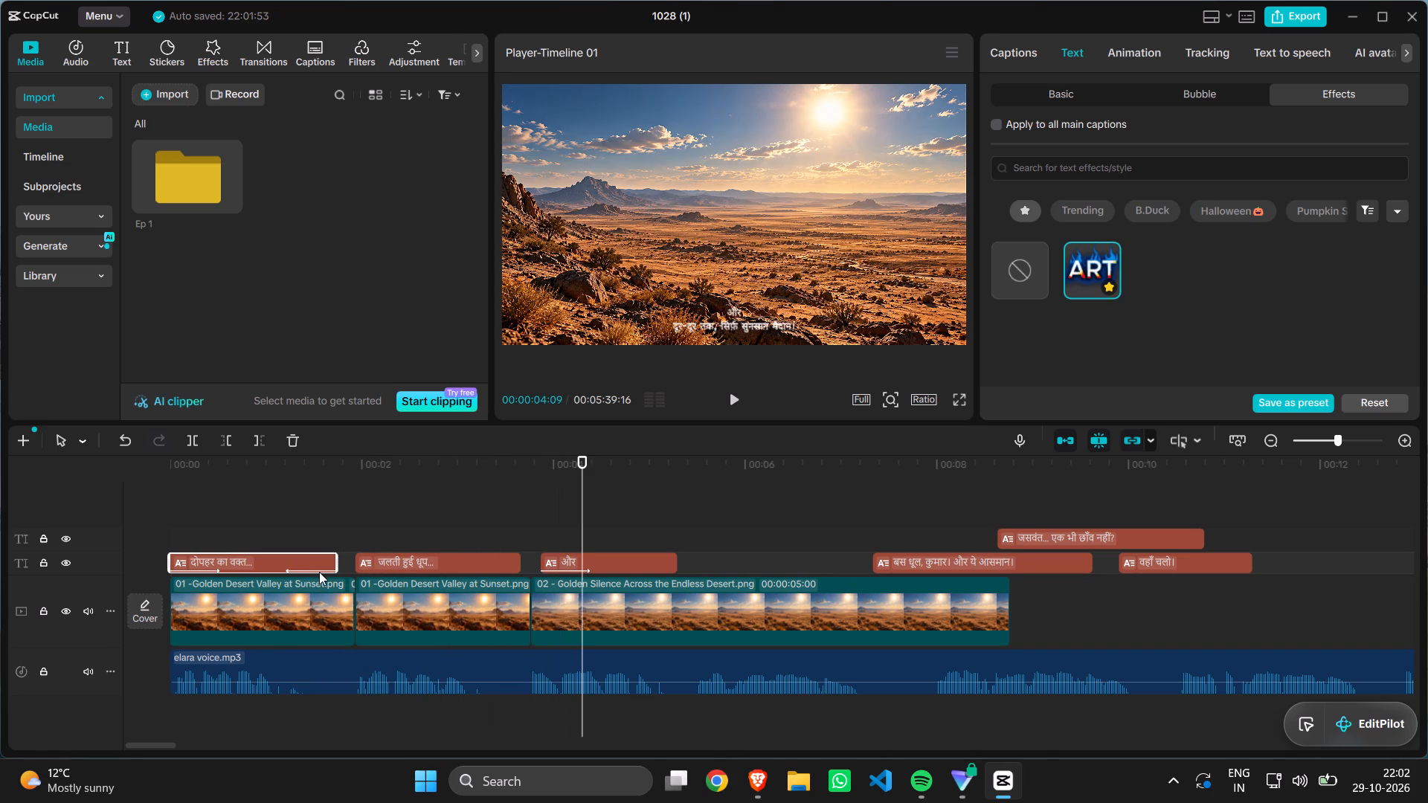
pyautogui.click(300, 559)
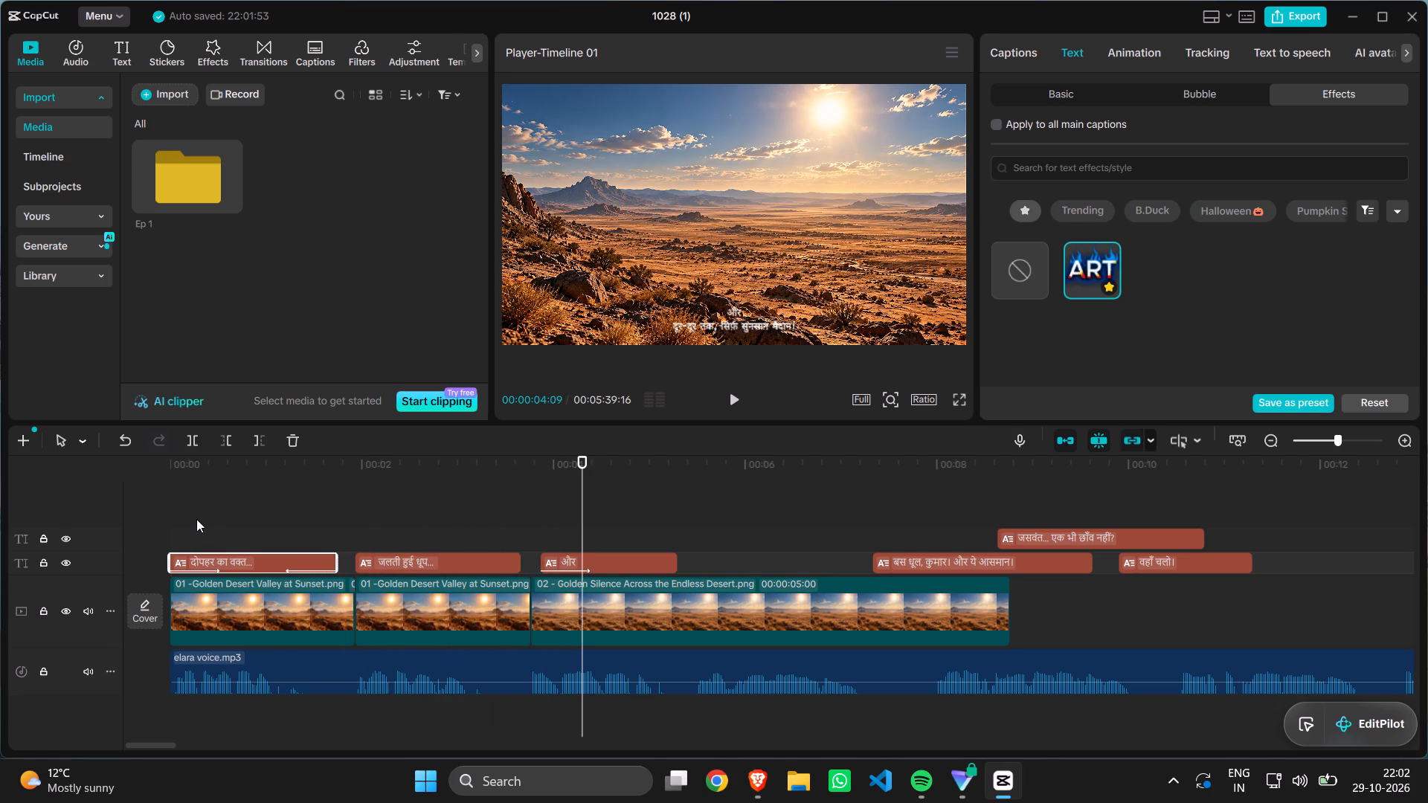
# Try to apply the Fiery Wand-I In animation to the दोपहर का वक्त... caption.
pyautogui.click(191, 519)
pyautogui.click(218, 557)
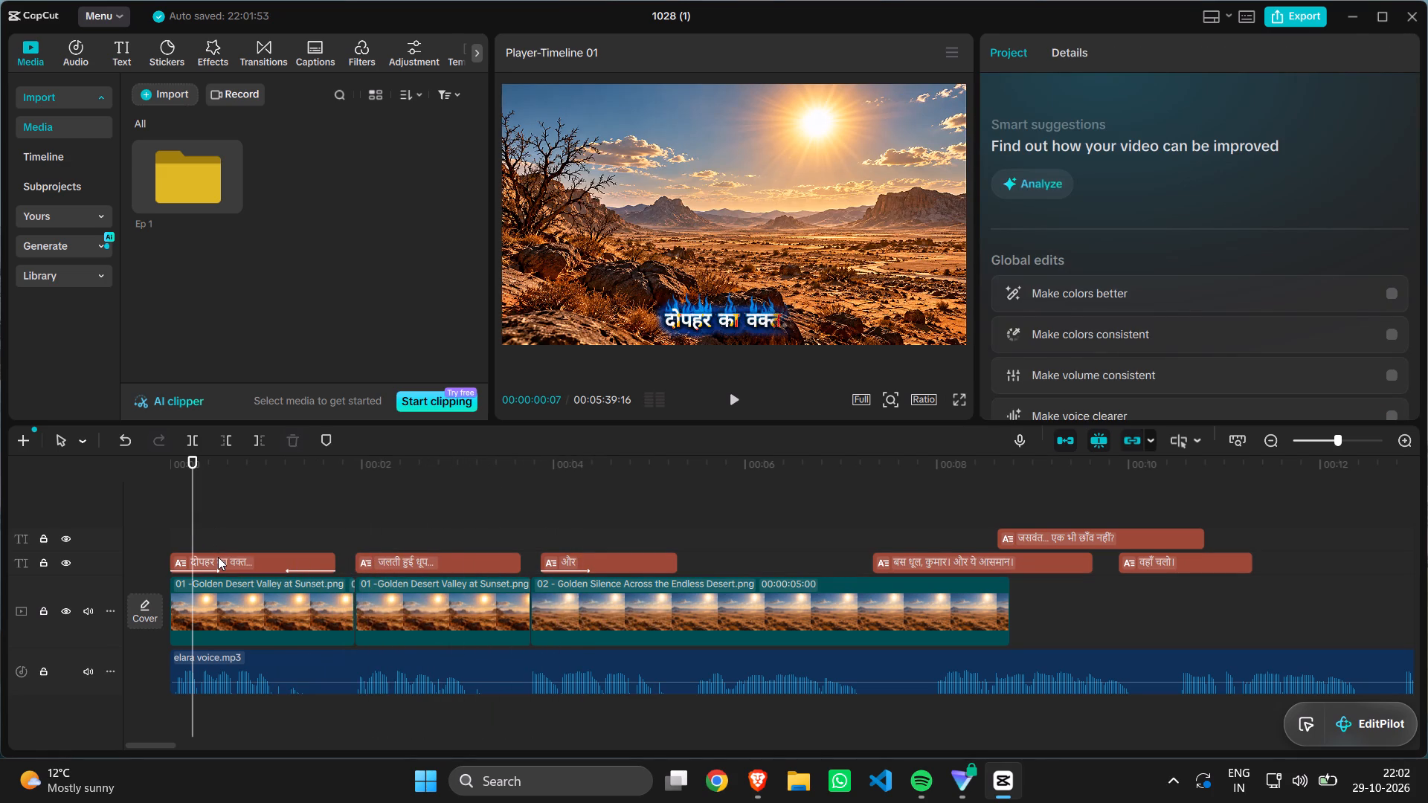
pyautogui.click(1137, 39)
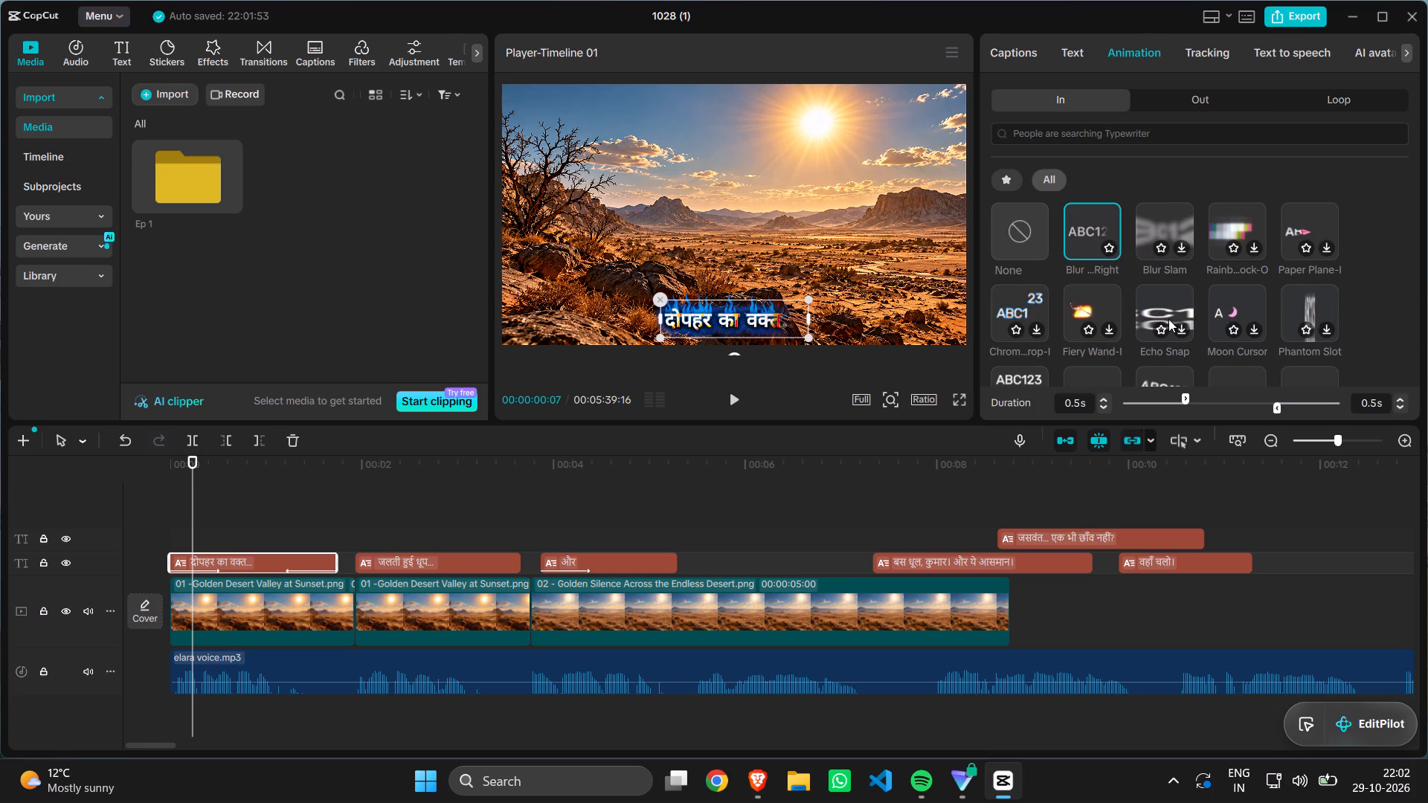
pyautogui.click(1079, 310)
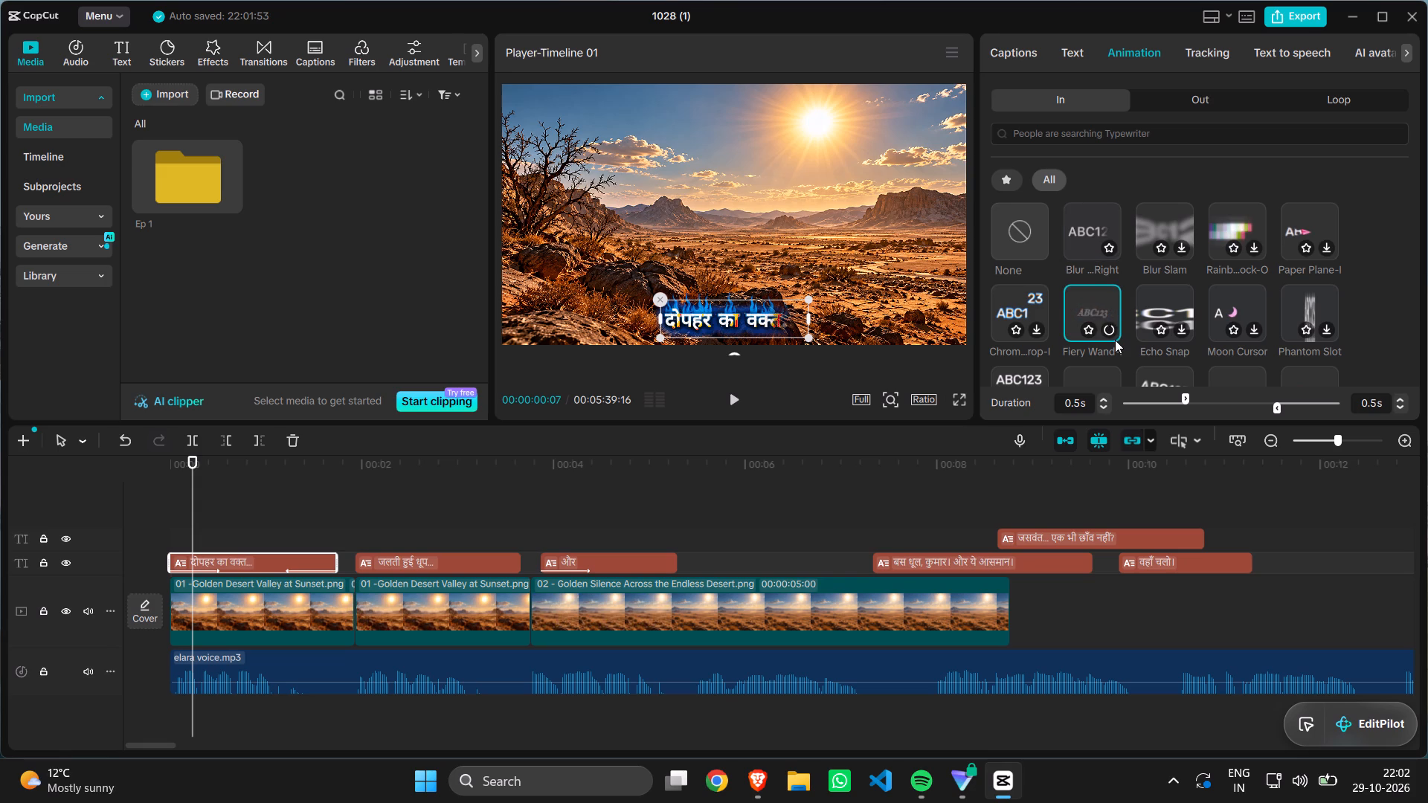
# Play back the दोपहर का वक्त... caption from near its start to check its In animation.
pyautogui.press('space')
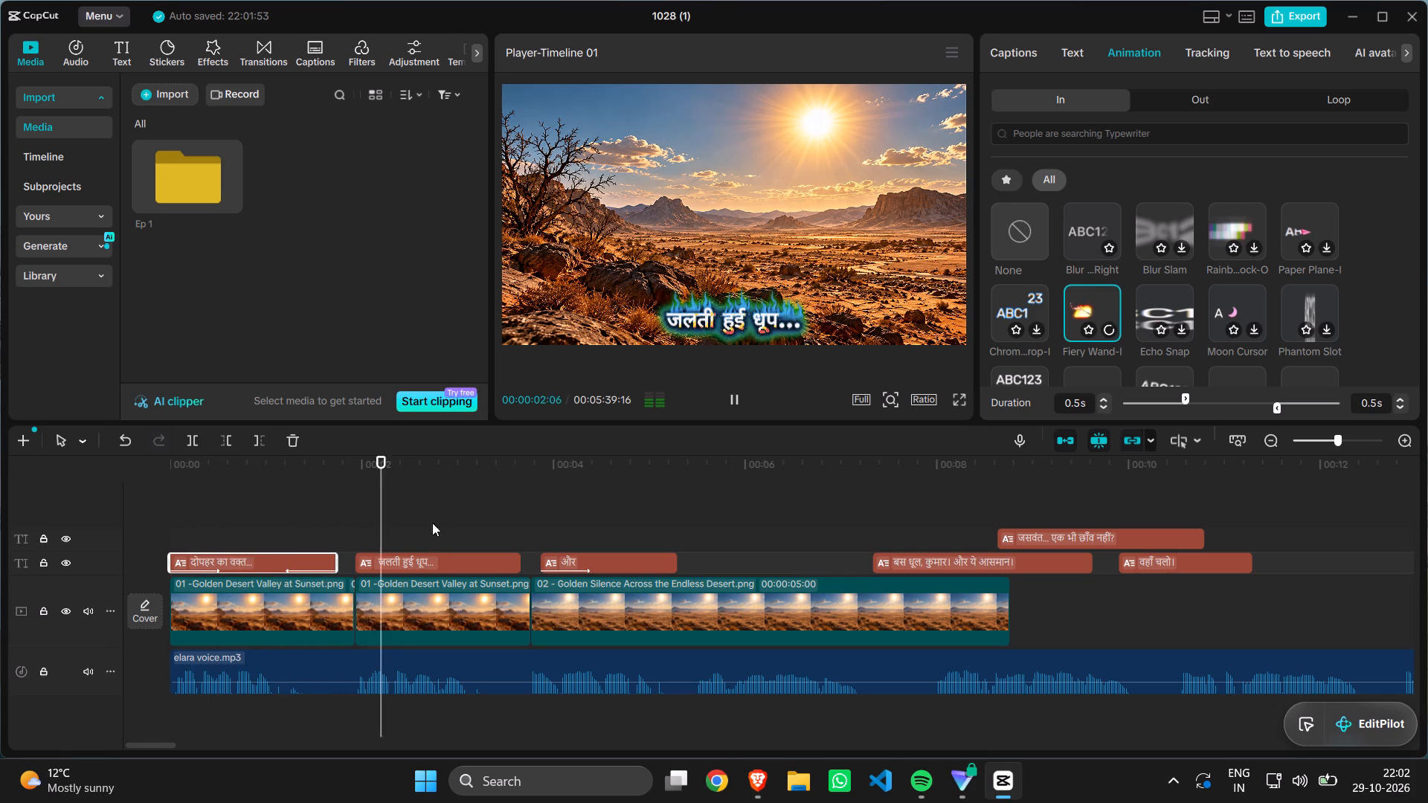
pyautogui.click(195, 514)
pyautogui.press('space')
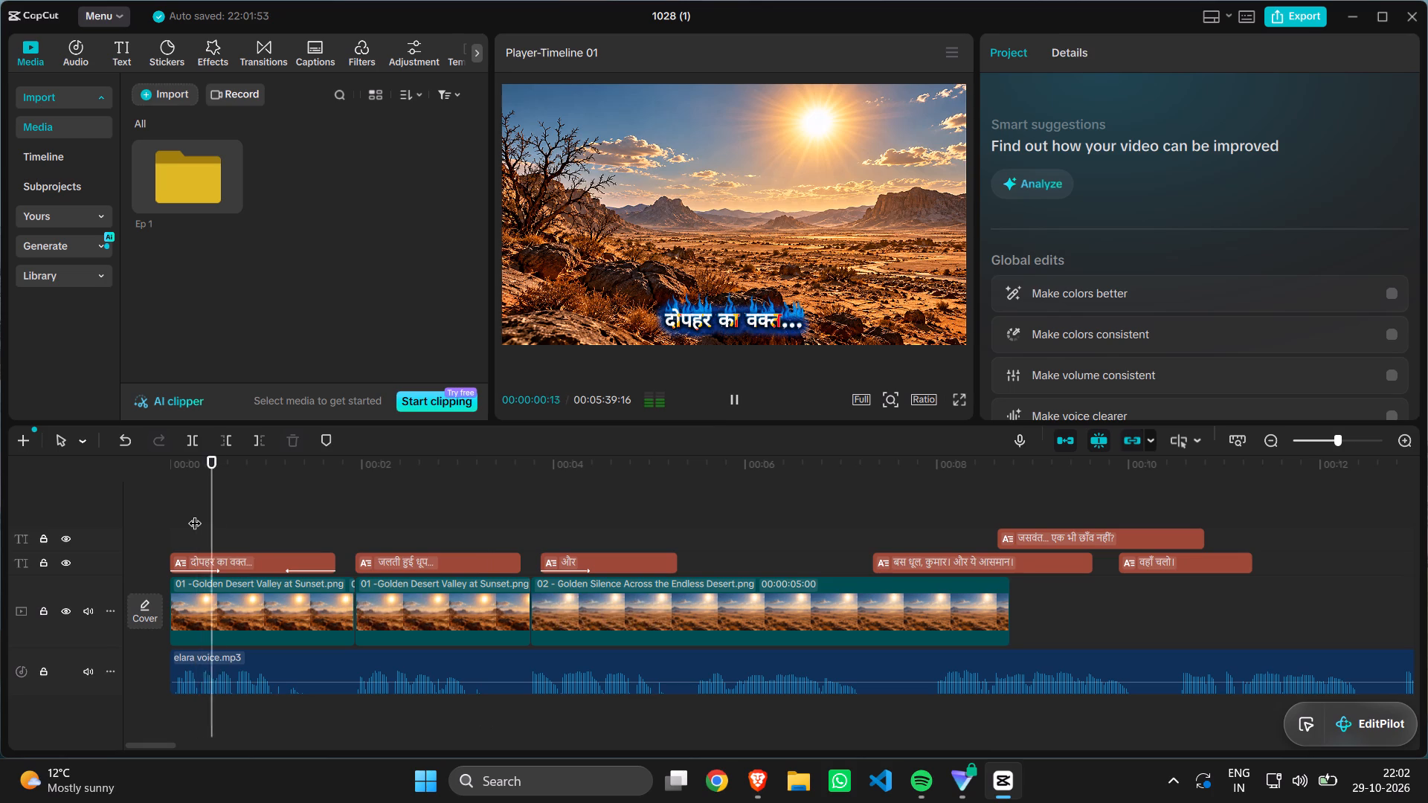
pyautogui.click(204, 558)
pyautogui.press('space')
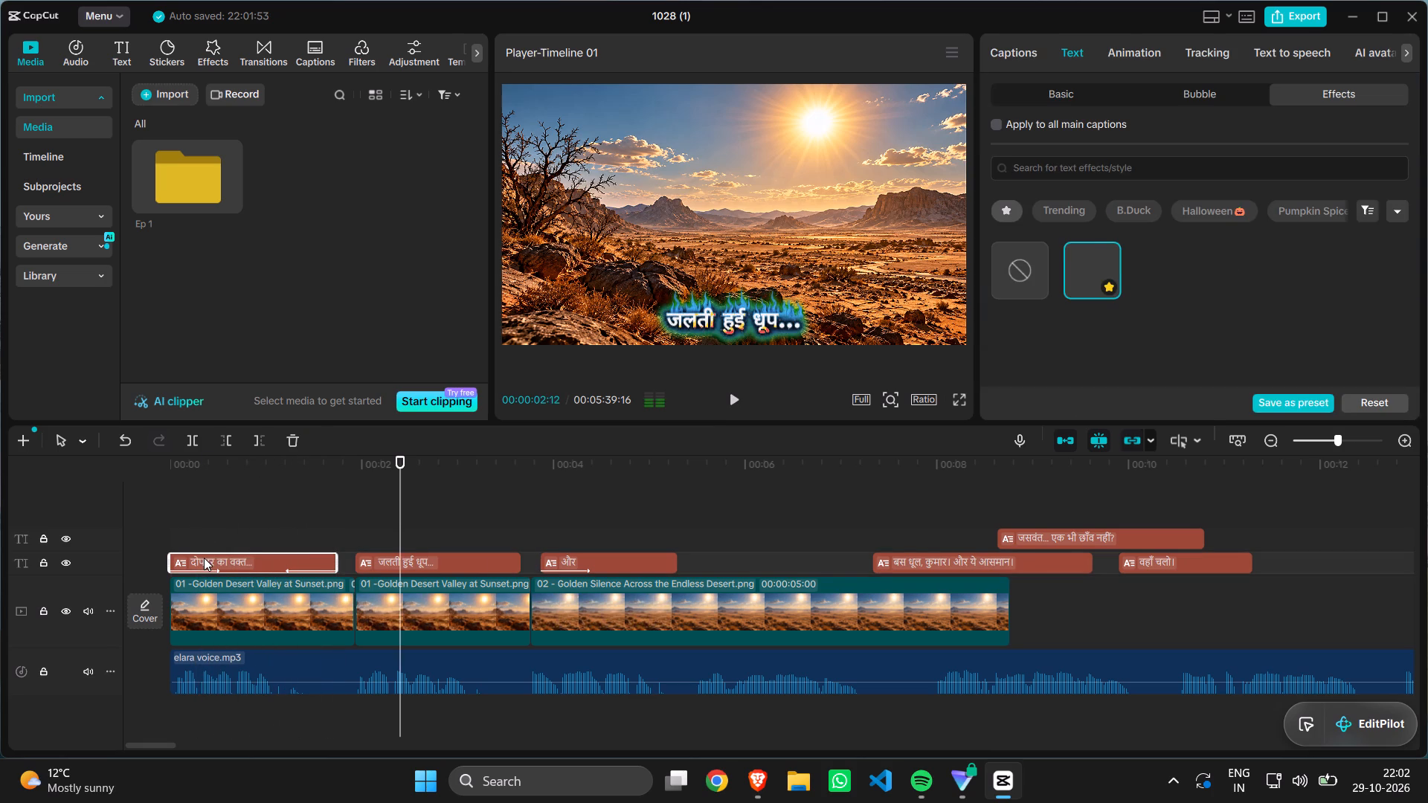
pyautogui.press('space')
pyautogui.doubleClick(187, 523)
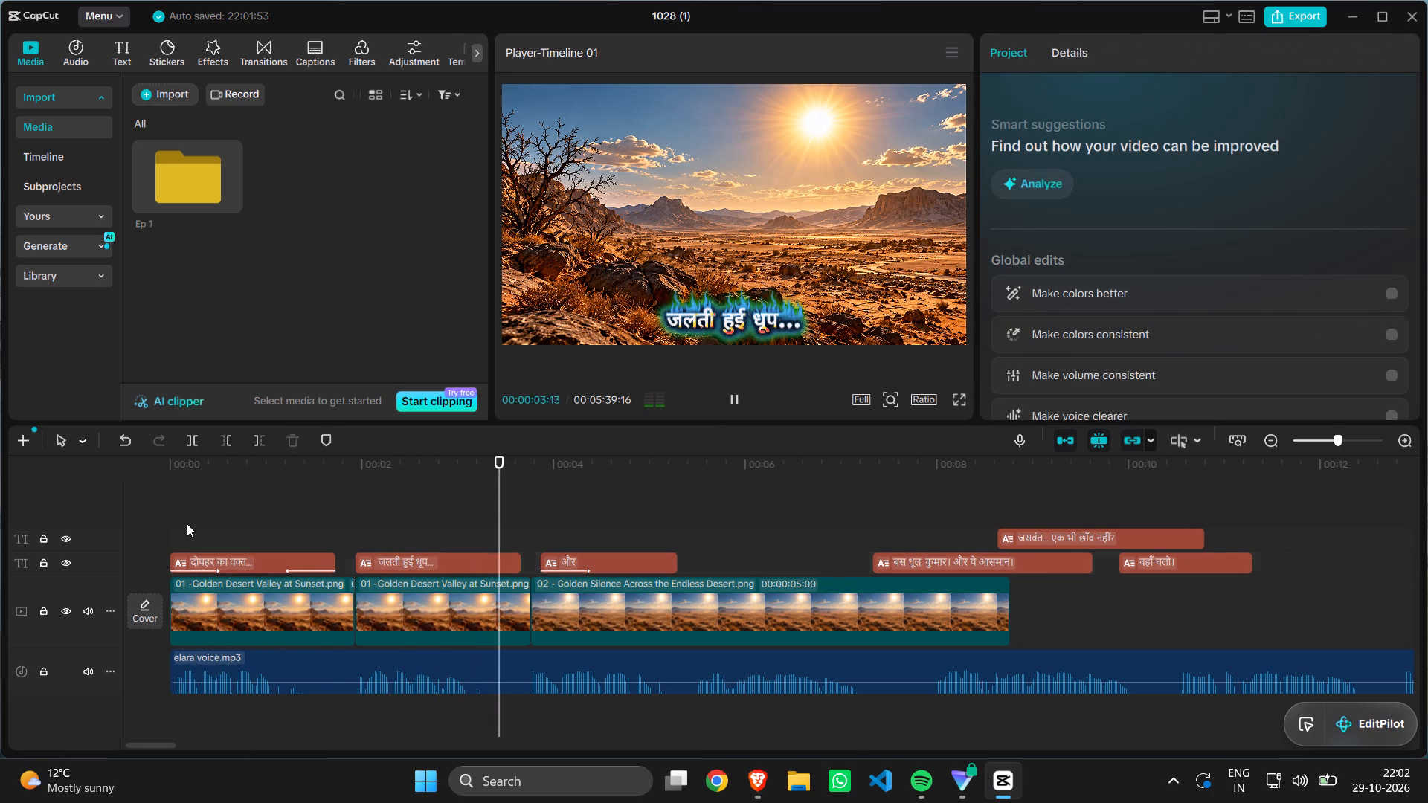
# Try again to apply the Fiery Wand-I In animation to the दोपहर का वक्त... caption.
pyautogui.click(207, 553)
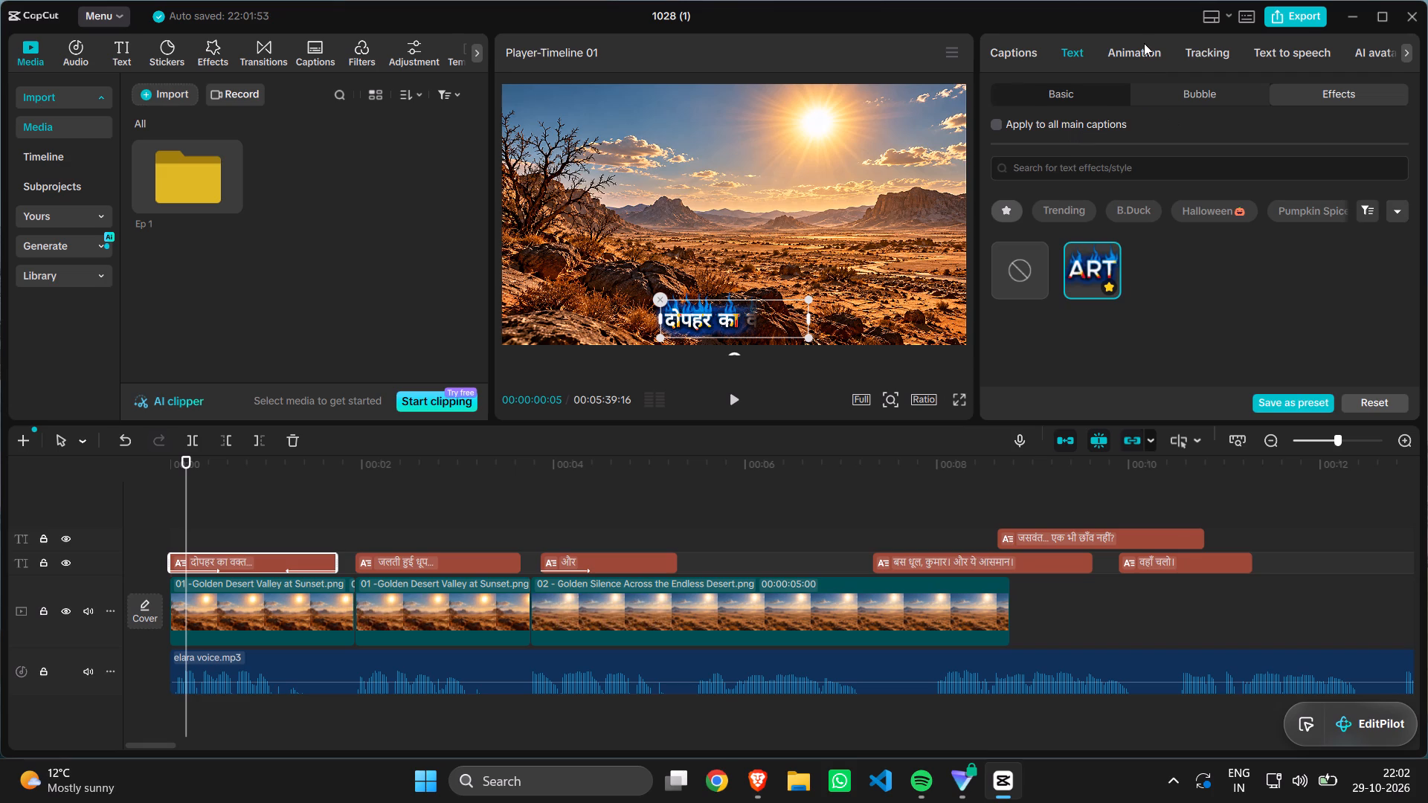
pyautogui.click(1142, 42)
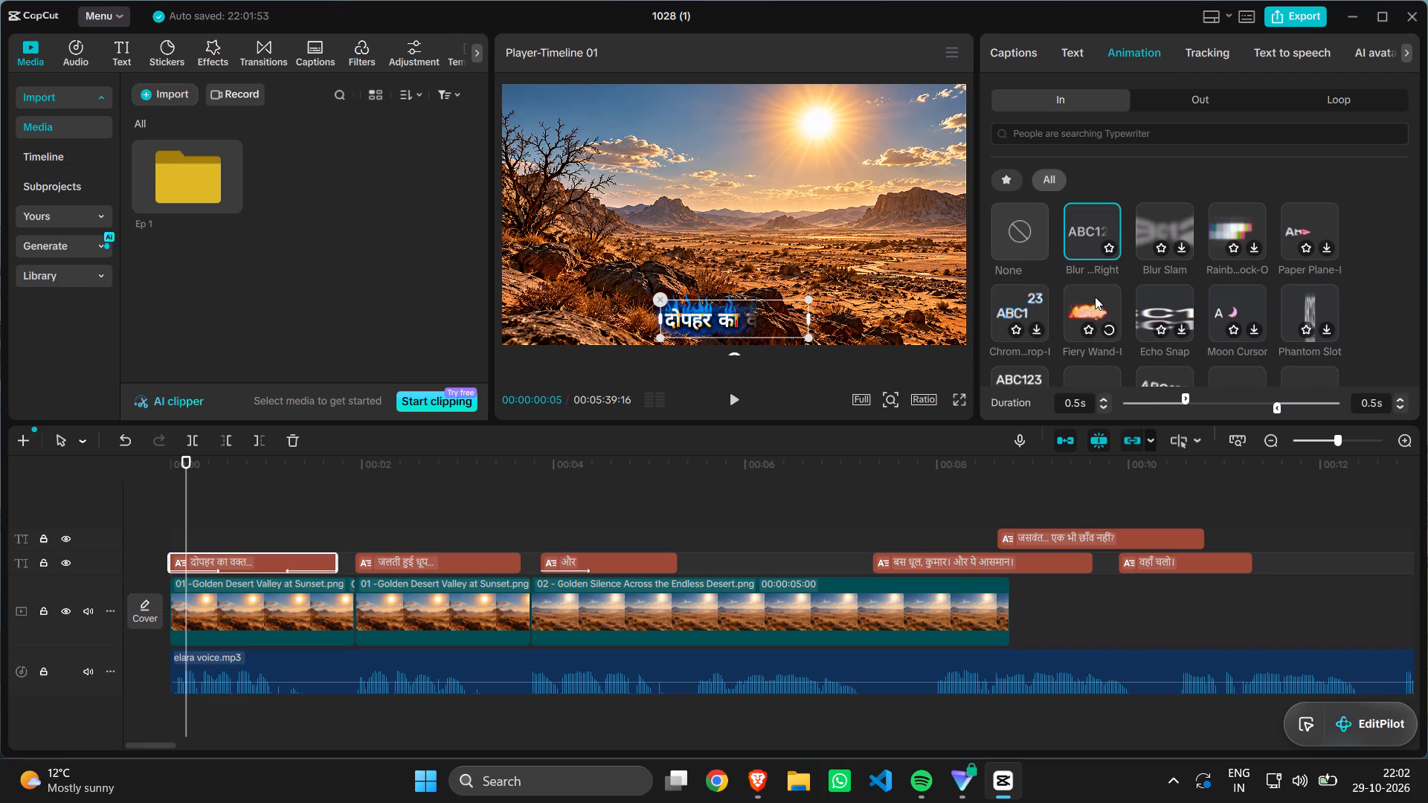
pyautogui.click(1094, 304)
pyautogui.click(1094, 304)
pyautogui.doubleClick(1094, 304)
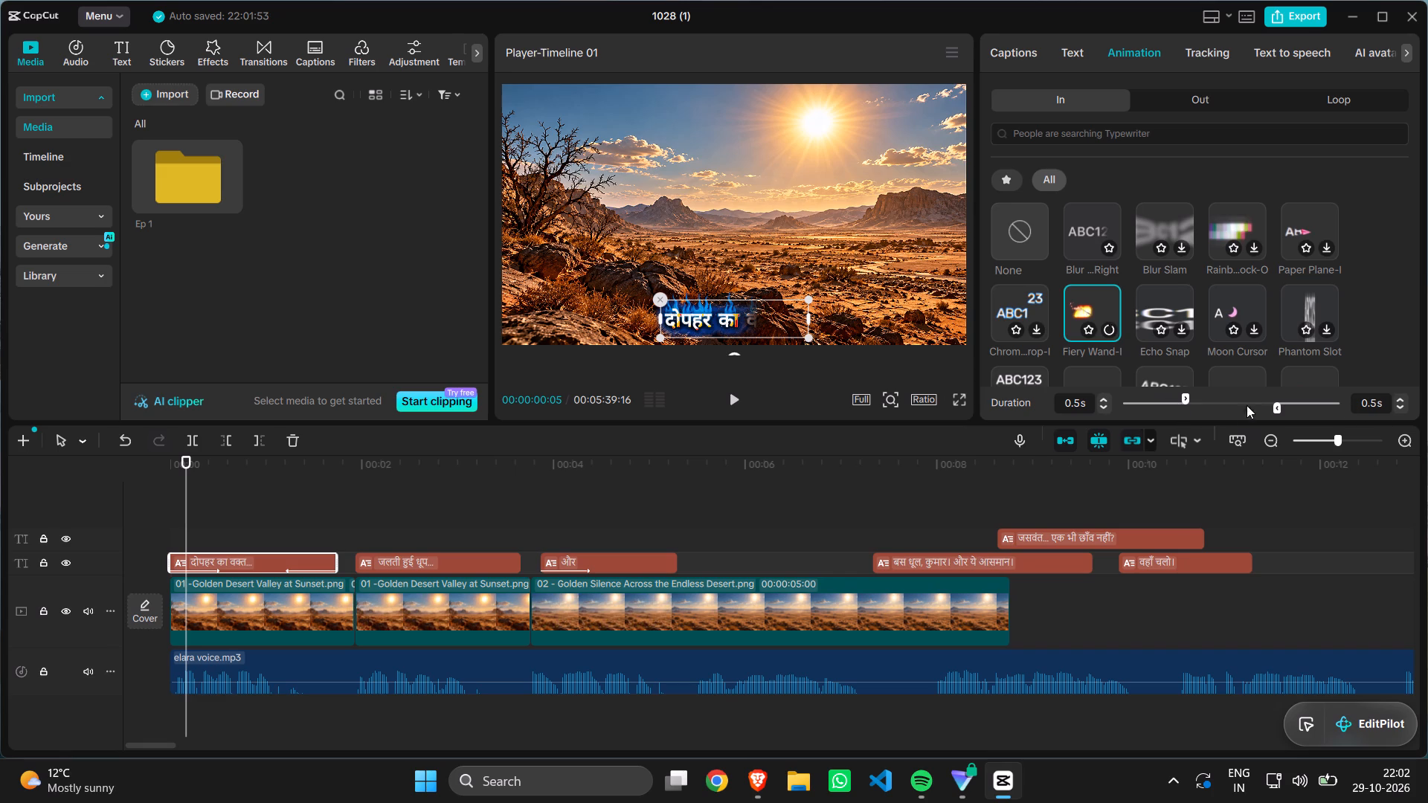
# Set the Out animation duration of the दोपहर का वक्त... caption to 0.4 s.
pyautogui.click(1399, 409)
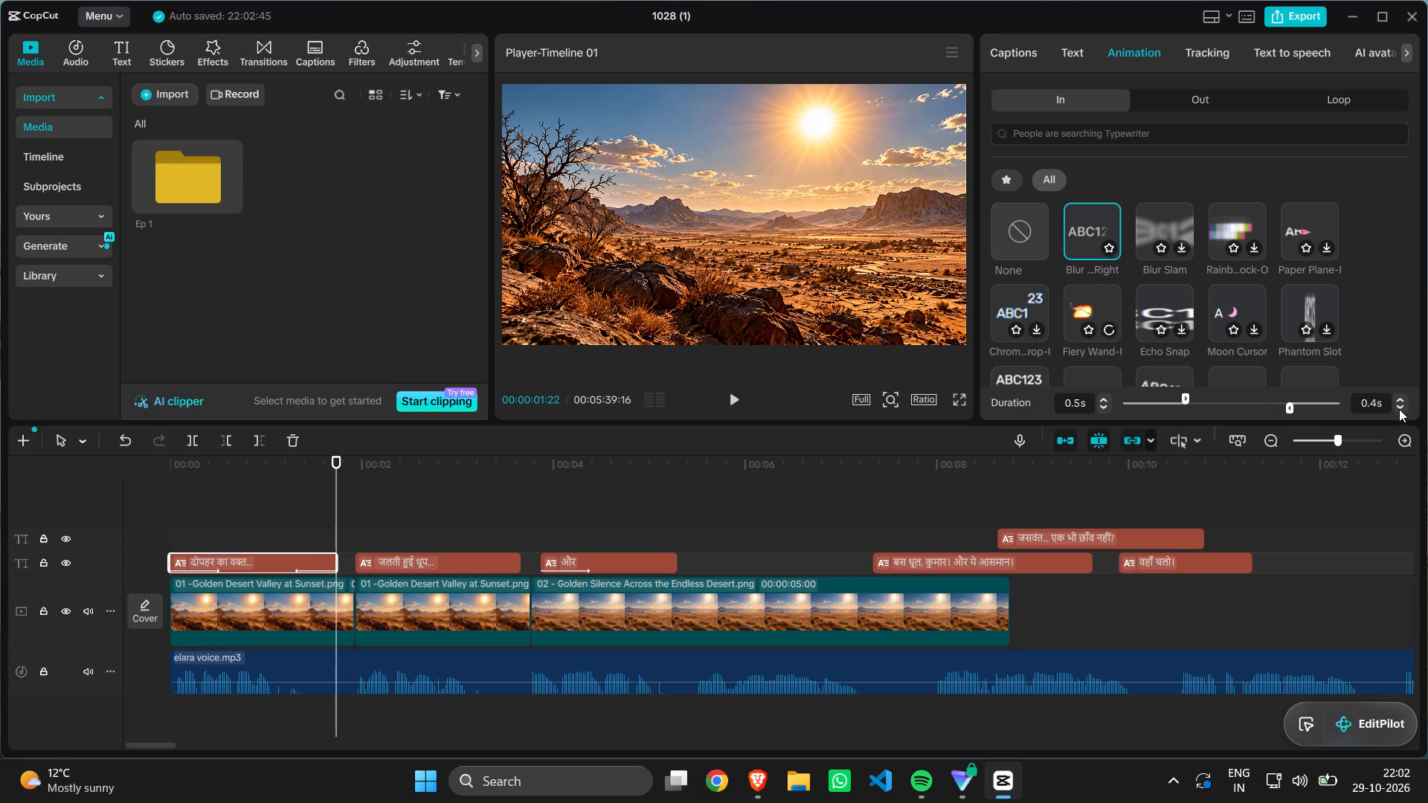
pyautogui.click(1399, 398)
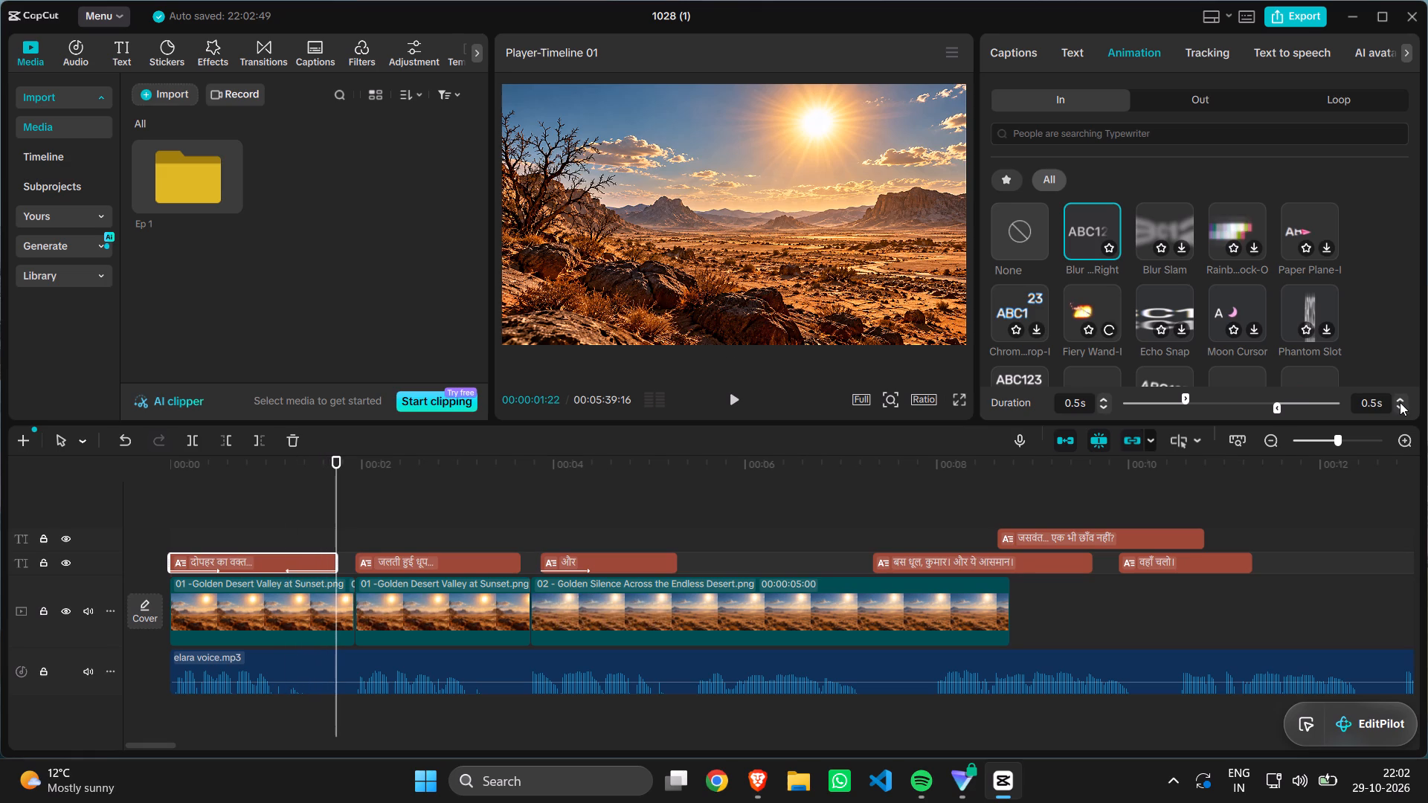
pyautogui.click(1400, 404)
# Lengthen the In animation of the दोपहर का वक्त... caption to 1.0 s, previewing shorter durations along the way.
pyautogui.click(1189, 401)
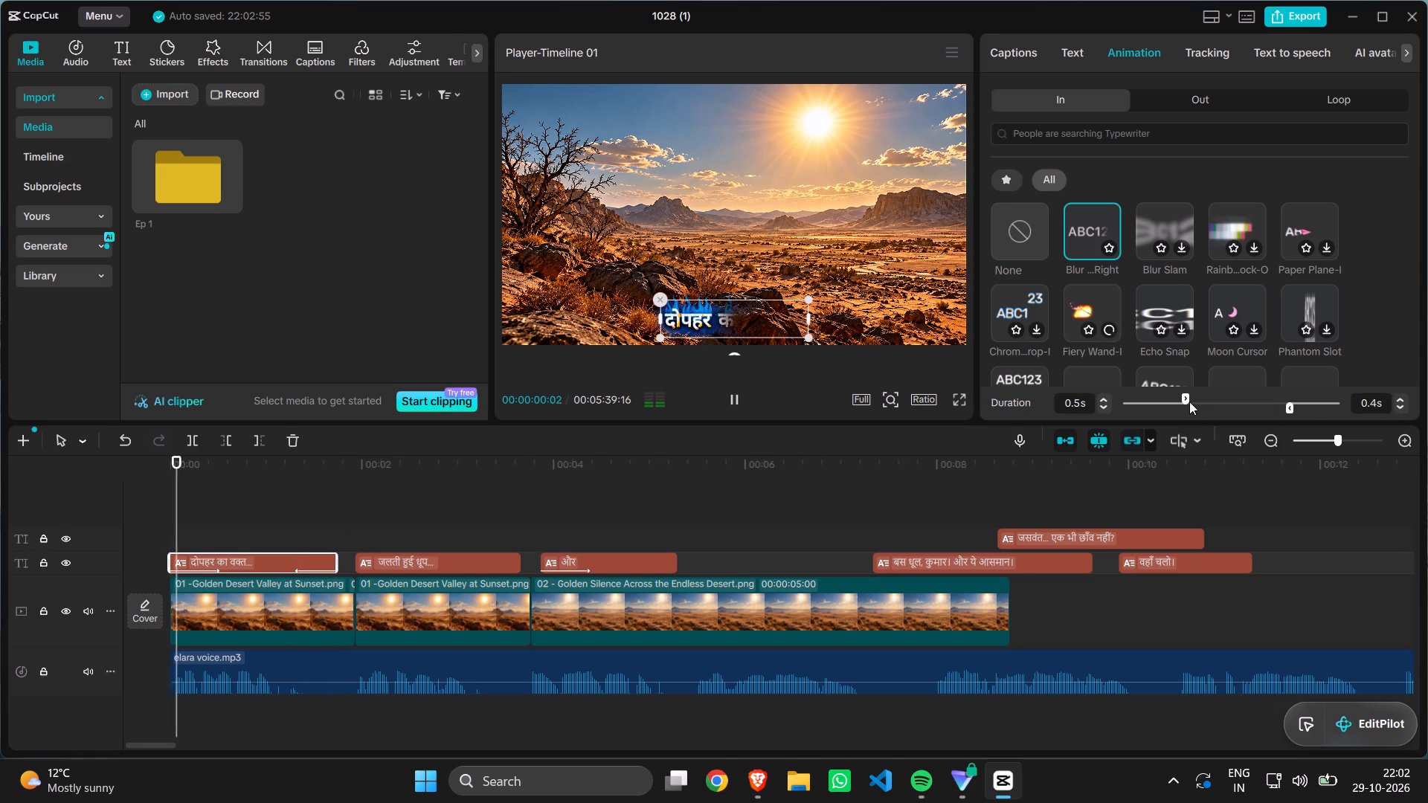
pyautogui.click(1189, 401)
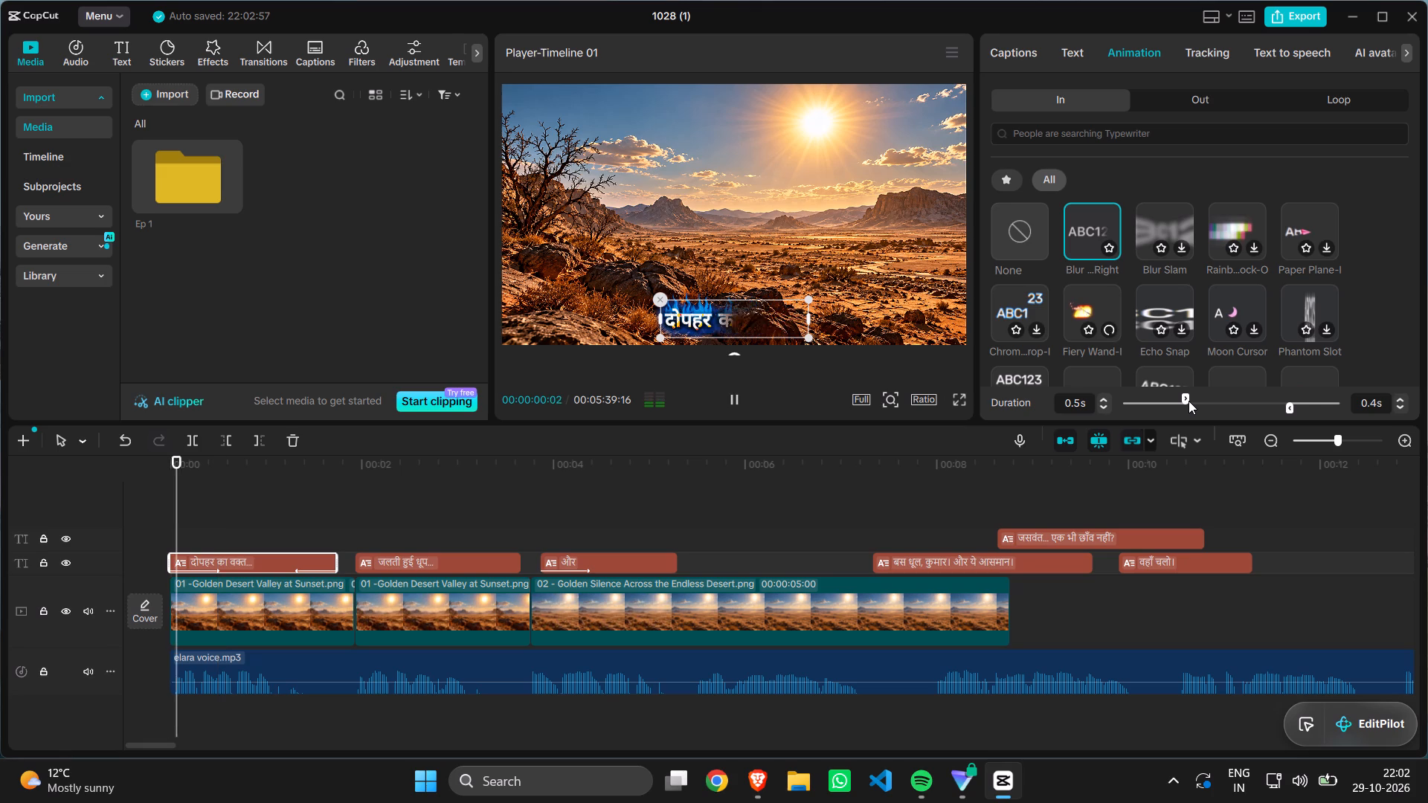
pyautogui.click(1189, 401)
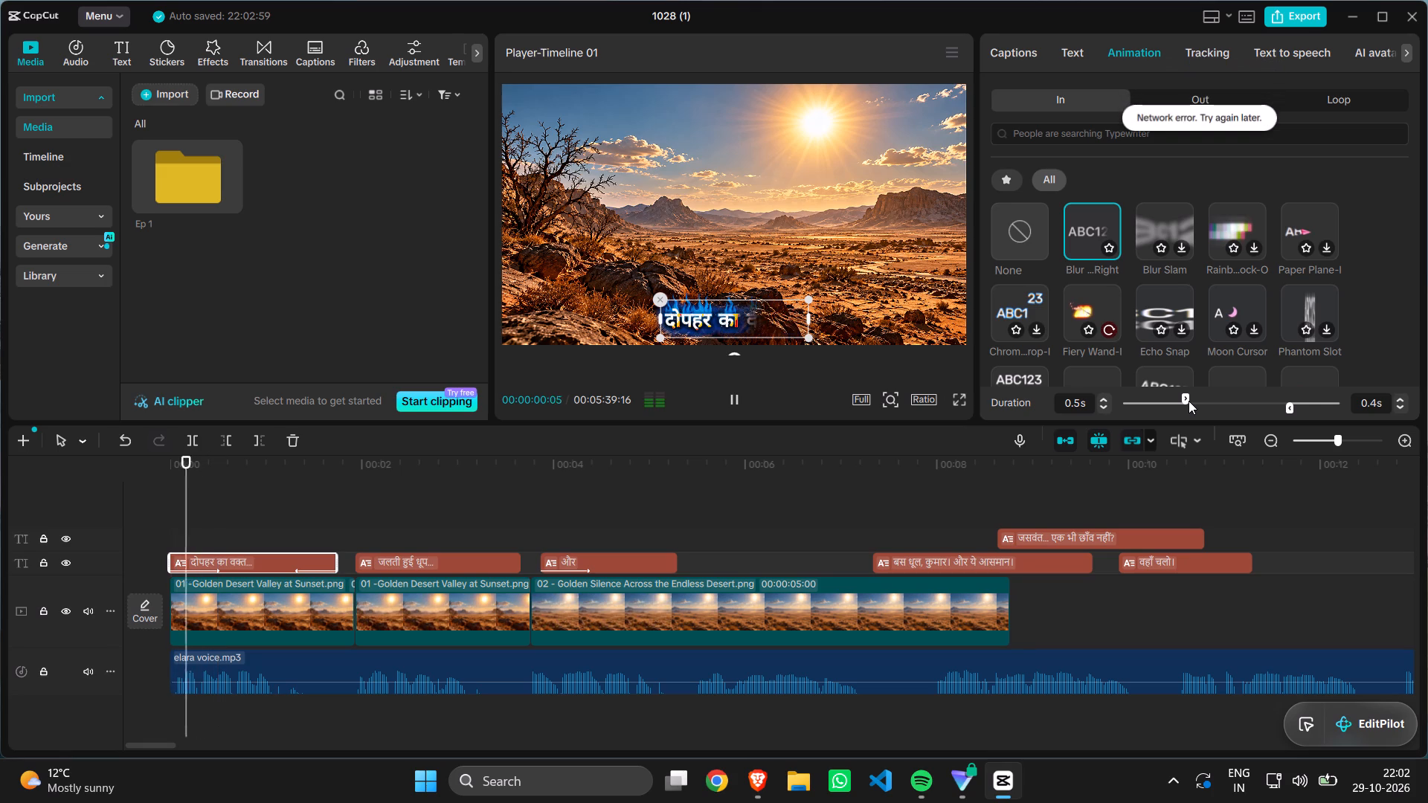
pyautogui.click(1209, 401)
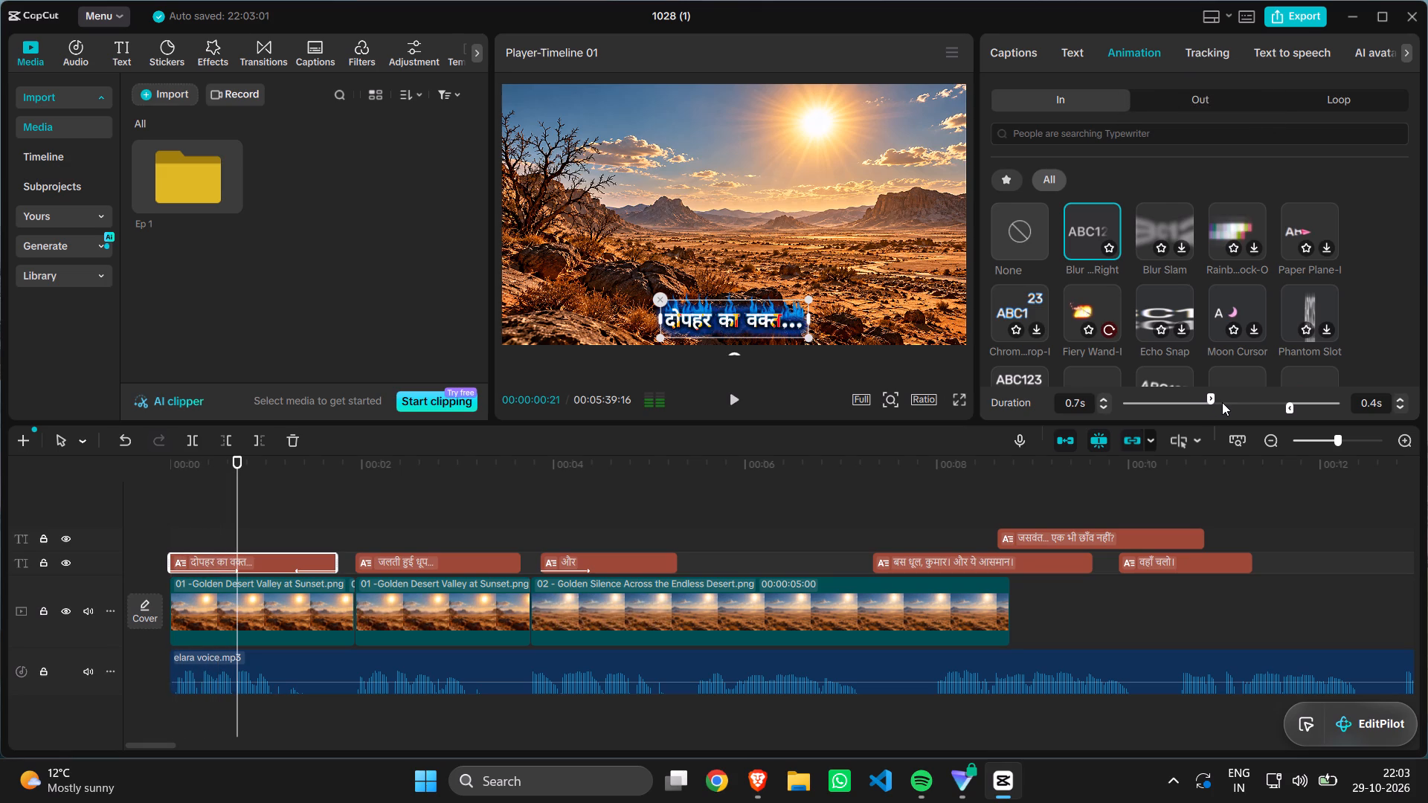
pyautogui.click(1222, 402)
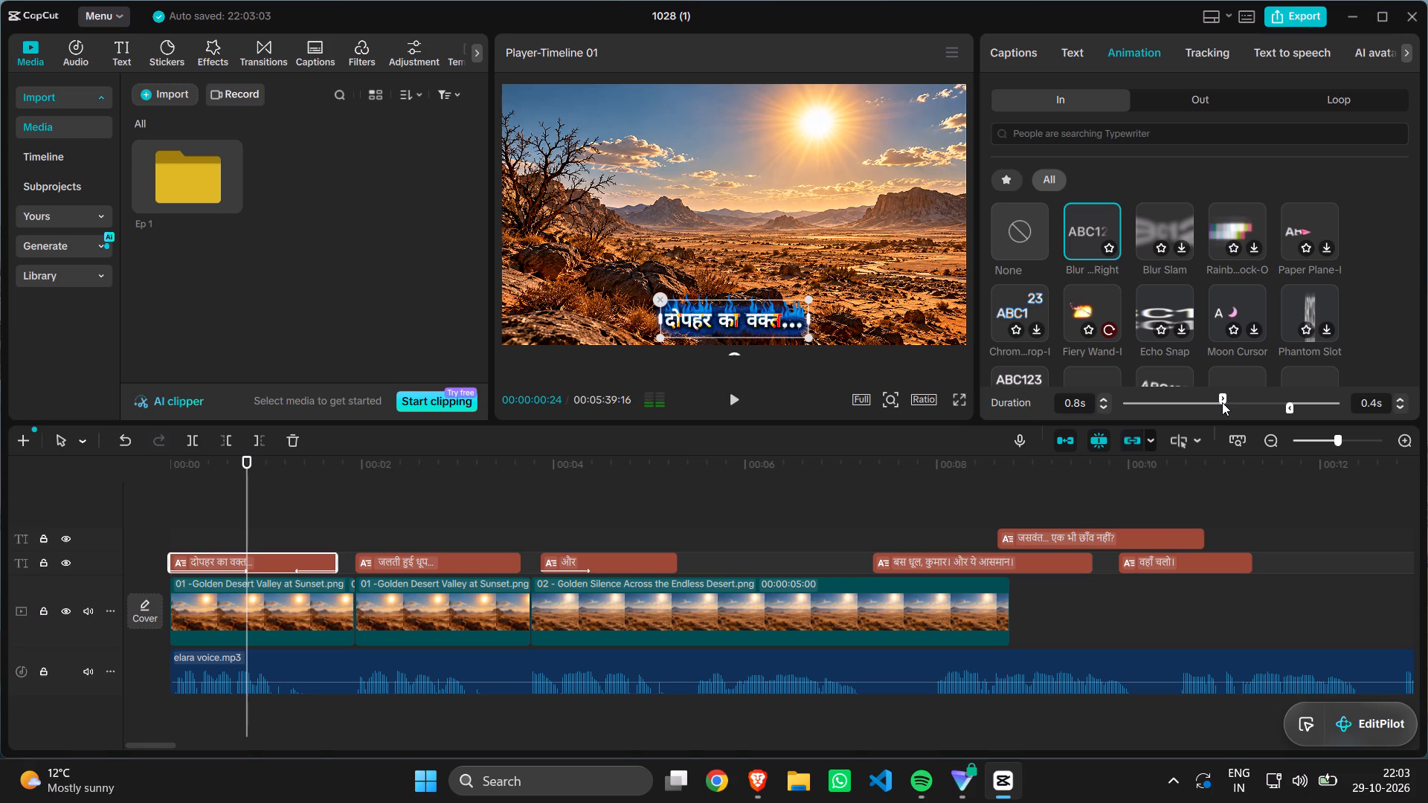
pyautogui.click(1240, 401)
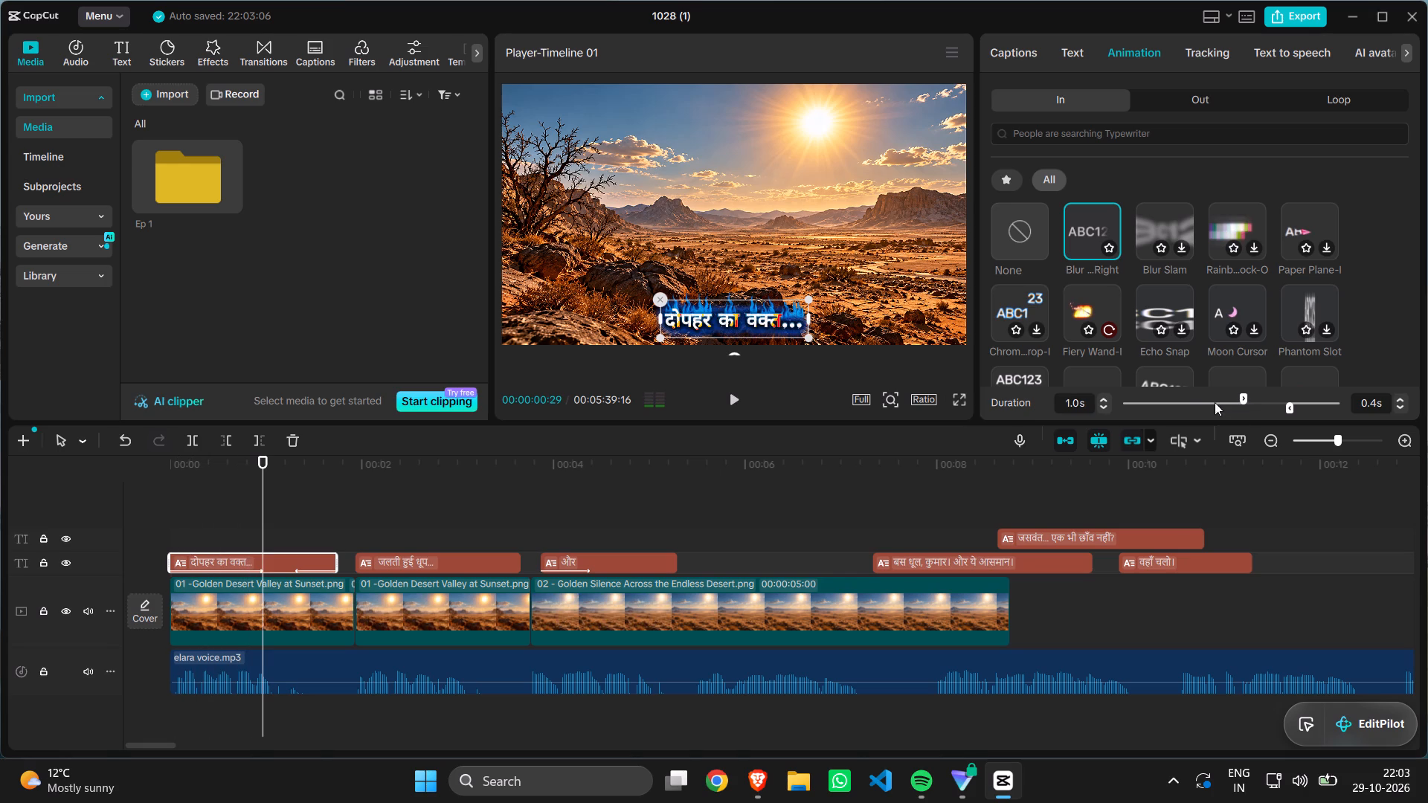
pyautogui.click(1184, 402)
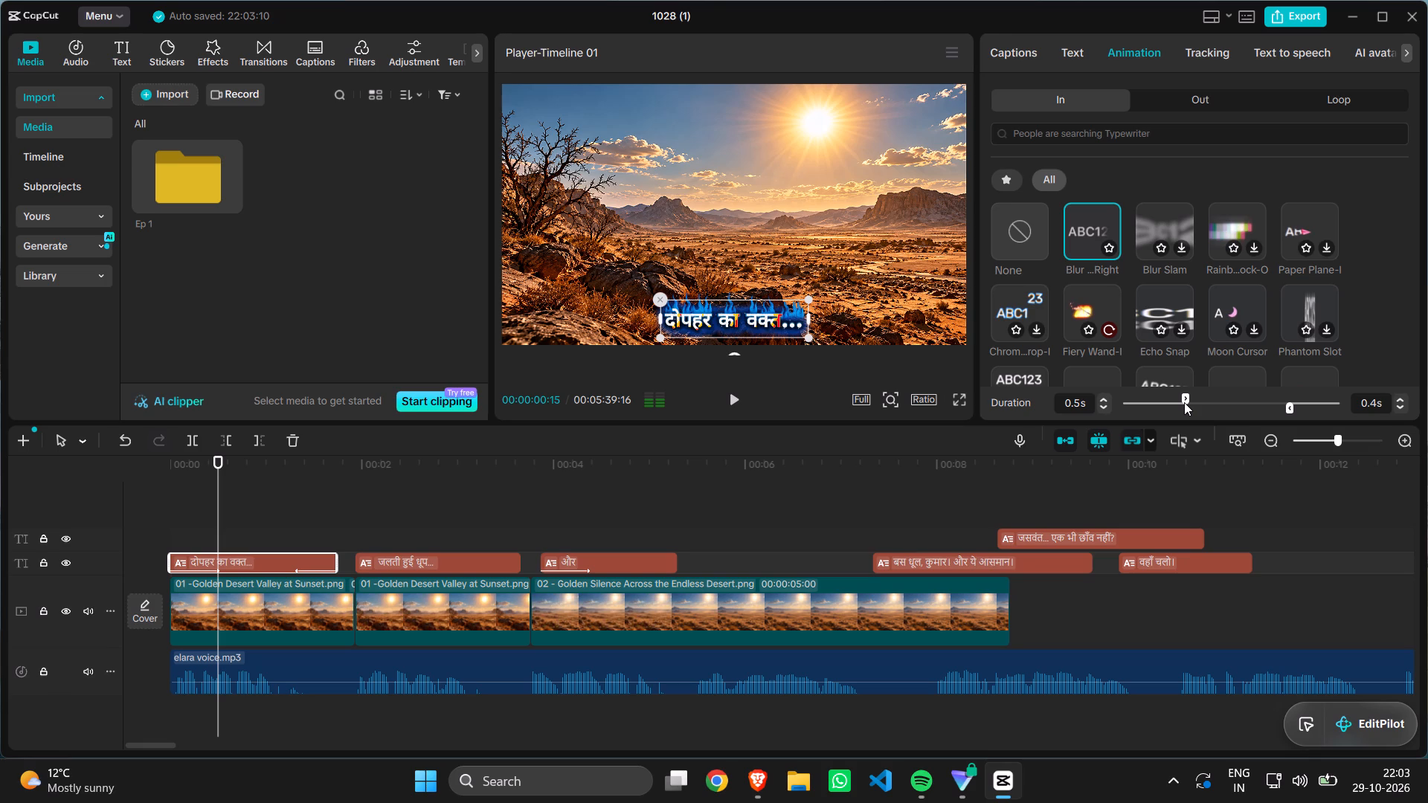
pyautogui.click(1227, 400)
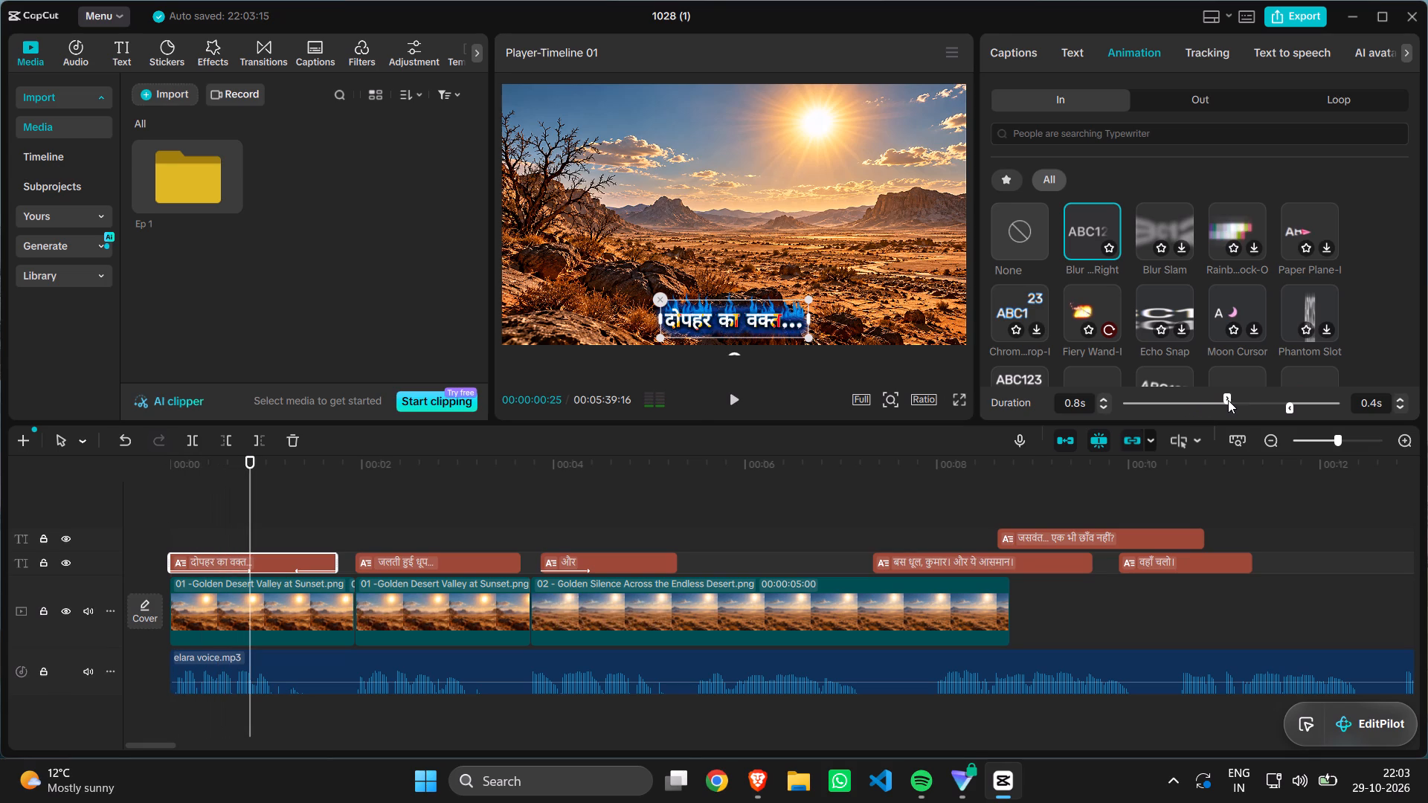
pyautogui.click(1241, 398)
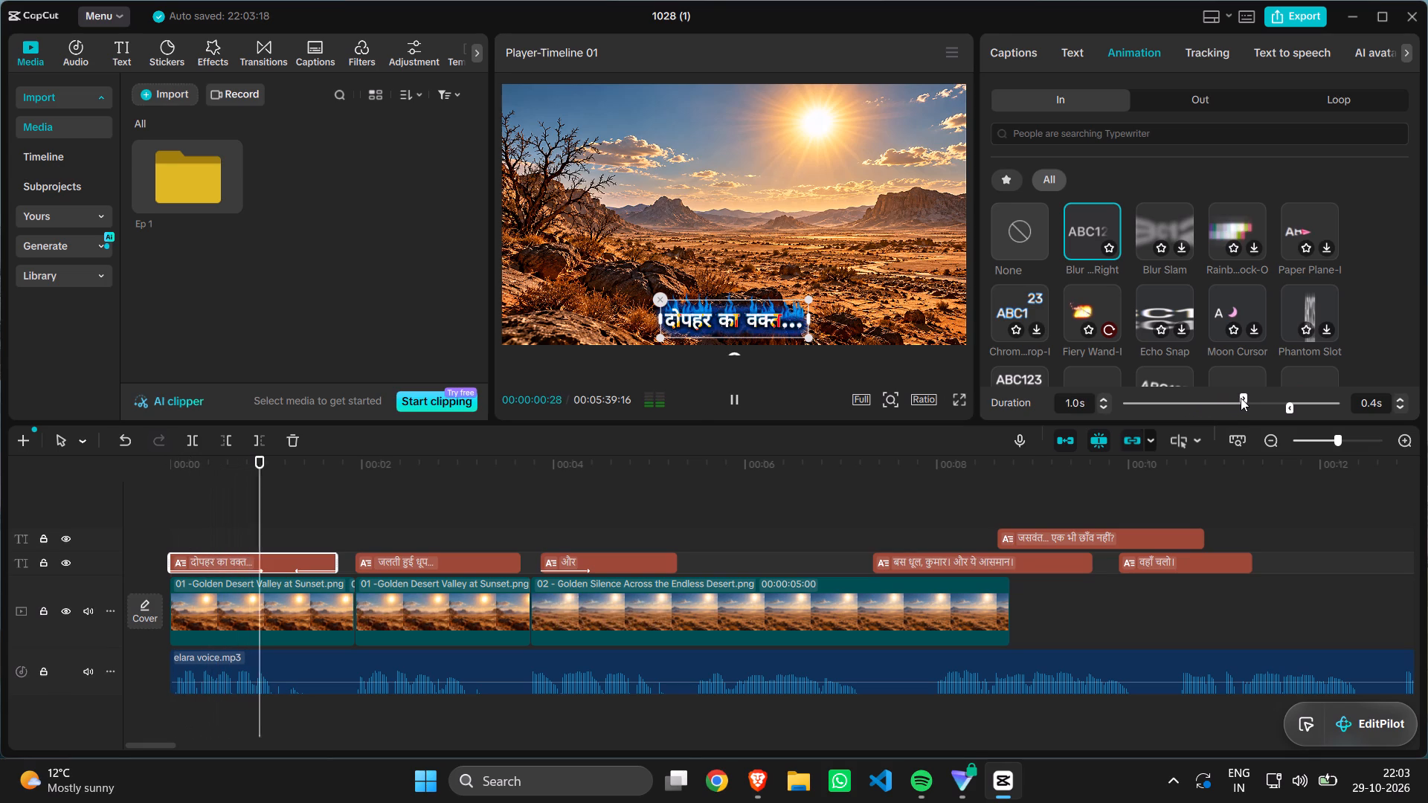
# Adjust the Out animation duration of the दोपहर का वक्त... caption, ending at 0.6 s.
pyautogui.click(1311, 403)
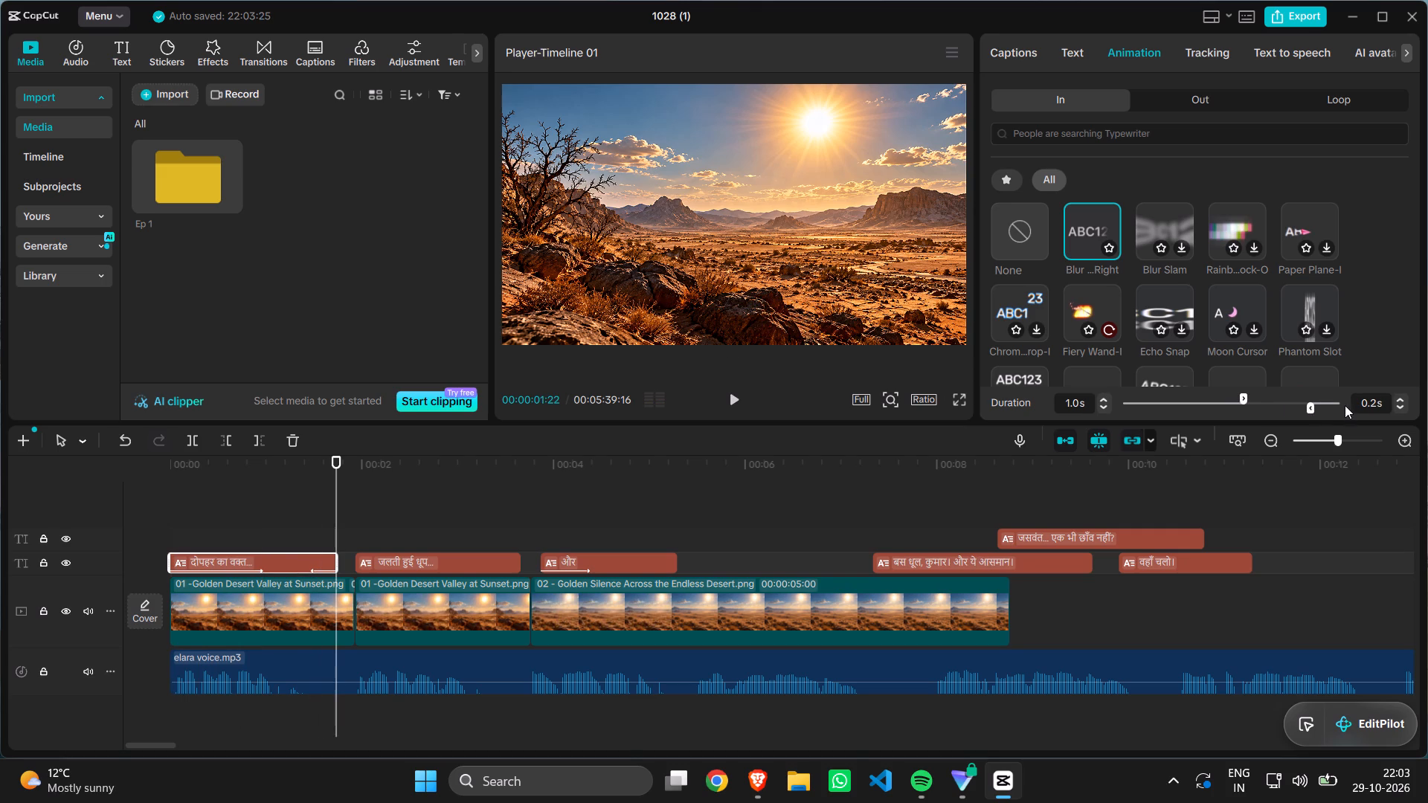
pyautogui.click(1402, 399)
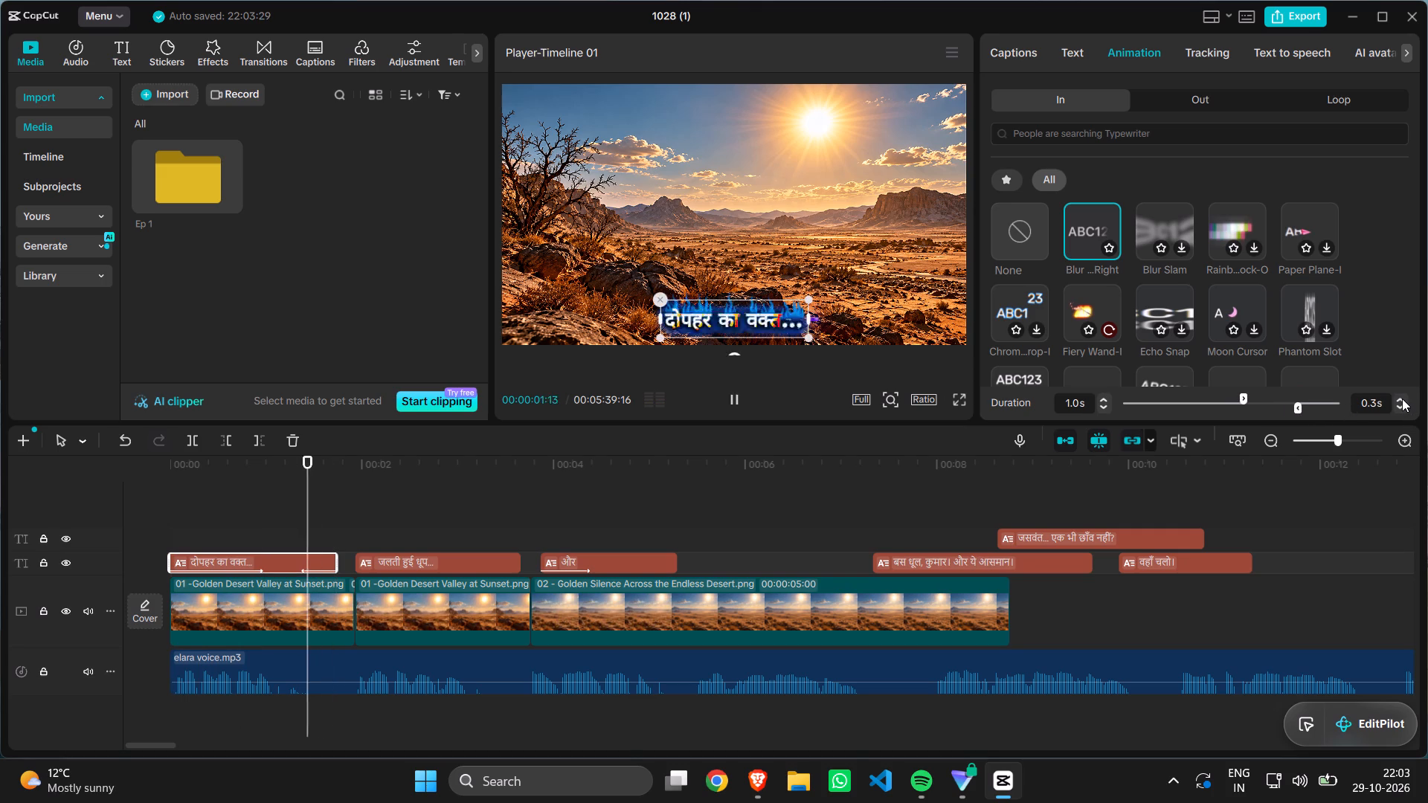
pyautogui.click(1400, 405)
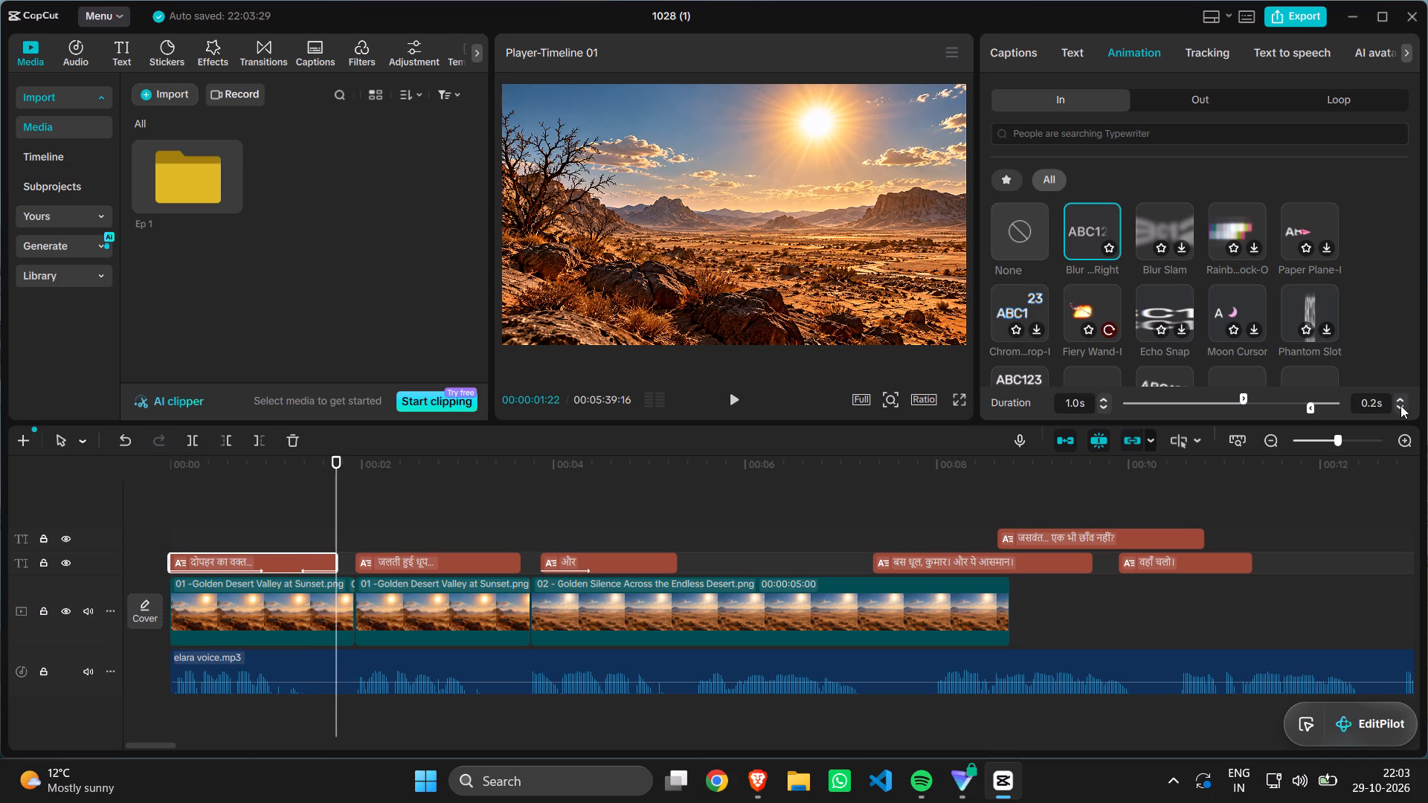
pyautogui.click(1400, 405)
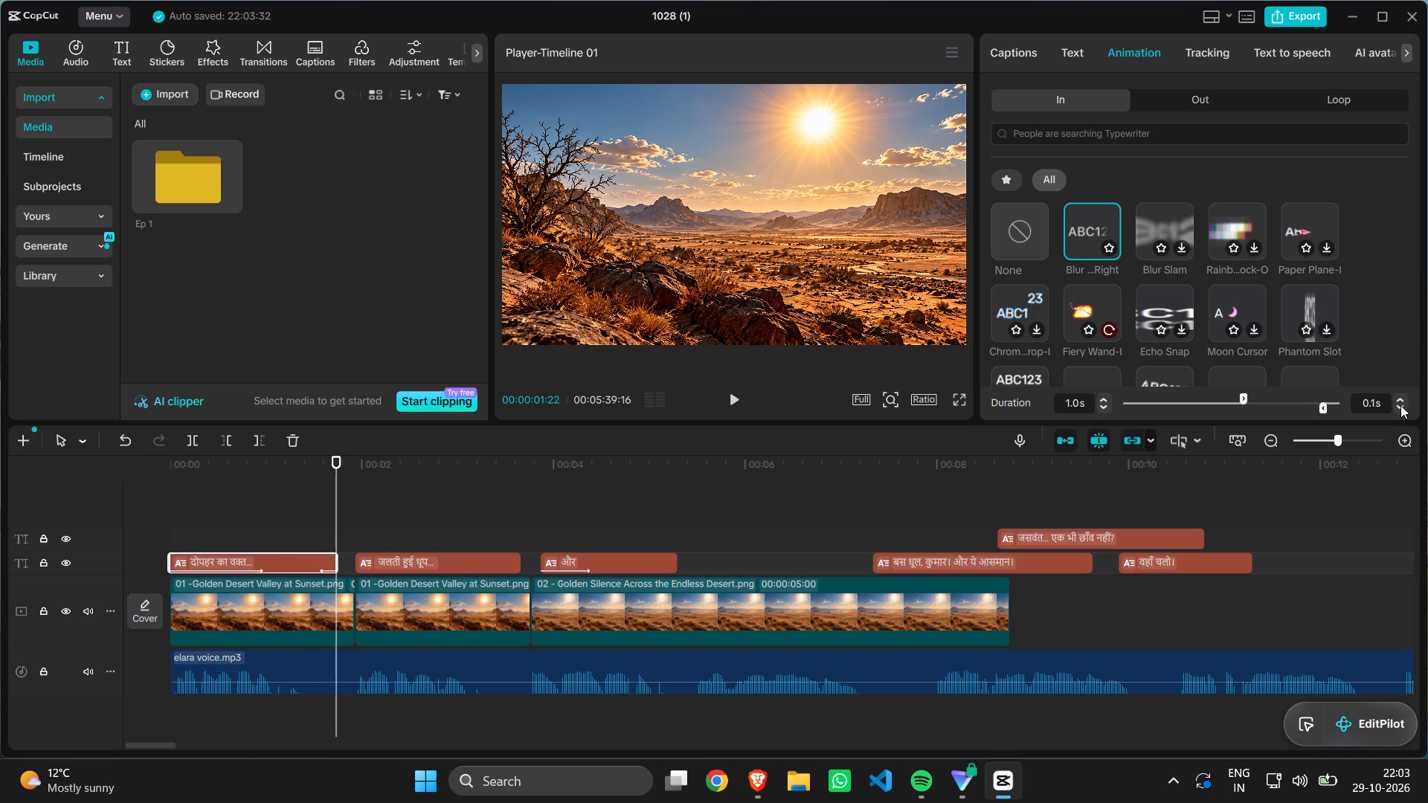
pyautogui.doubleClick(1400, 394)
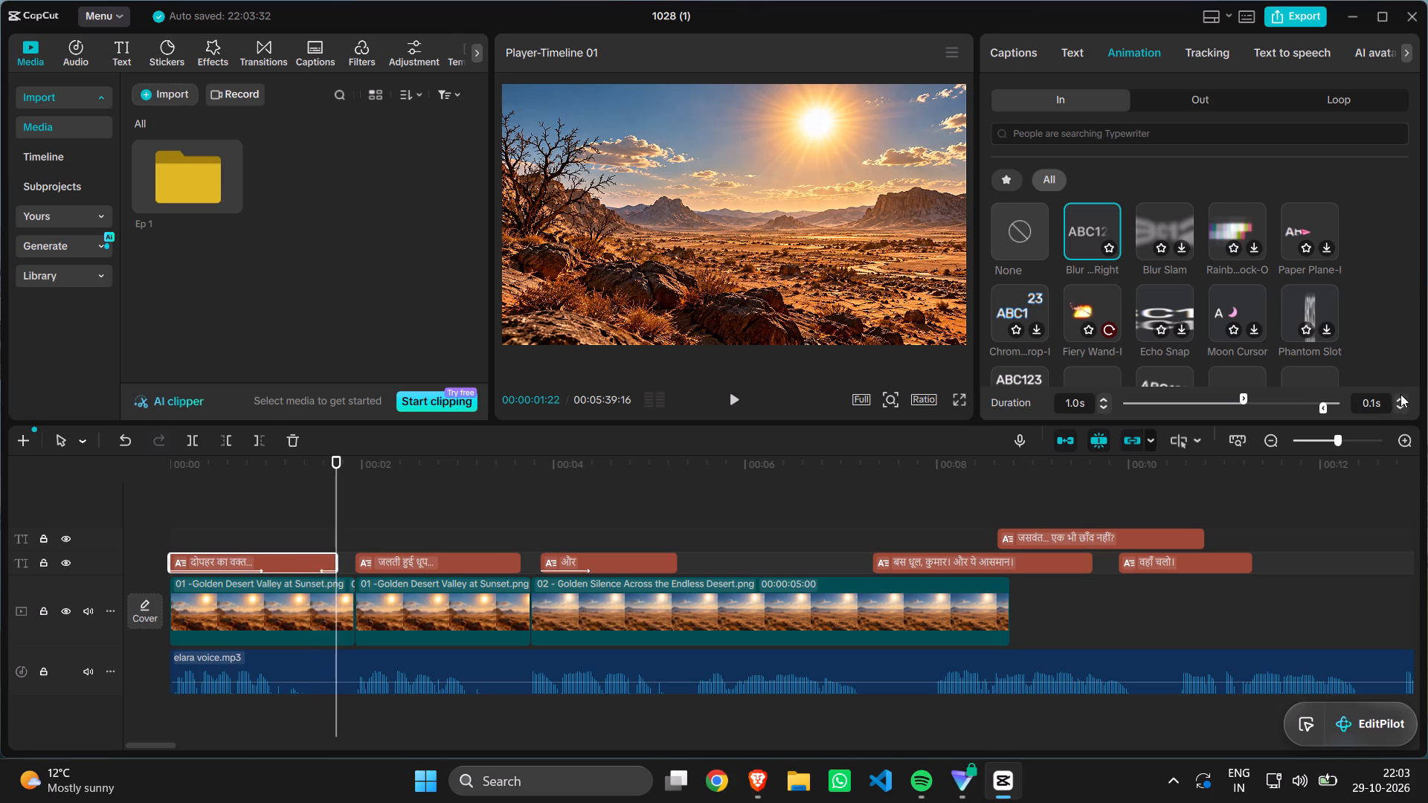
pyautogui.click(1400, 396)
pyautogui.click(1400, 396)
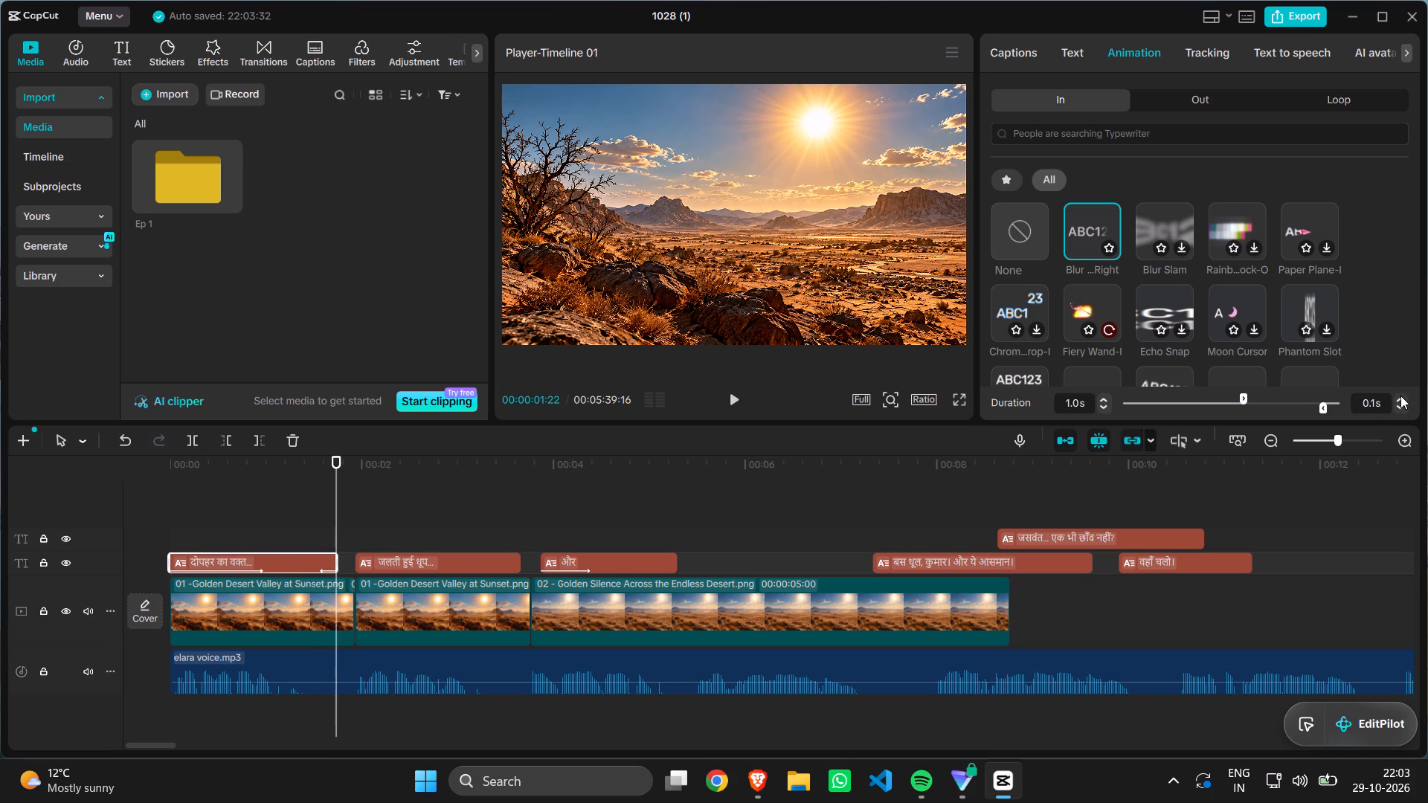
pyautogui.click(1400, 396)
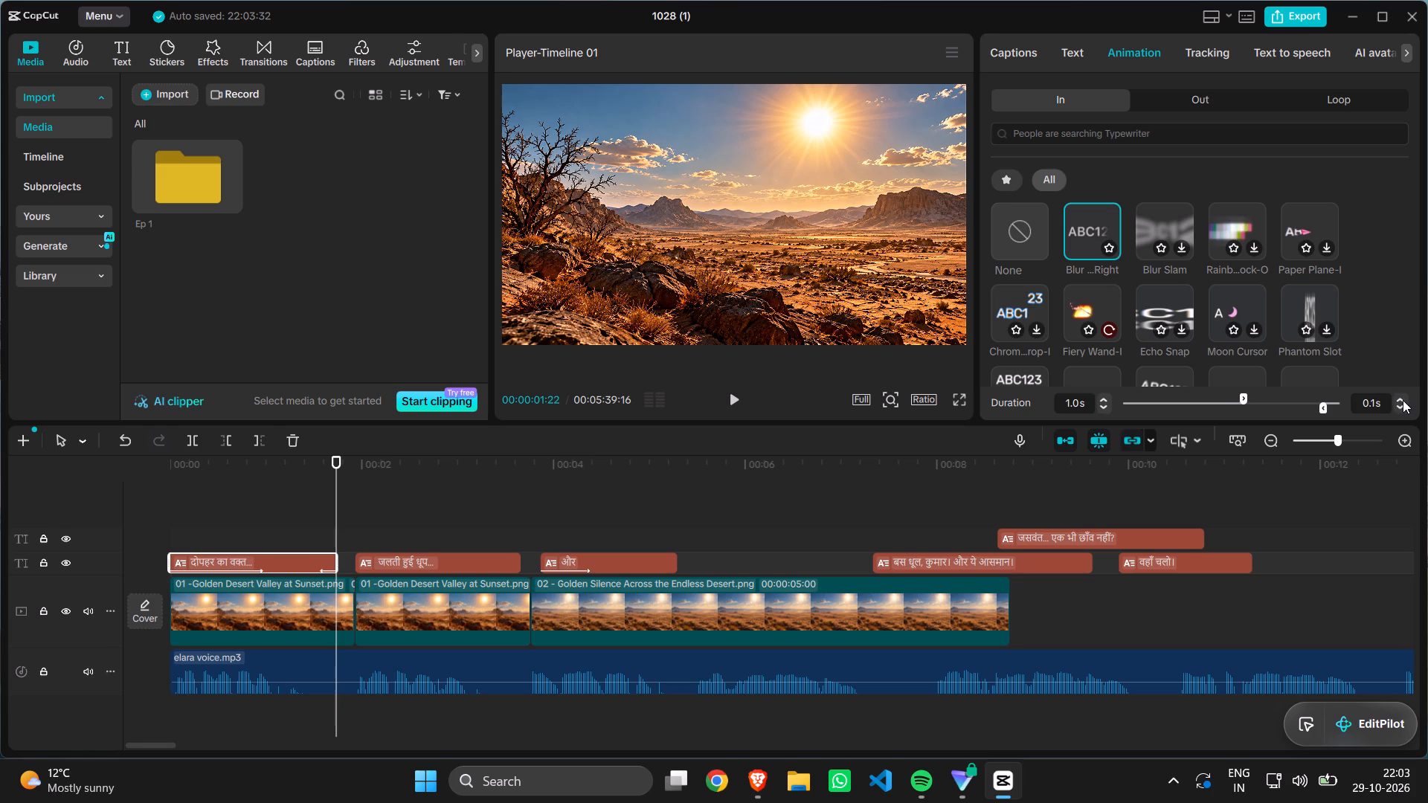
pyautogui.click(1403, 400)
pyautogui.click(1403, 400)
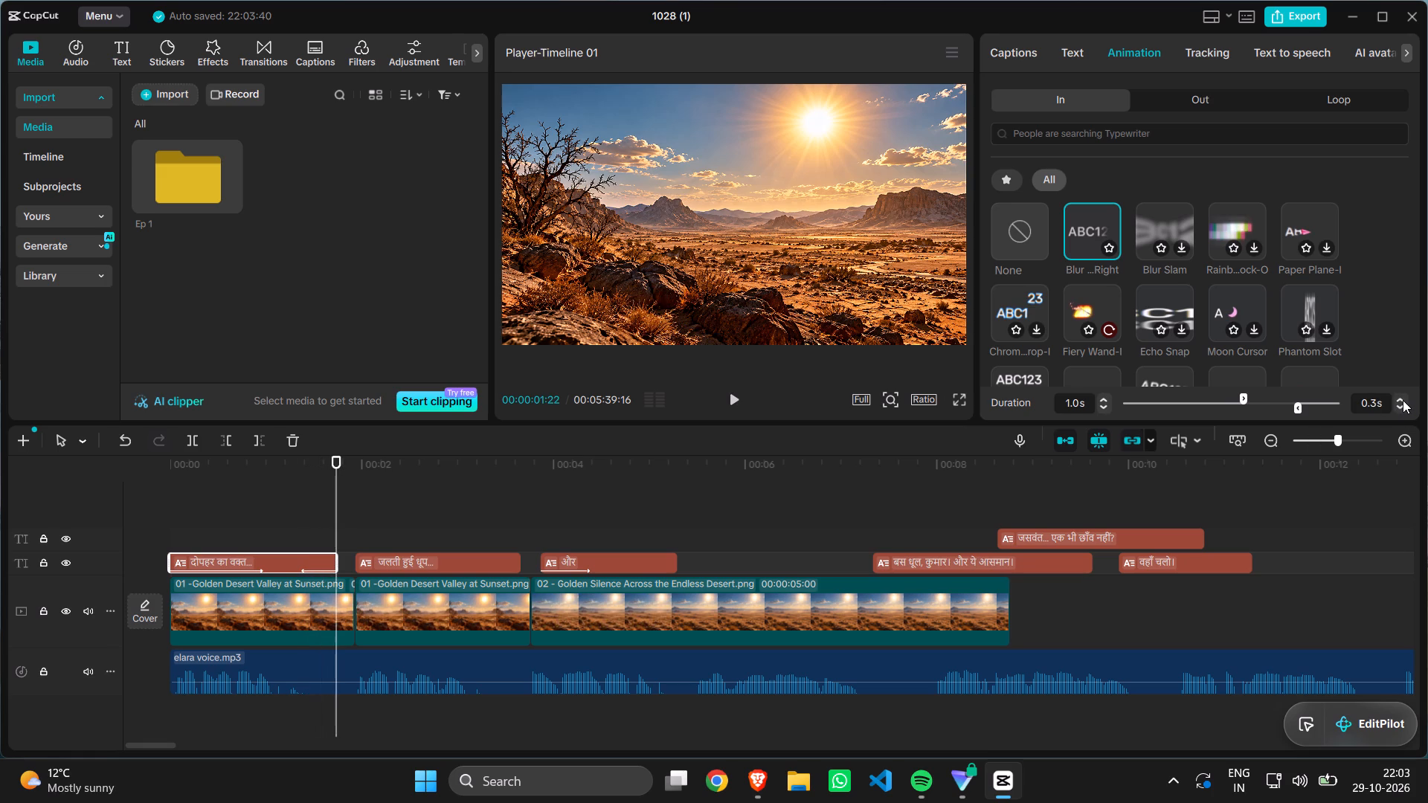
pyautogui.click(1403, 400)
pyautogui.click(1403, 400)
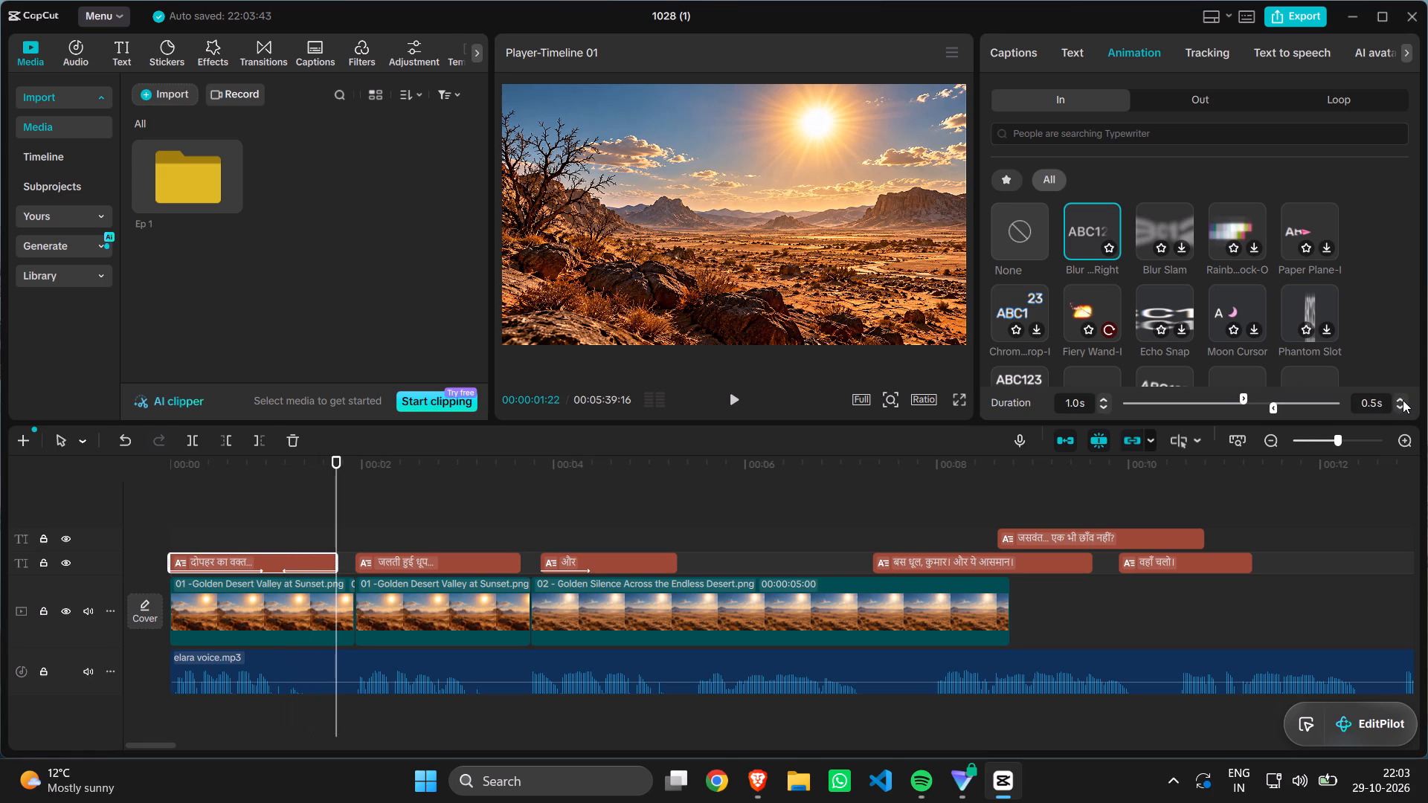
pyautogui.click(1403, 400)
# Apply the Fiery Wand-I In animation to the दोपहर का वक्त... caption, browsing the other In animations while it downloads.
pyautogui.click(440, 561)
pyautogui.click(310, 569)
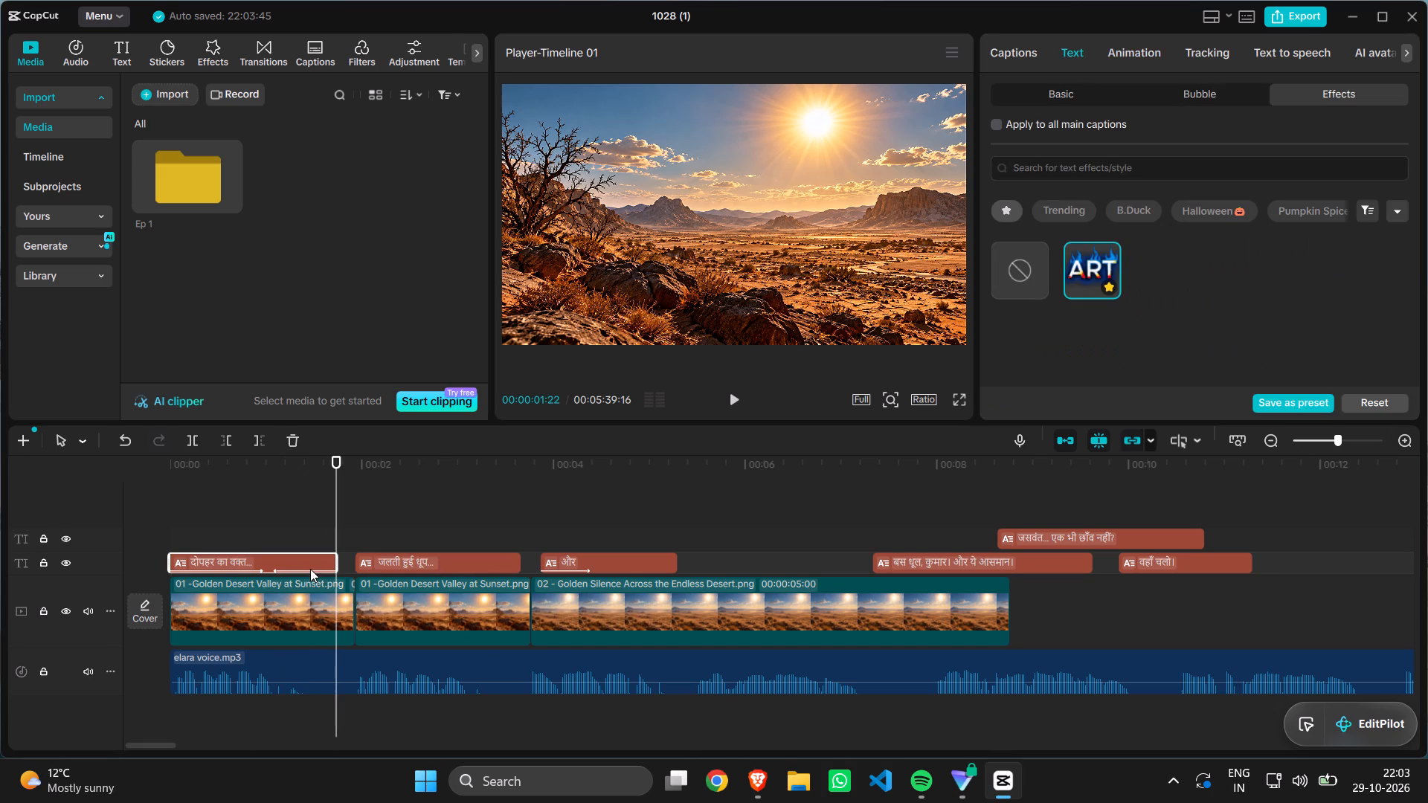
pyautogui.click(1130, 58)
pyautogui.click(1093, 304)
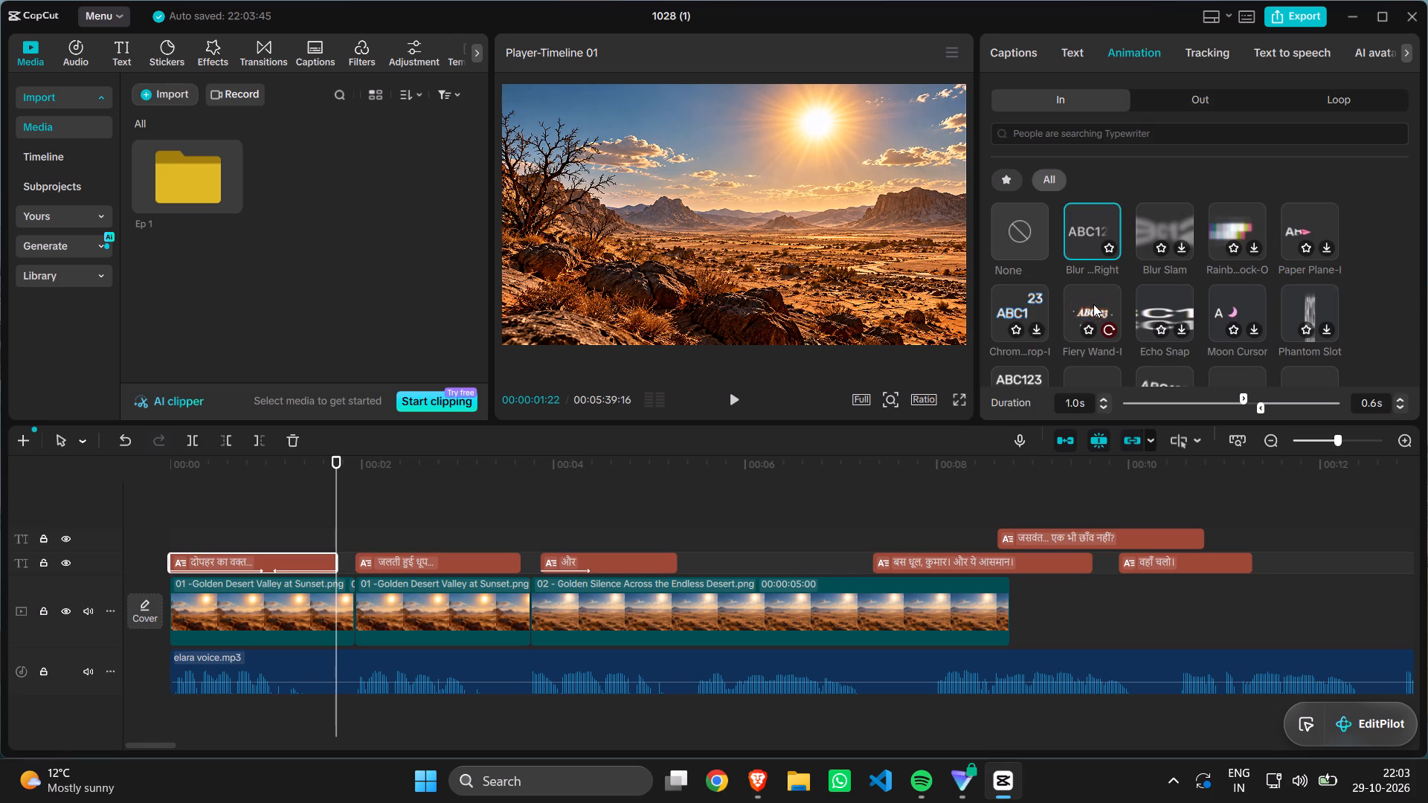
pyautogui.click(1111, 329)
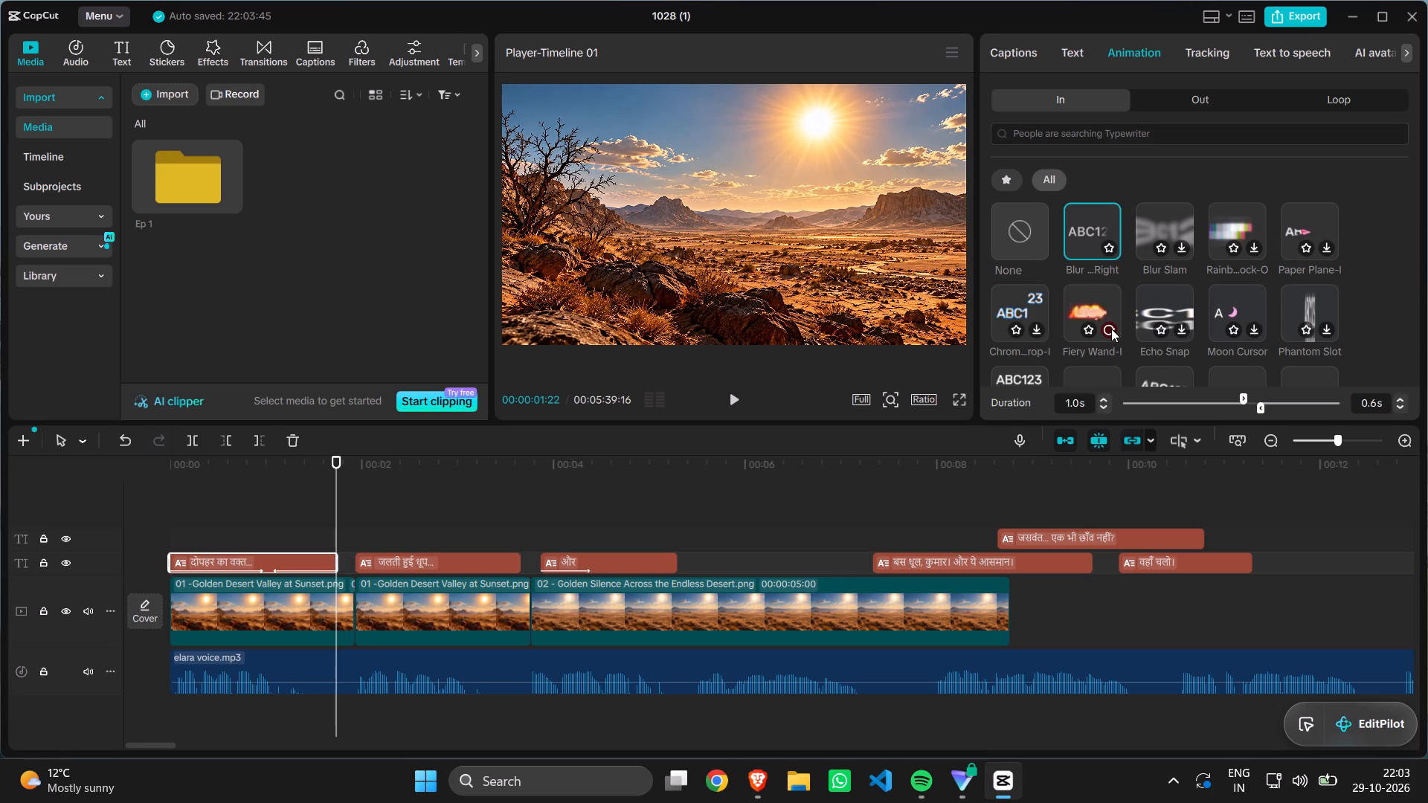
pyautogui.doubleClick(1111, 329)
pyautogui.click(1107, 335)
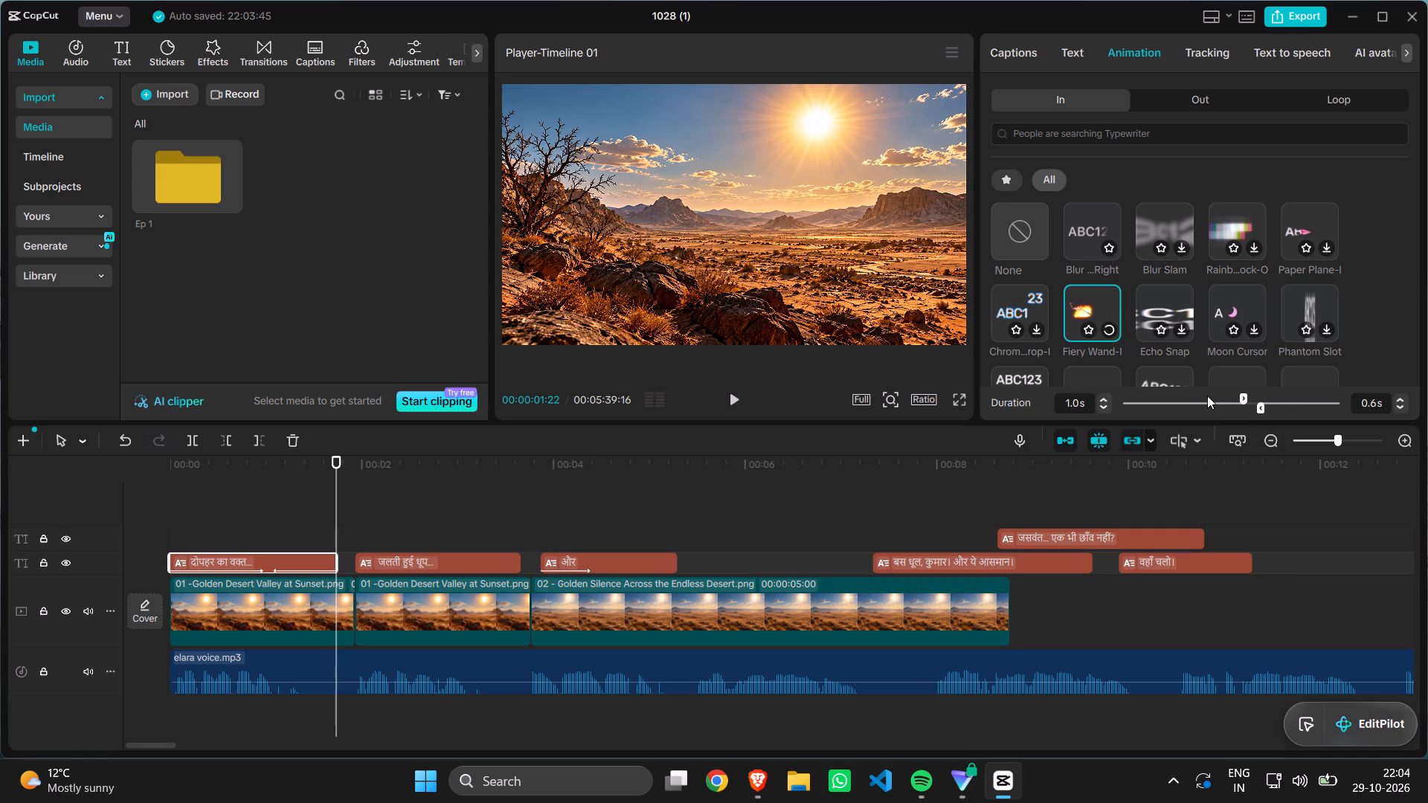
pyautogui.scroll(-1, 1207, 396)
pyautogui.scroll(-1, 1141, 351)
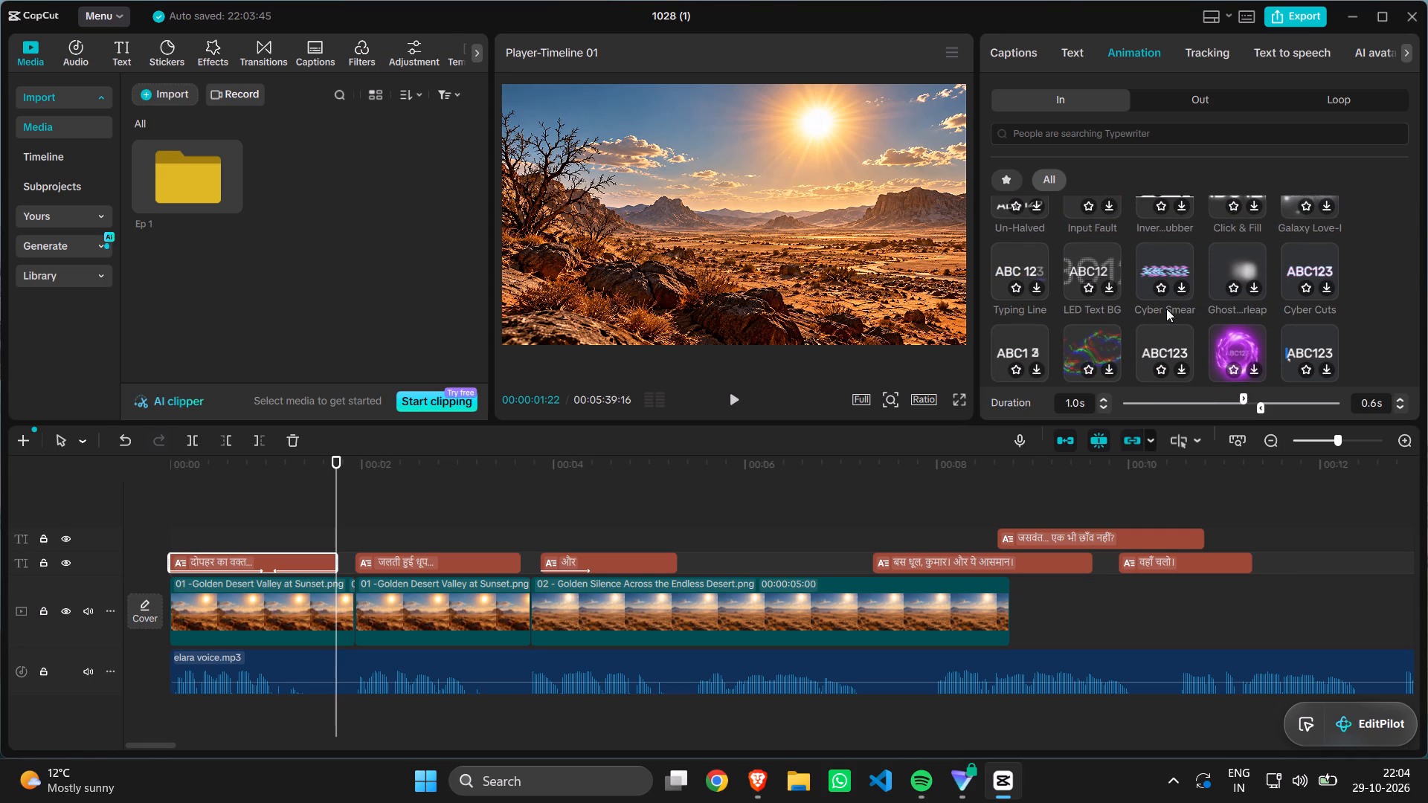
pyautogui.scroll(-1, 1156, 332)
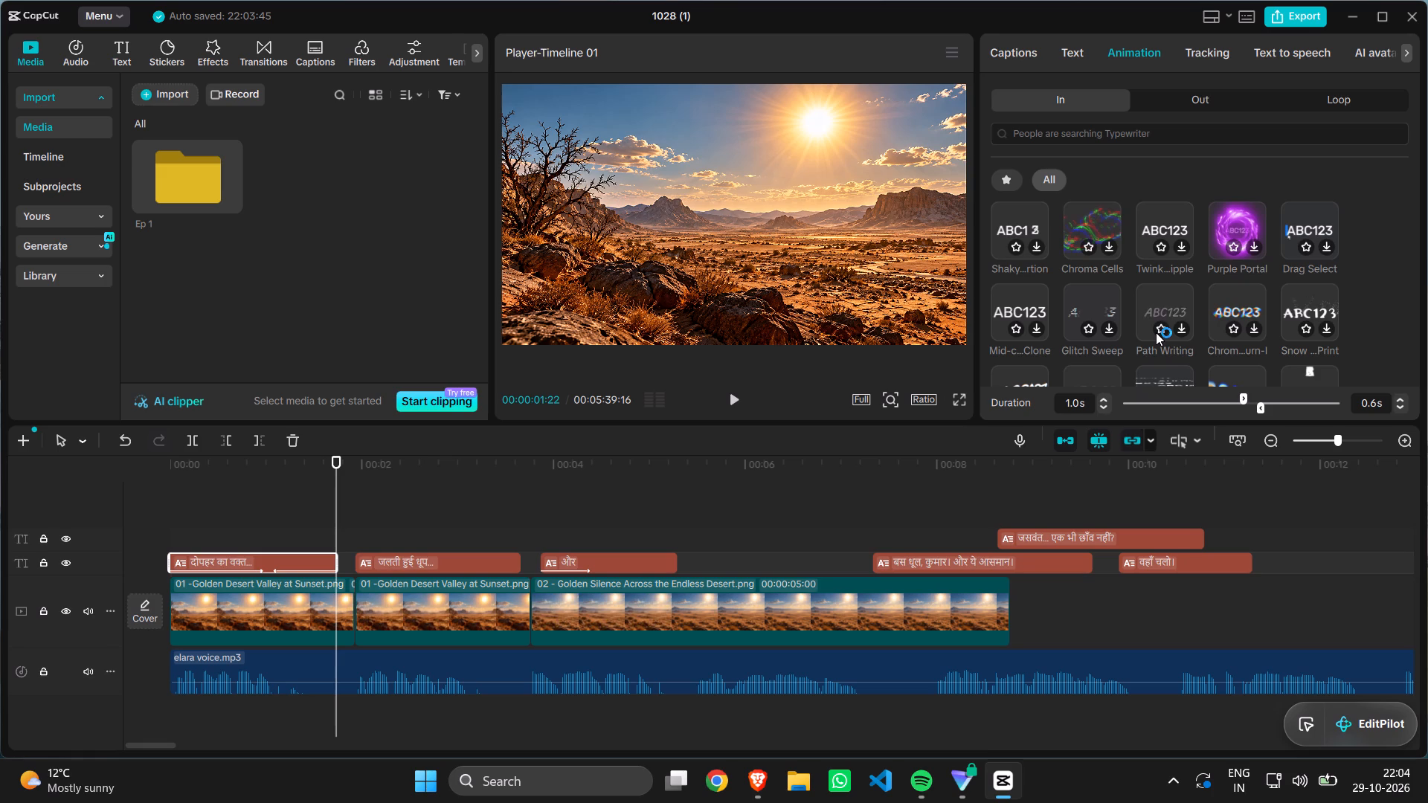
pyautogui.scroll(1, 1156, 332)
pyautogui.scroll(-1, 1132, 300)
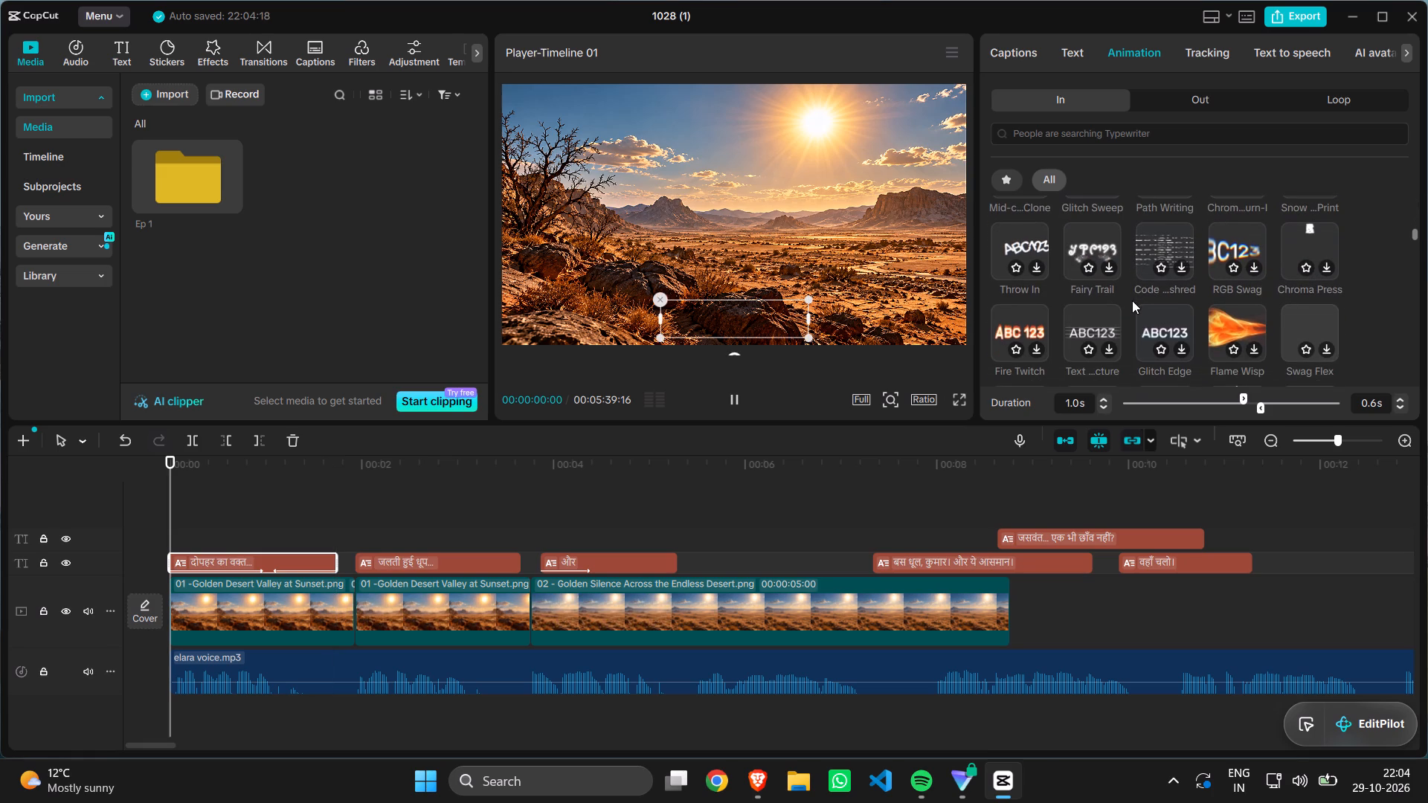
pyautogui.scroll(-1, 1132, 300)
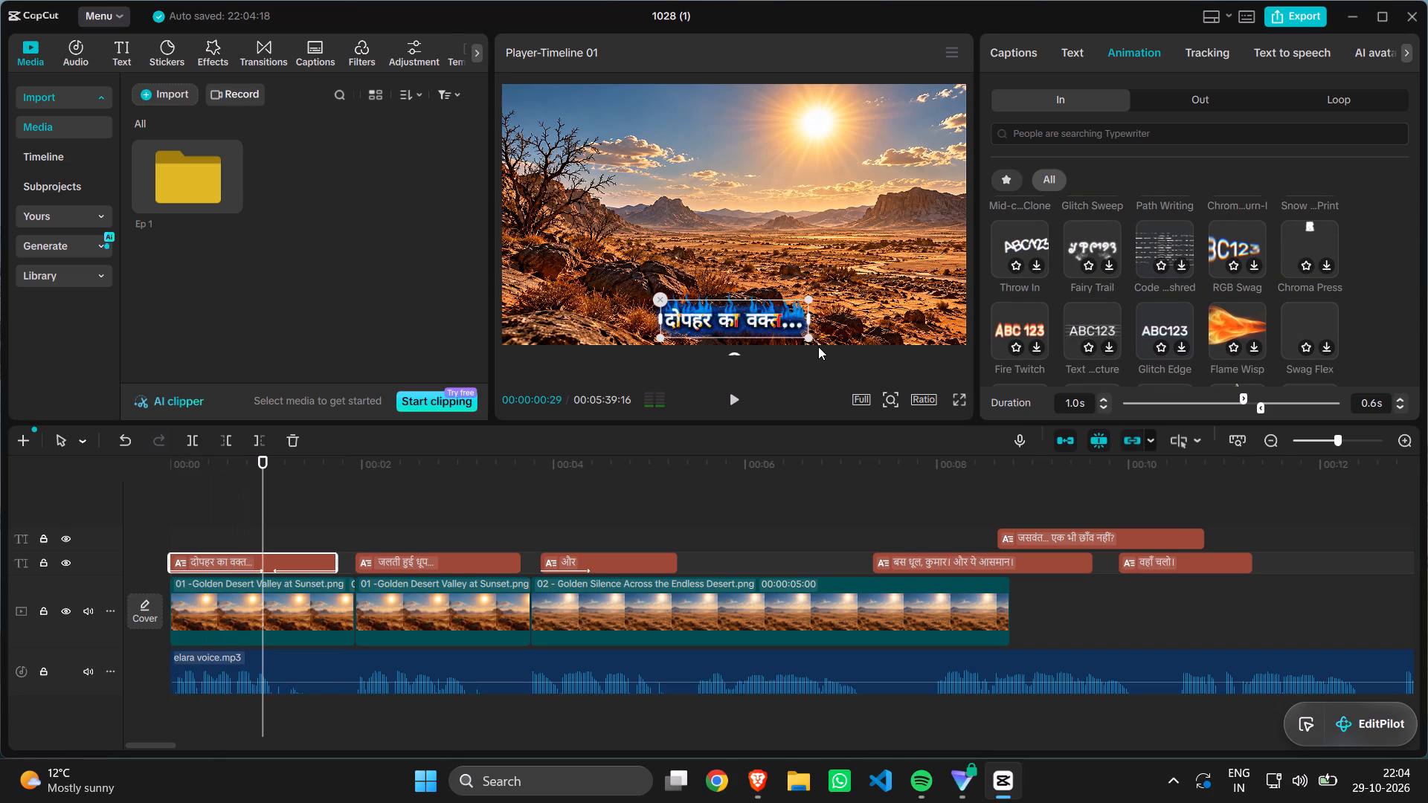
# Play the opening captions from the timeline start to review the Fiery Wand-I In animation on the दोपहर का वक्त... caption.
pyautogui.press('space')
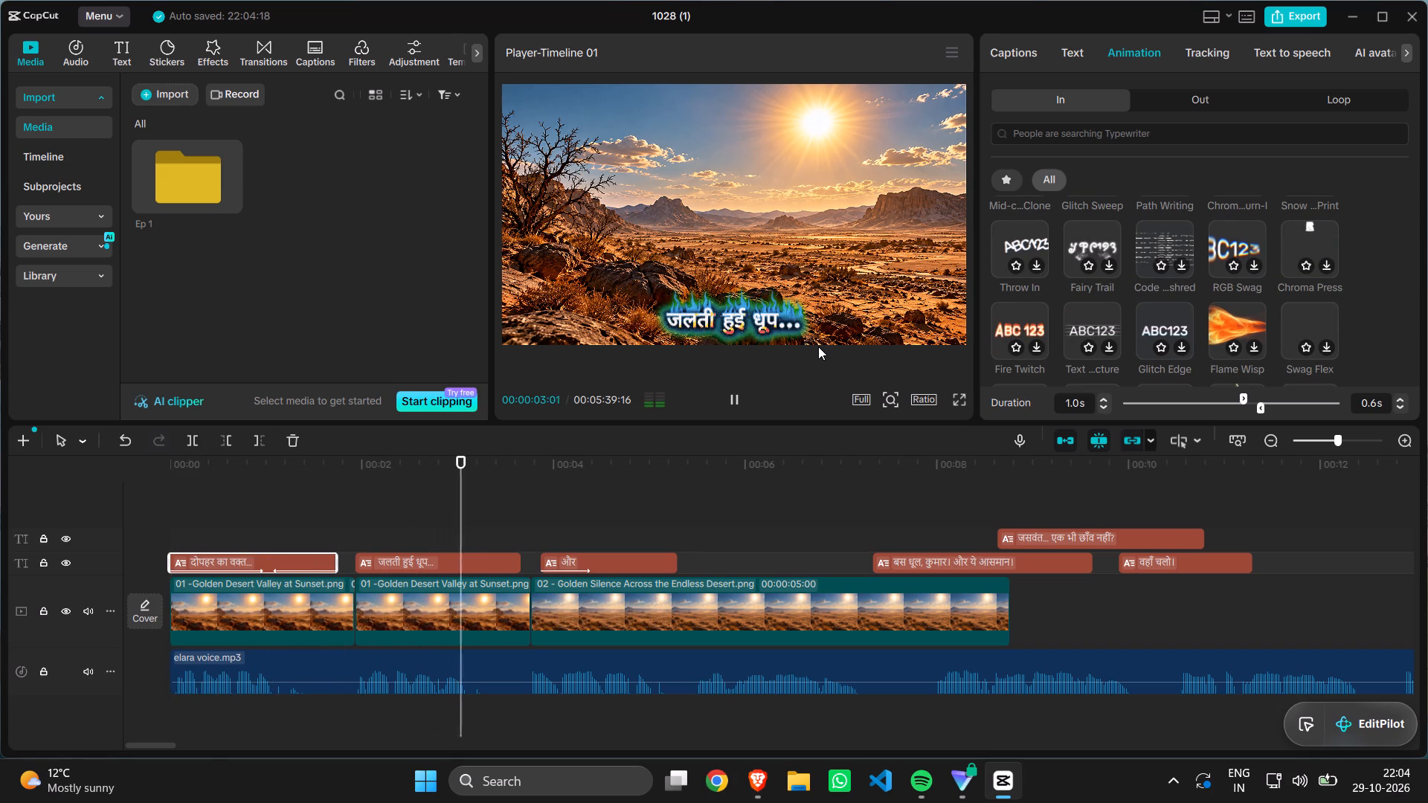
pyautogui.press('space')
pyautogui.scroll(1, 1175, 303)
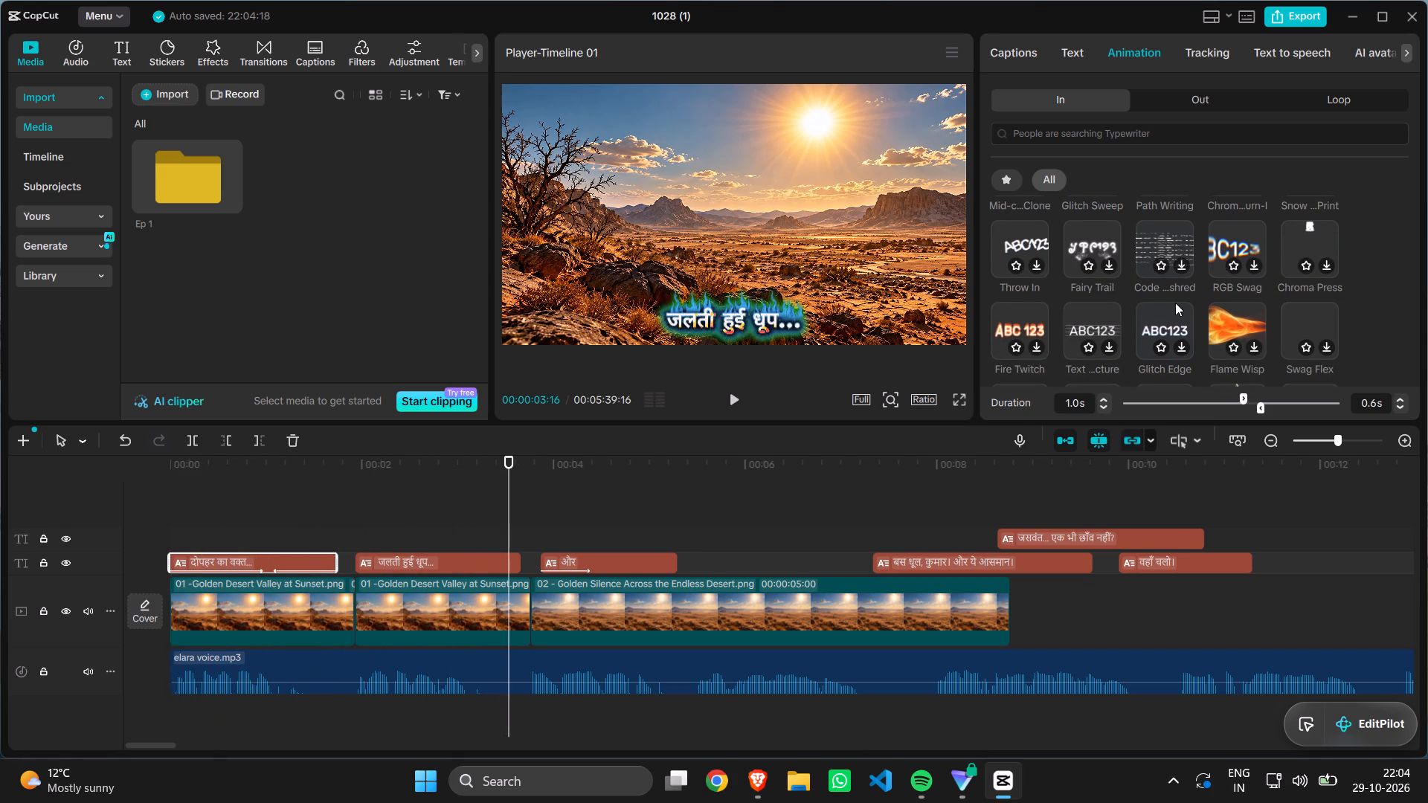
pyautogui.scroll(1, 1175, 303)
pyautogui.hscroll(1, 1175, 303)
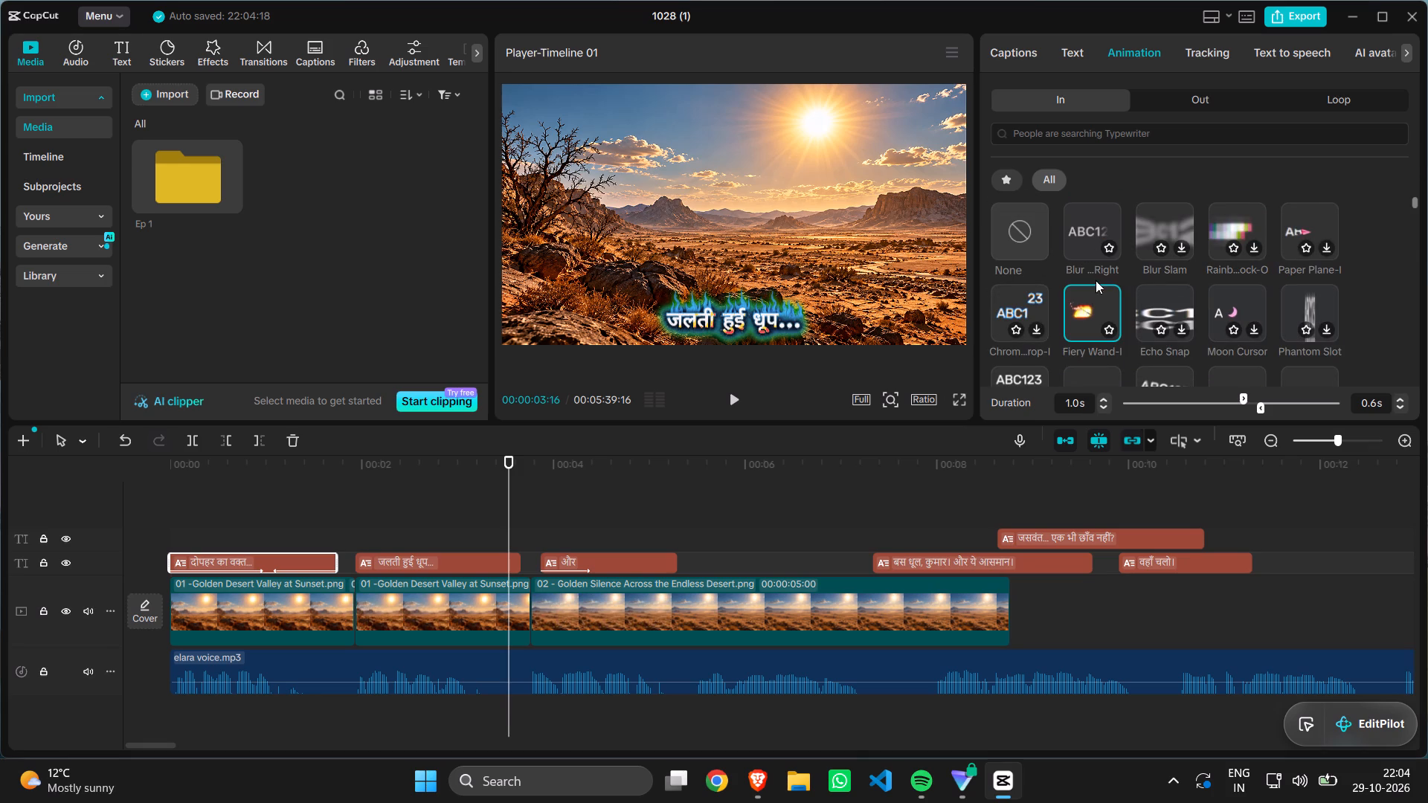
pyautogui.click(1099, 312)
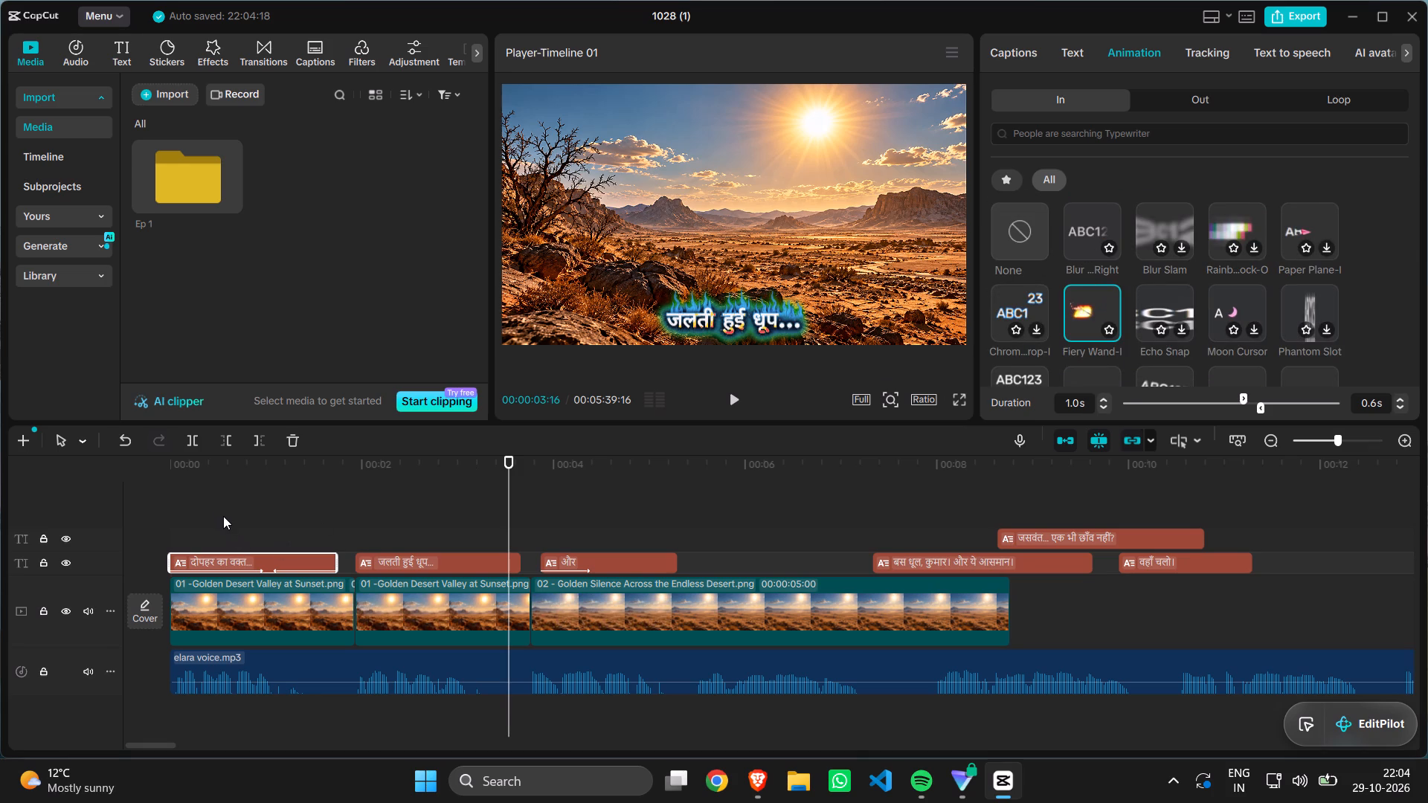
pyautogui.click(215, 507)
pyautogui.press('space')
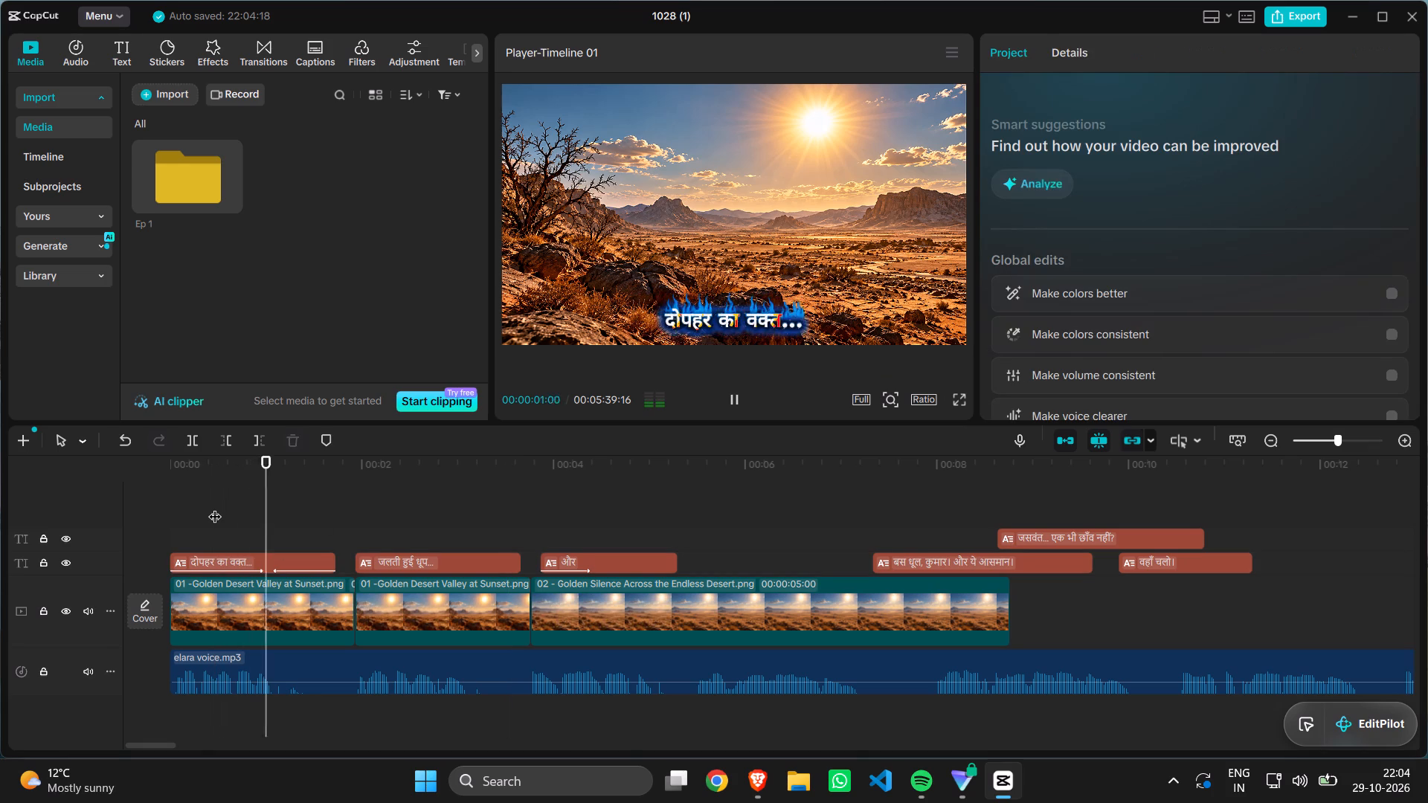
pyautogui.click(215, 507)
pyautogui.click(215, 507)
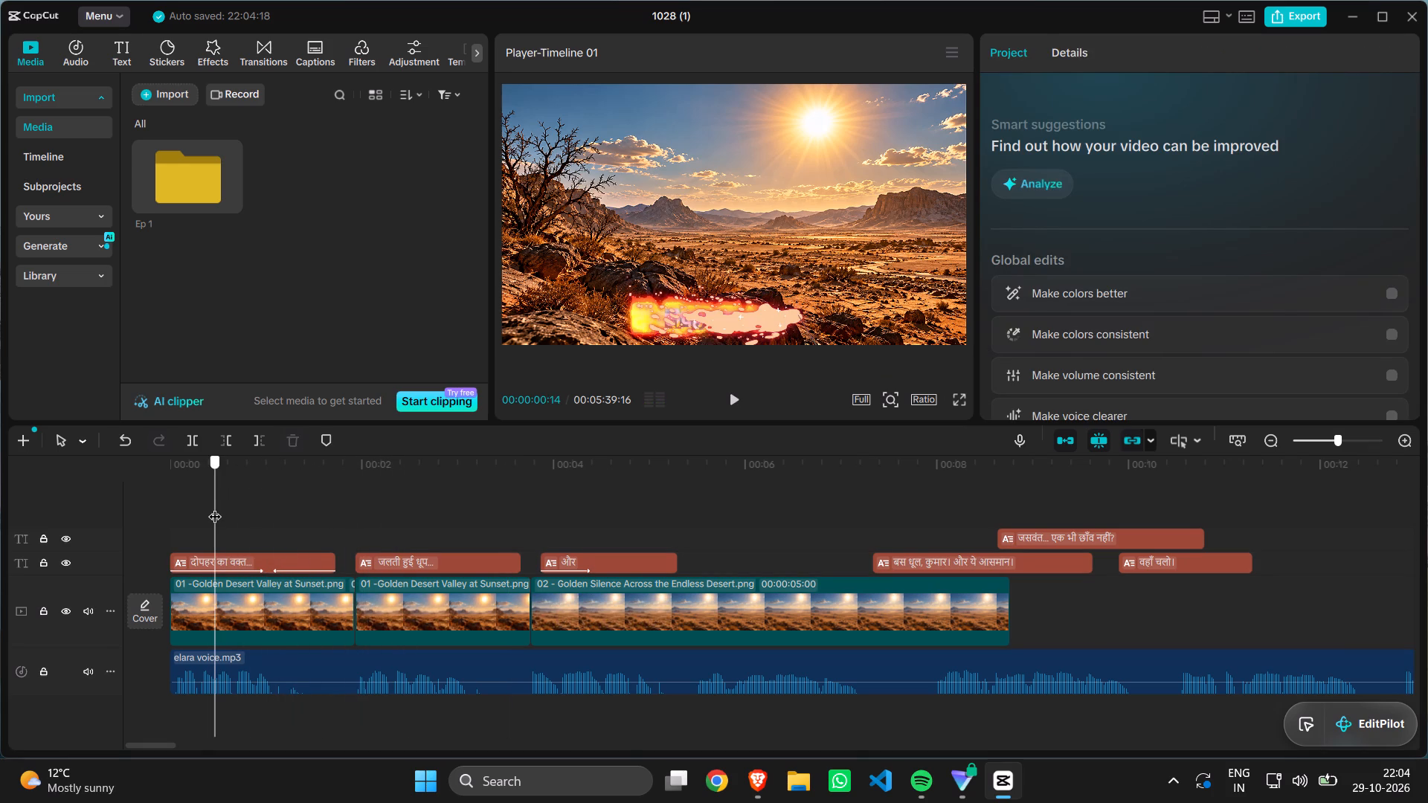
pyautogui.press('space')
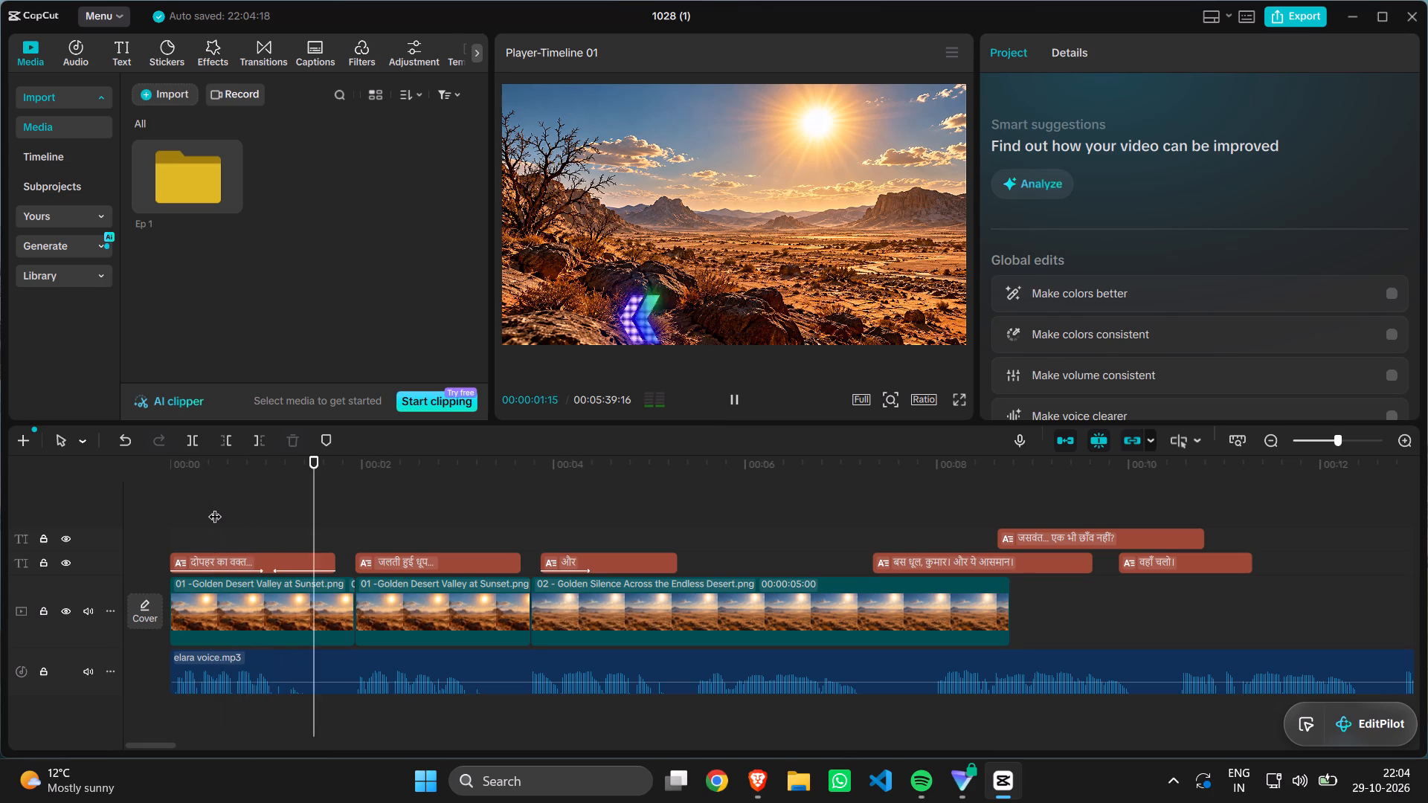
pyautogui.click(155, 517)
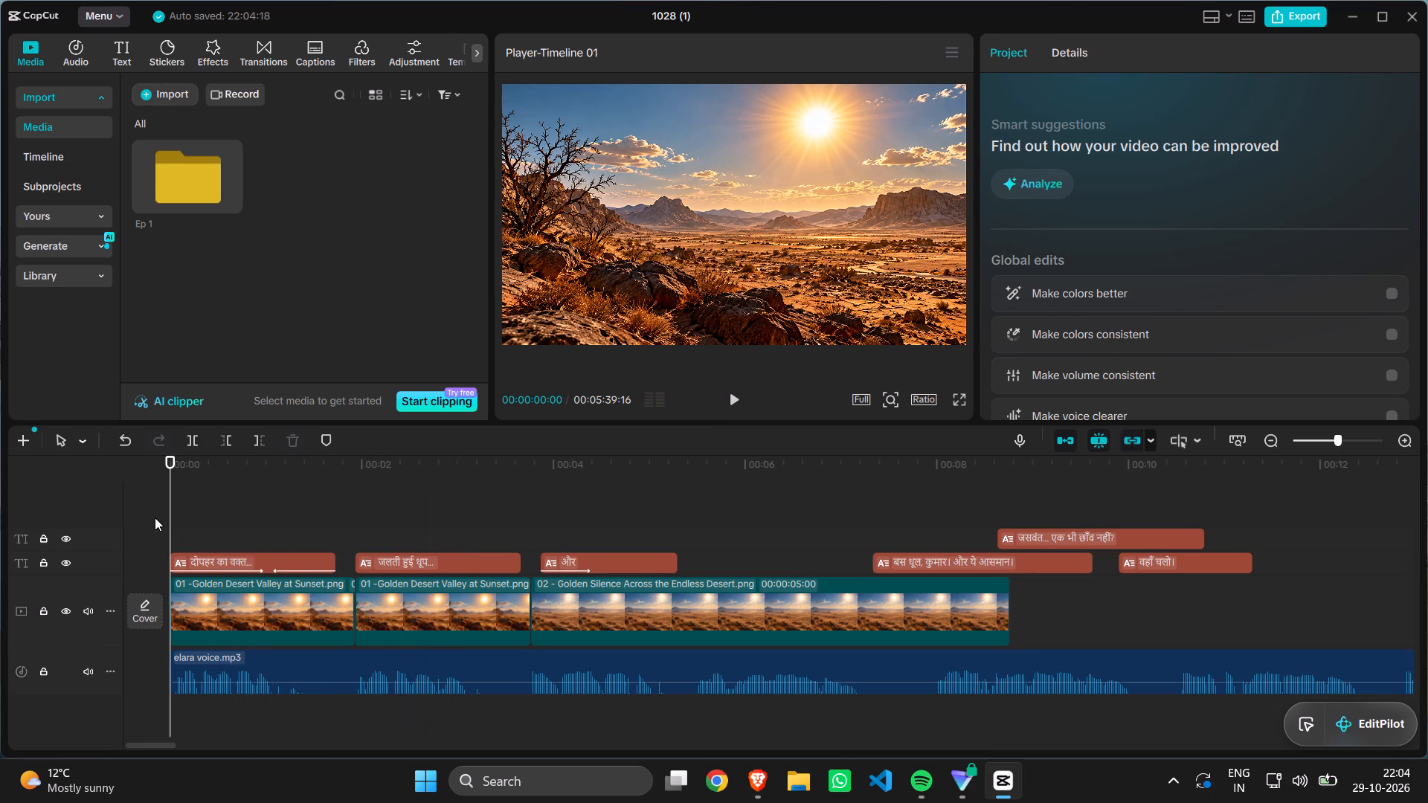
pyautogui.press('space')
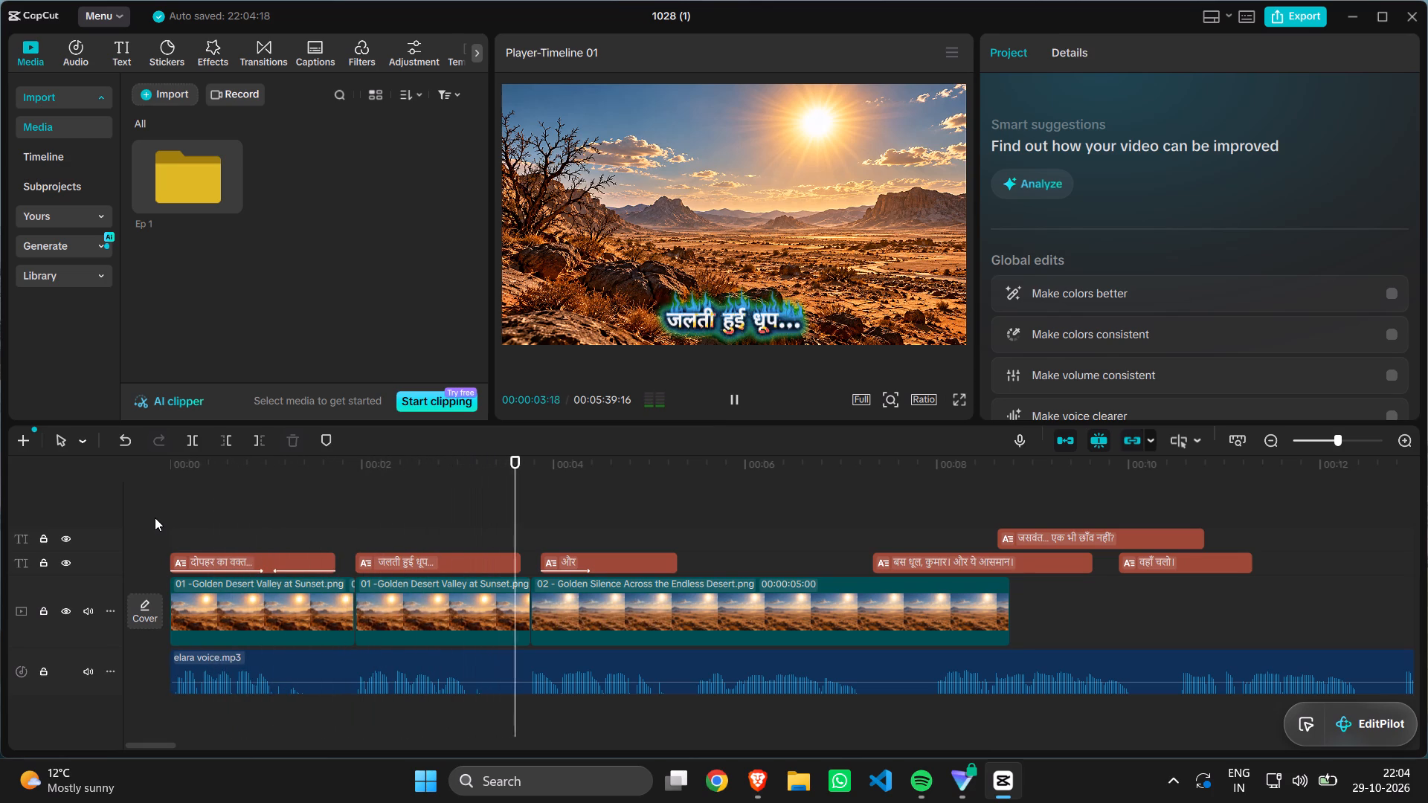
pyautogui.press('space')
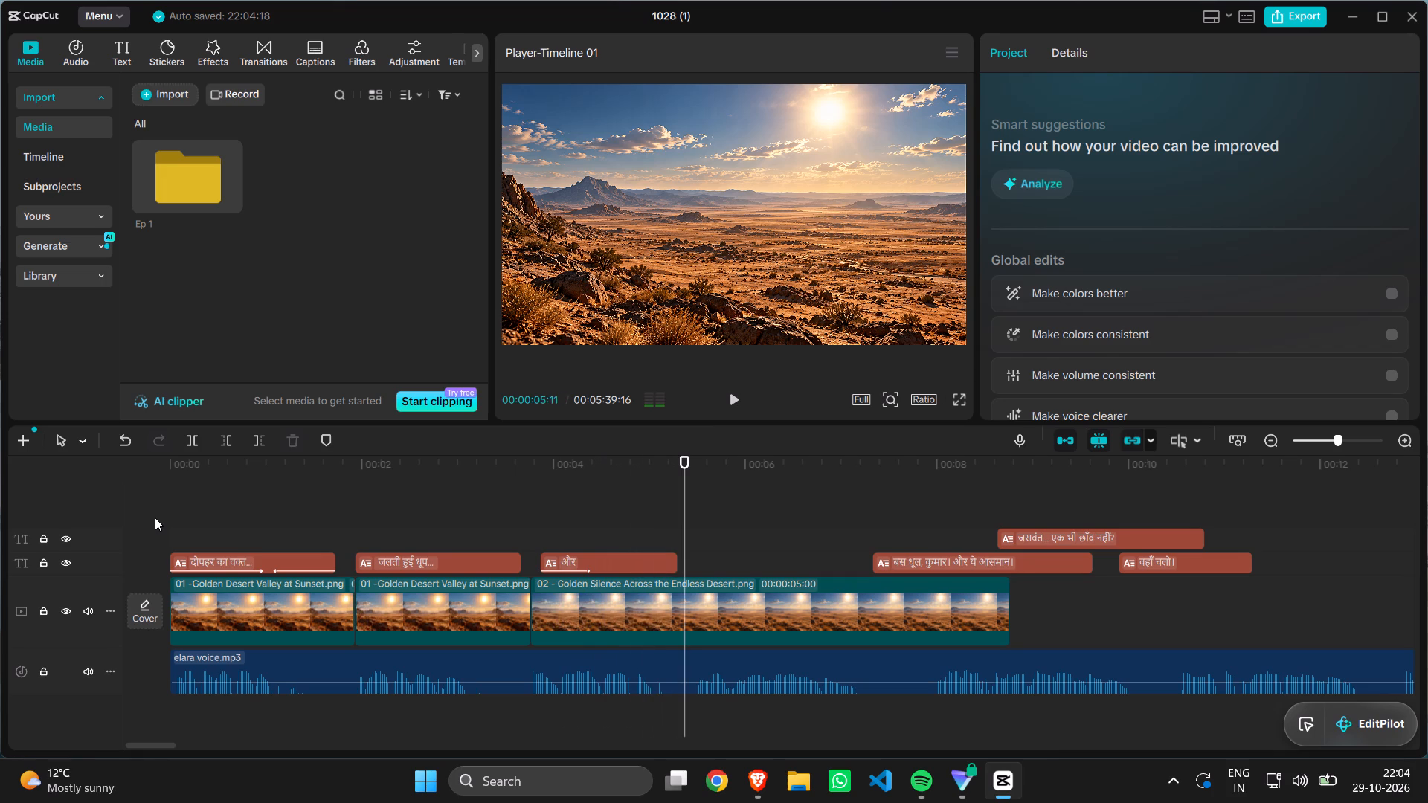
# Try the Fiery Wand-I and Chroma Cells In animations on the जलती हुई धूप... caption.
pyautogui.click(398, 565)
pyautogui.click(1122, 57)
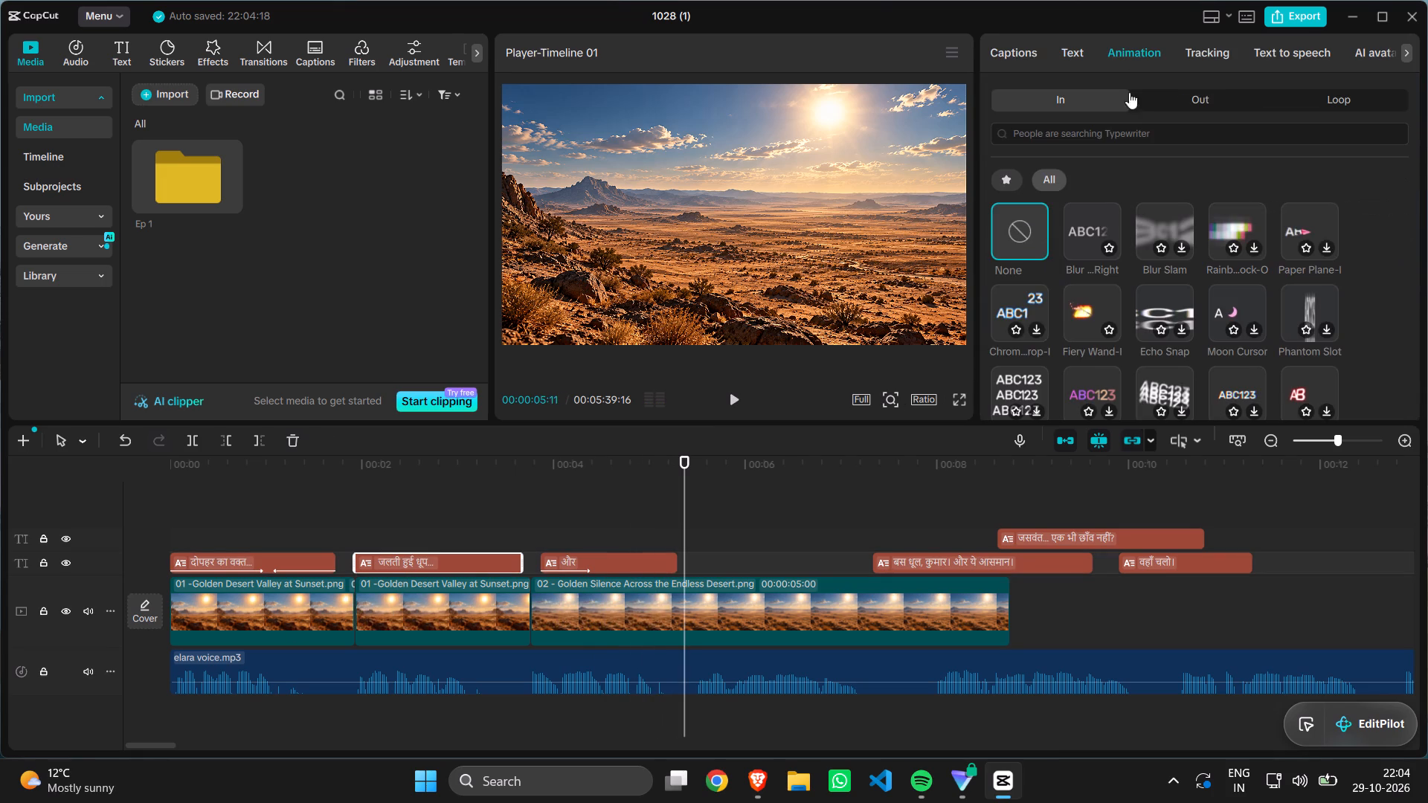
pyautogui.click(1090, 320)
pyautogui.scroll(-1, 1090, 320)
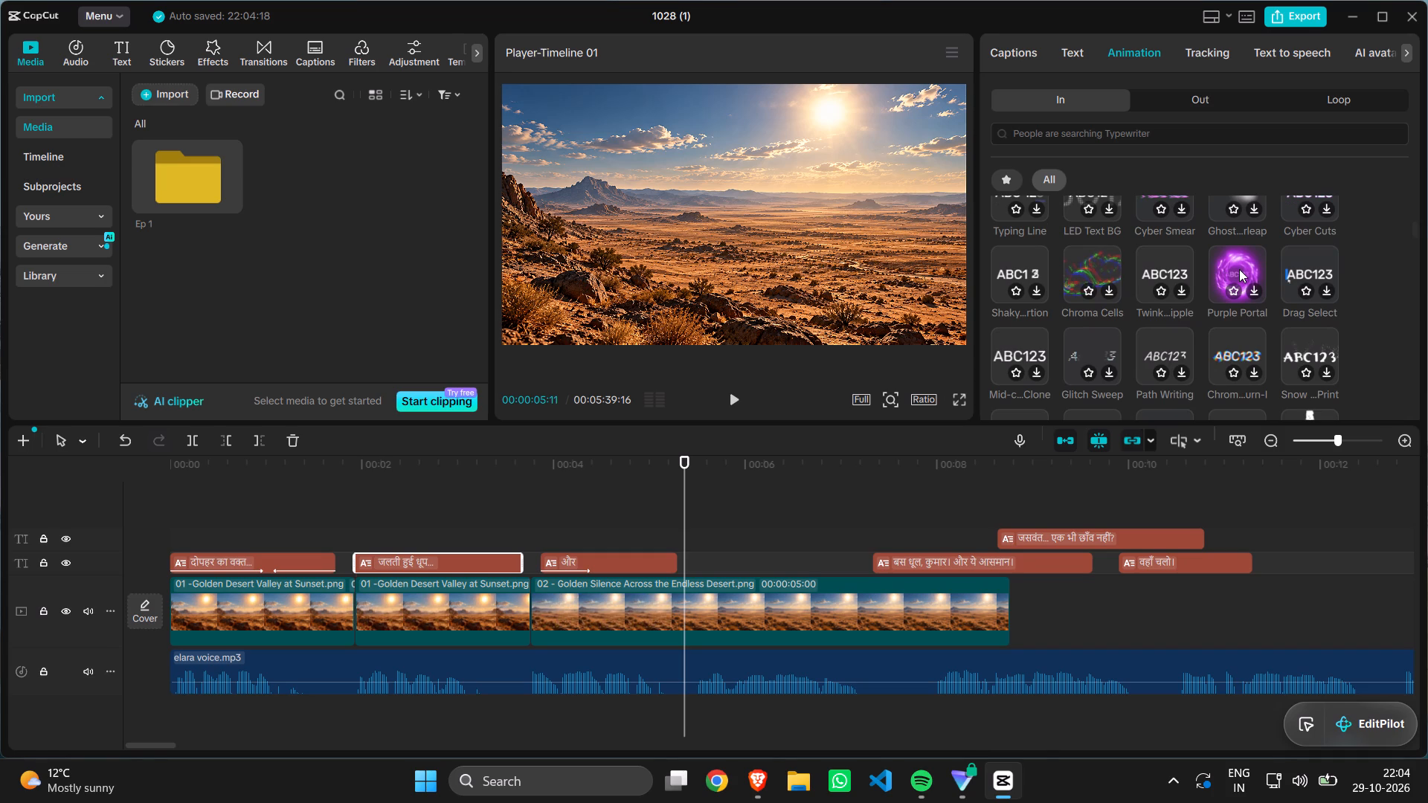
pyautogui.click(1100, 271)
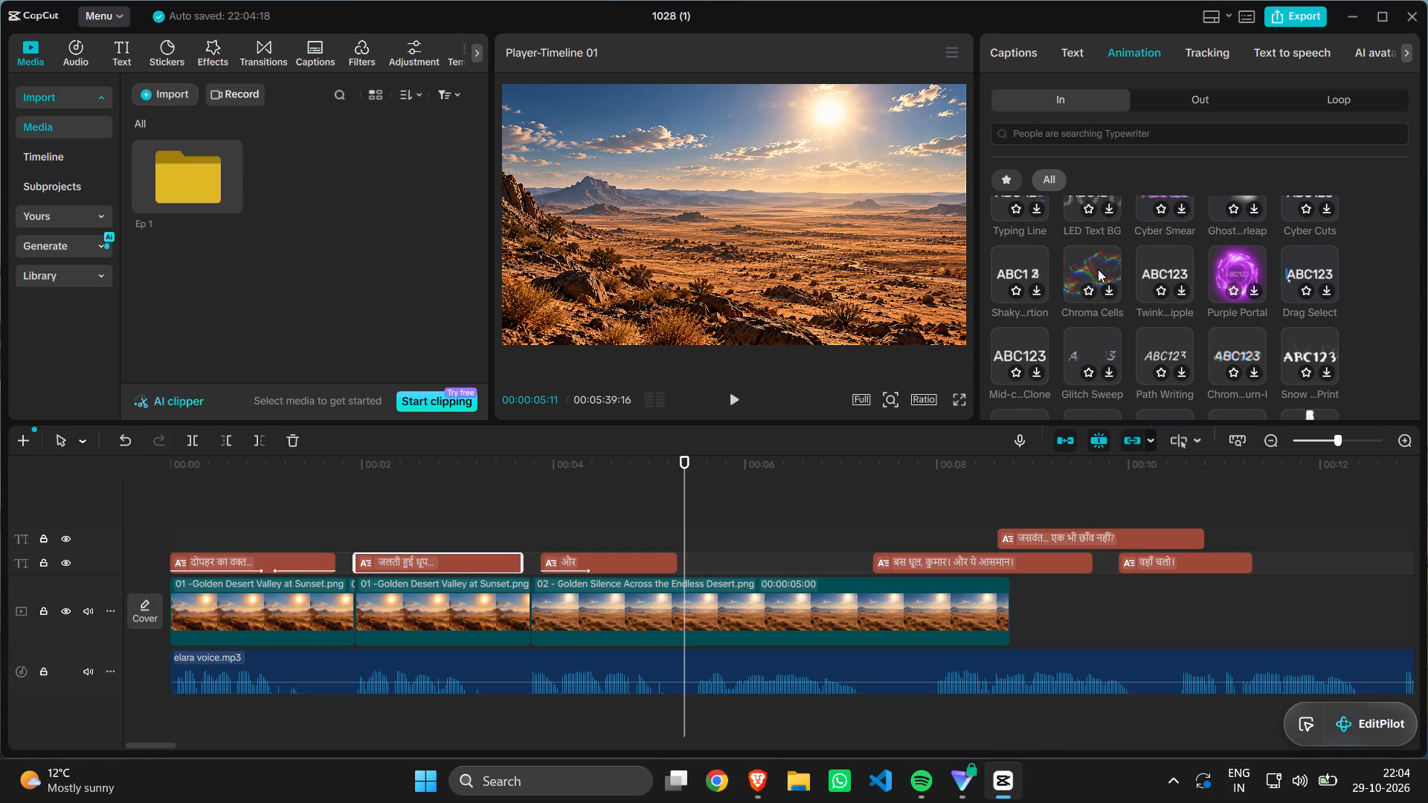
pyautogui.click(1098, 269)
# Apply the Inferno Flame In animation to the जलती हुई धूप... caption.
pyautogui.scroll(-2, 1098, 269)
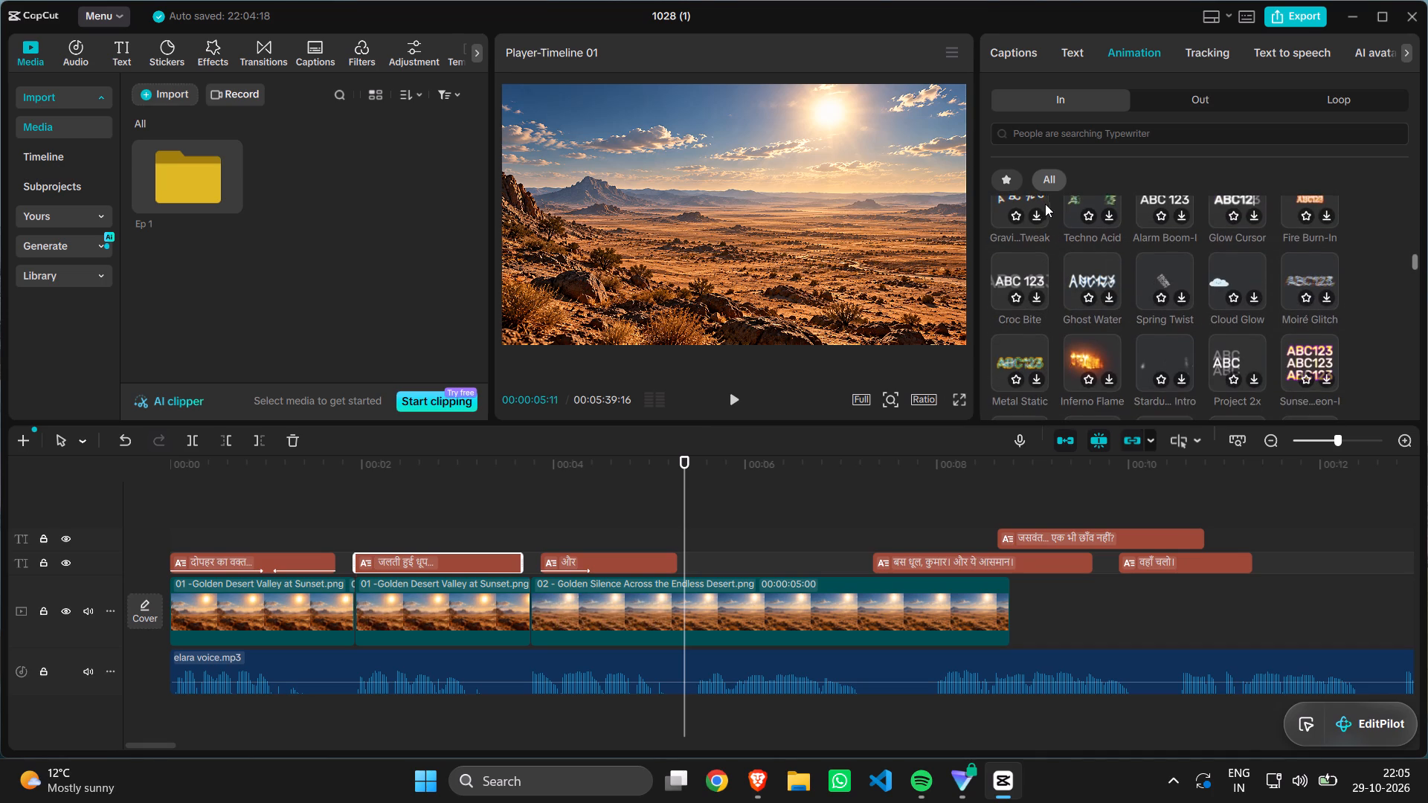
pyautogui.click(1045, 176)
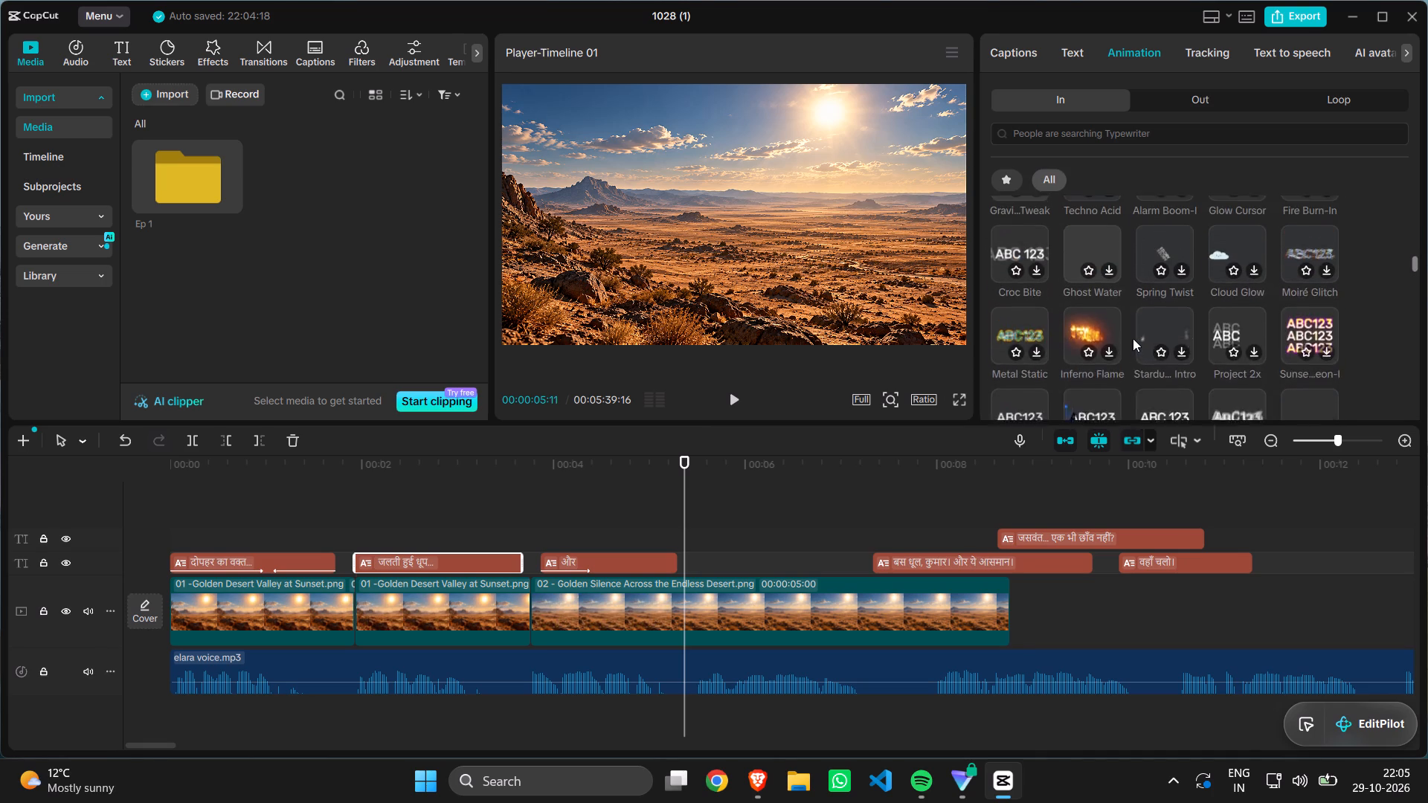
pyautogui.scroll(-1, 1133, 338)
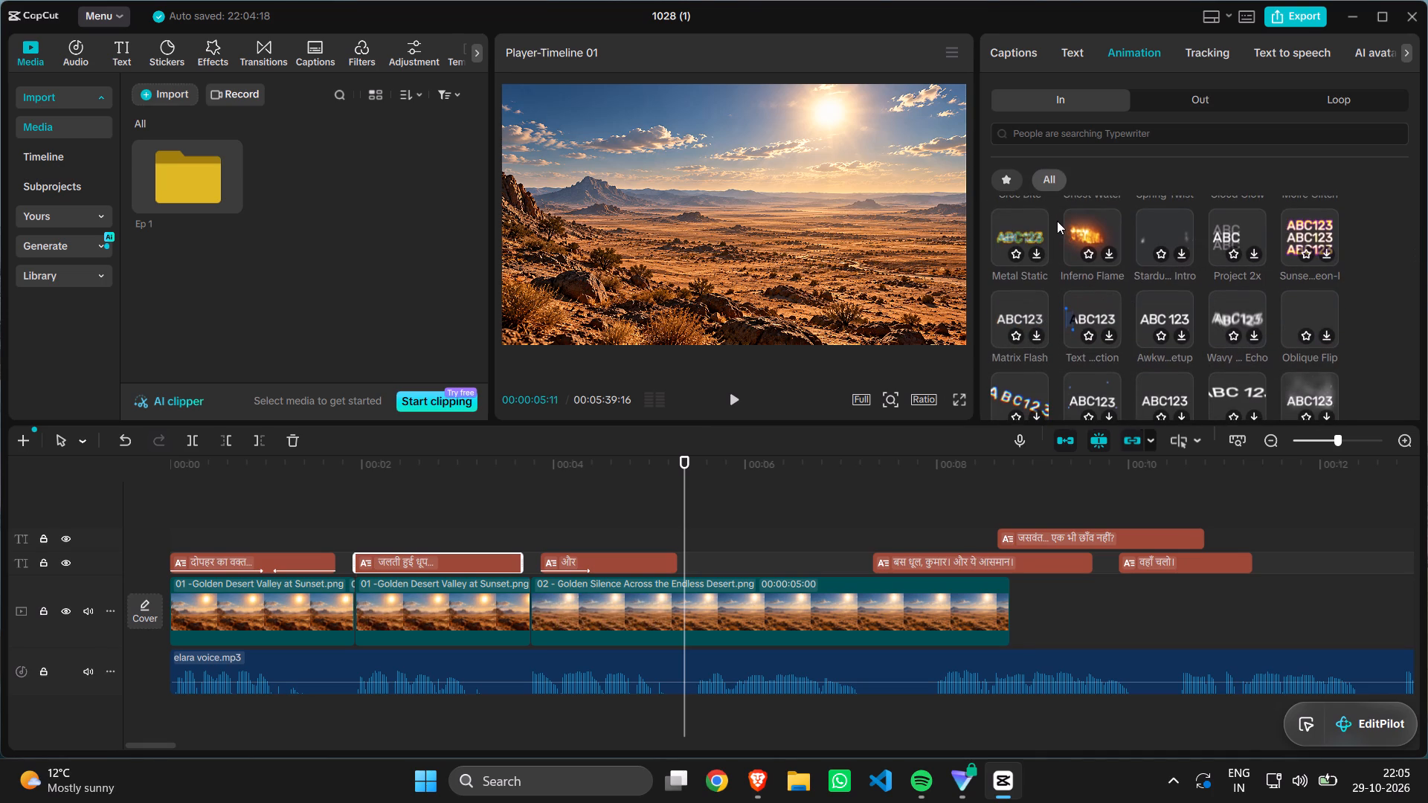
pyautogui.doubleClick(1097, 222)
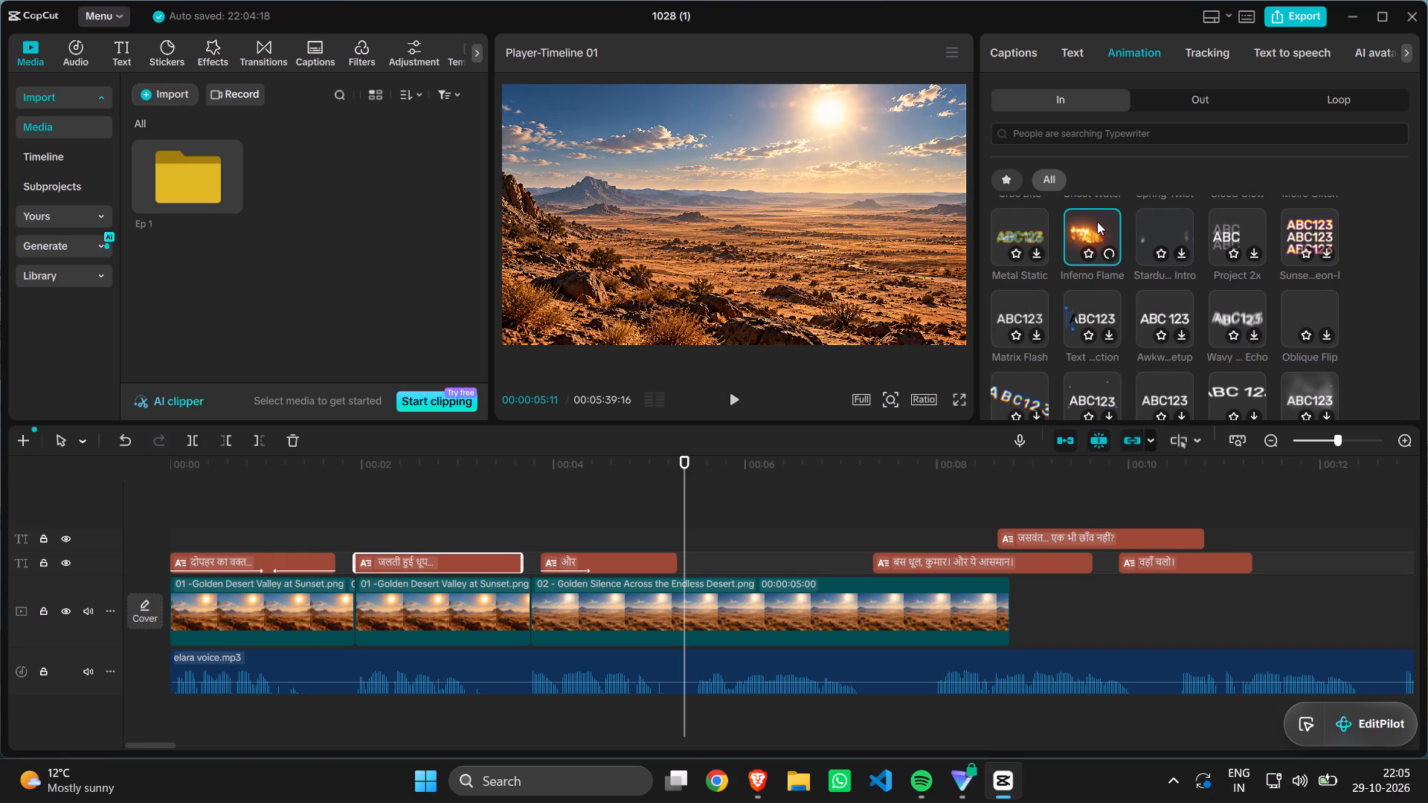